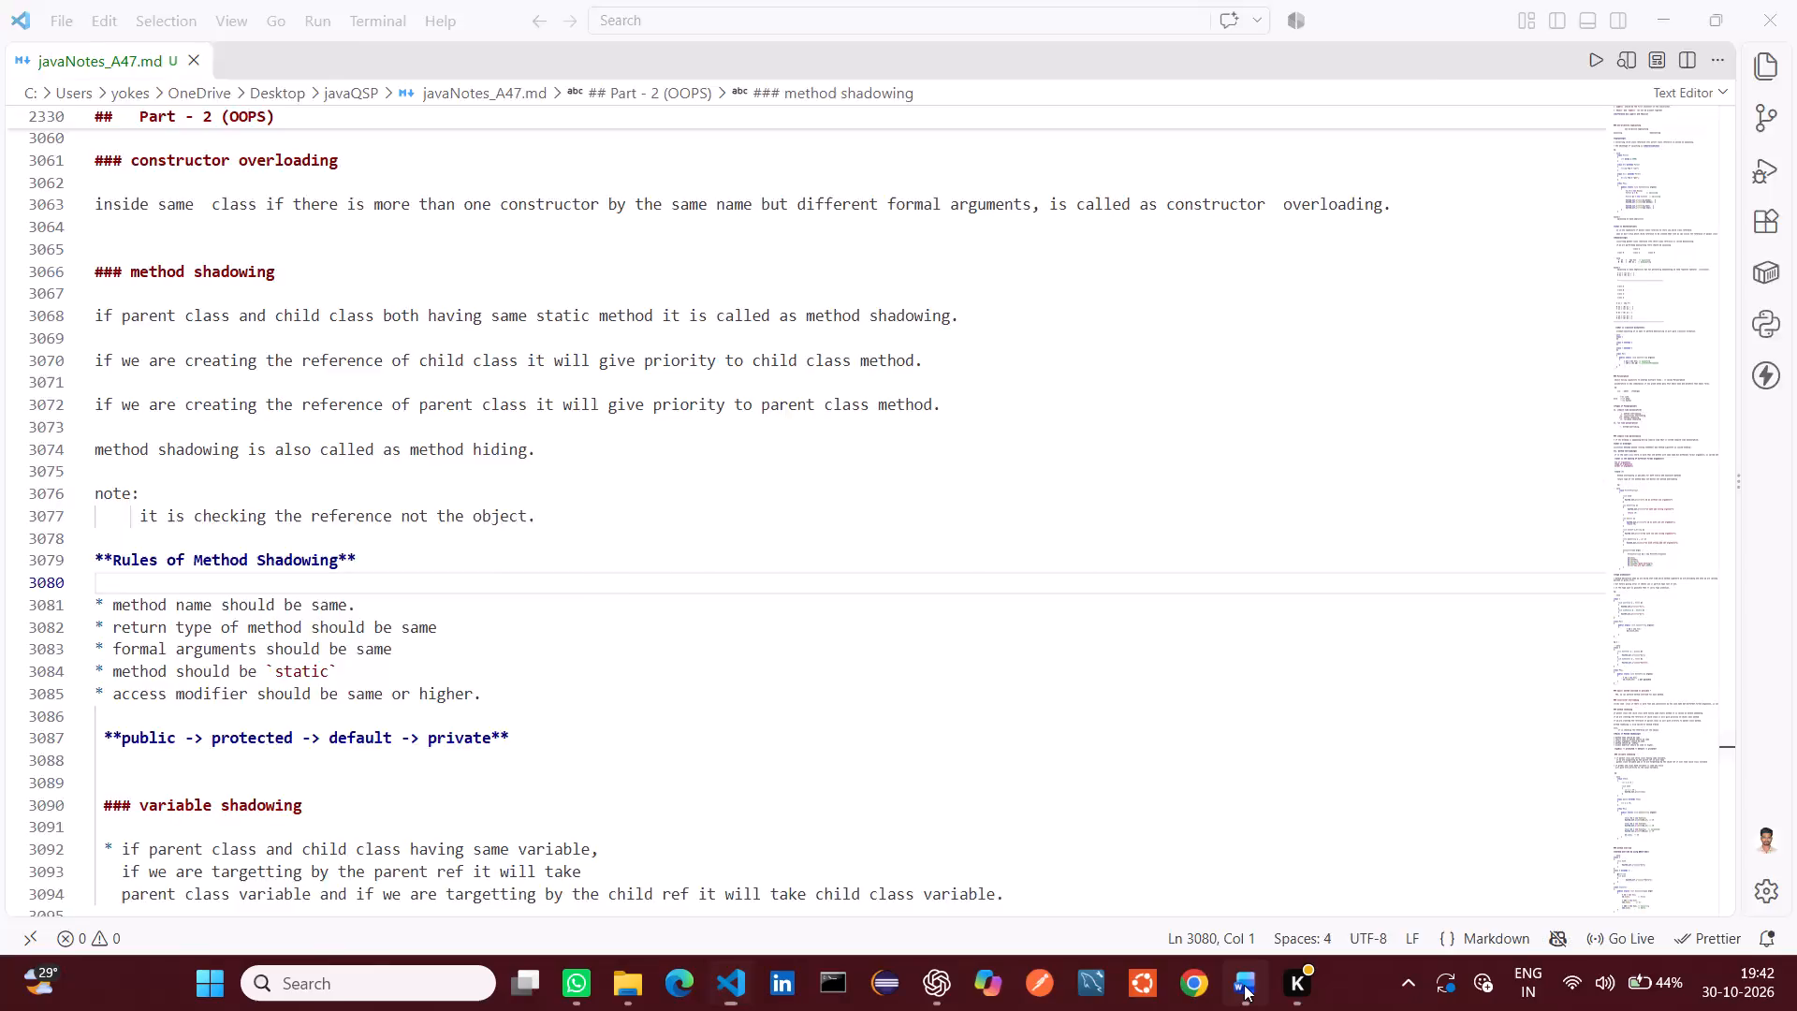
# In the Word notes, enter "Rules of method shadowing" in the first header cell of the empty table.
pyautogui.click(619, 713)
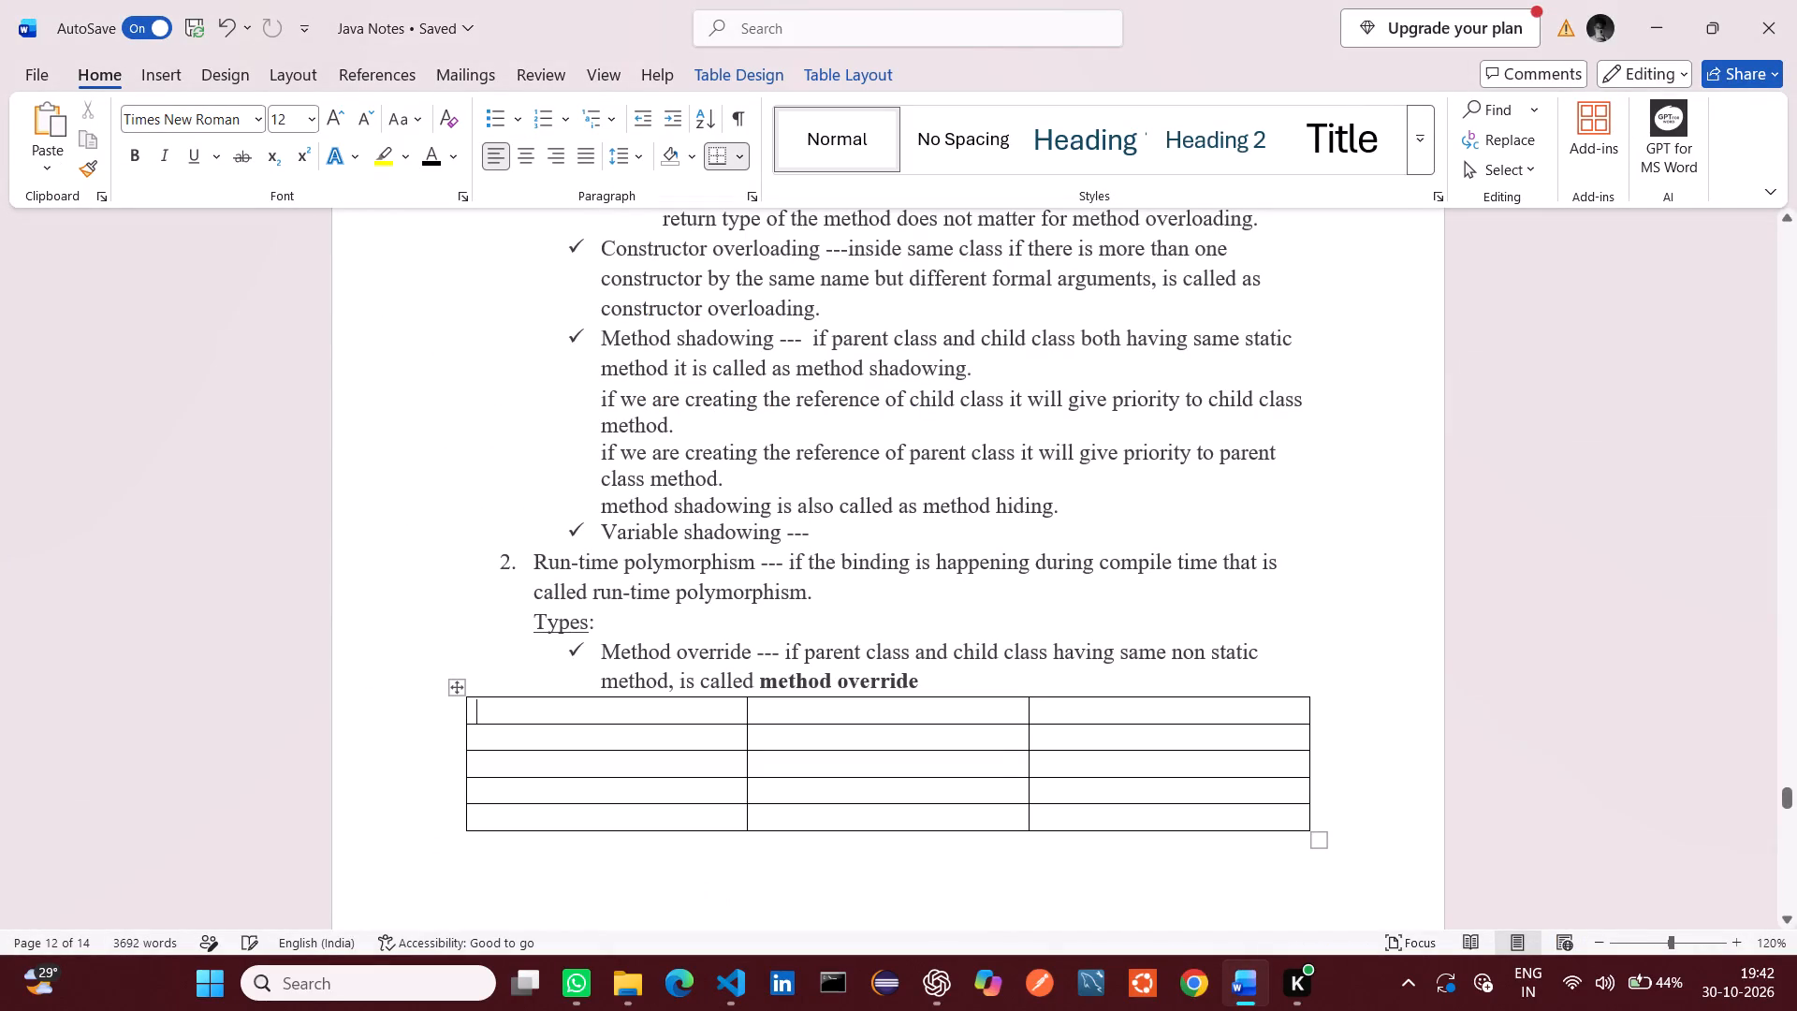
pyautogui.write('Rules')
pyautogui.press('space')
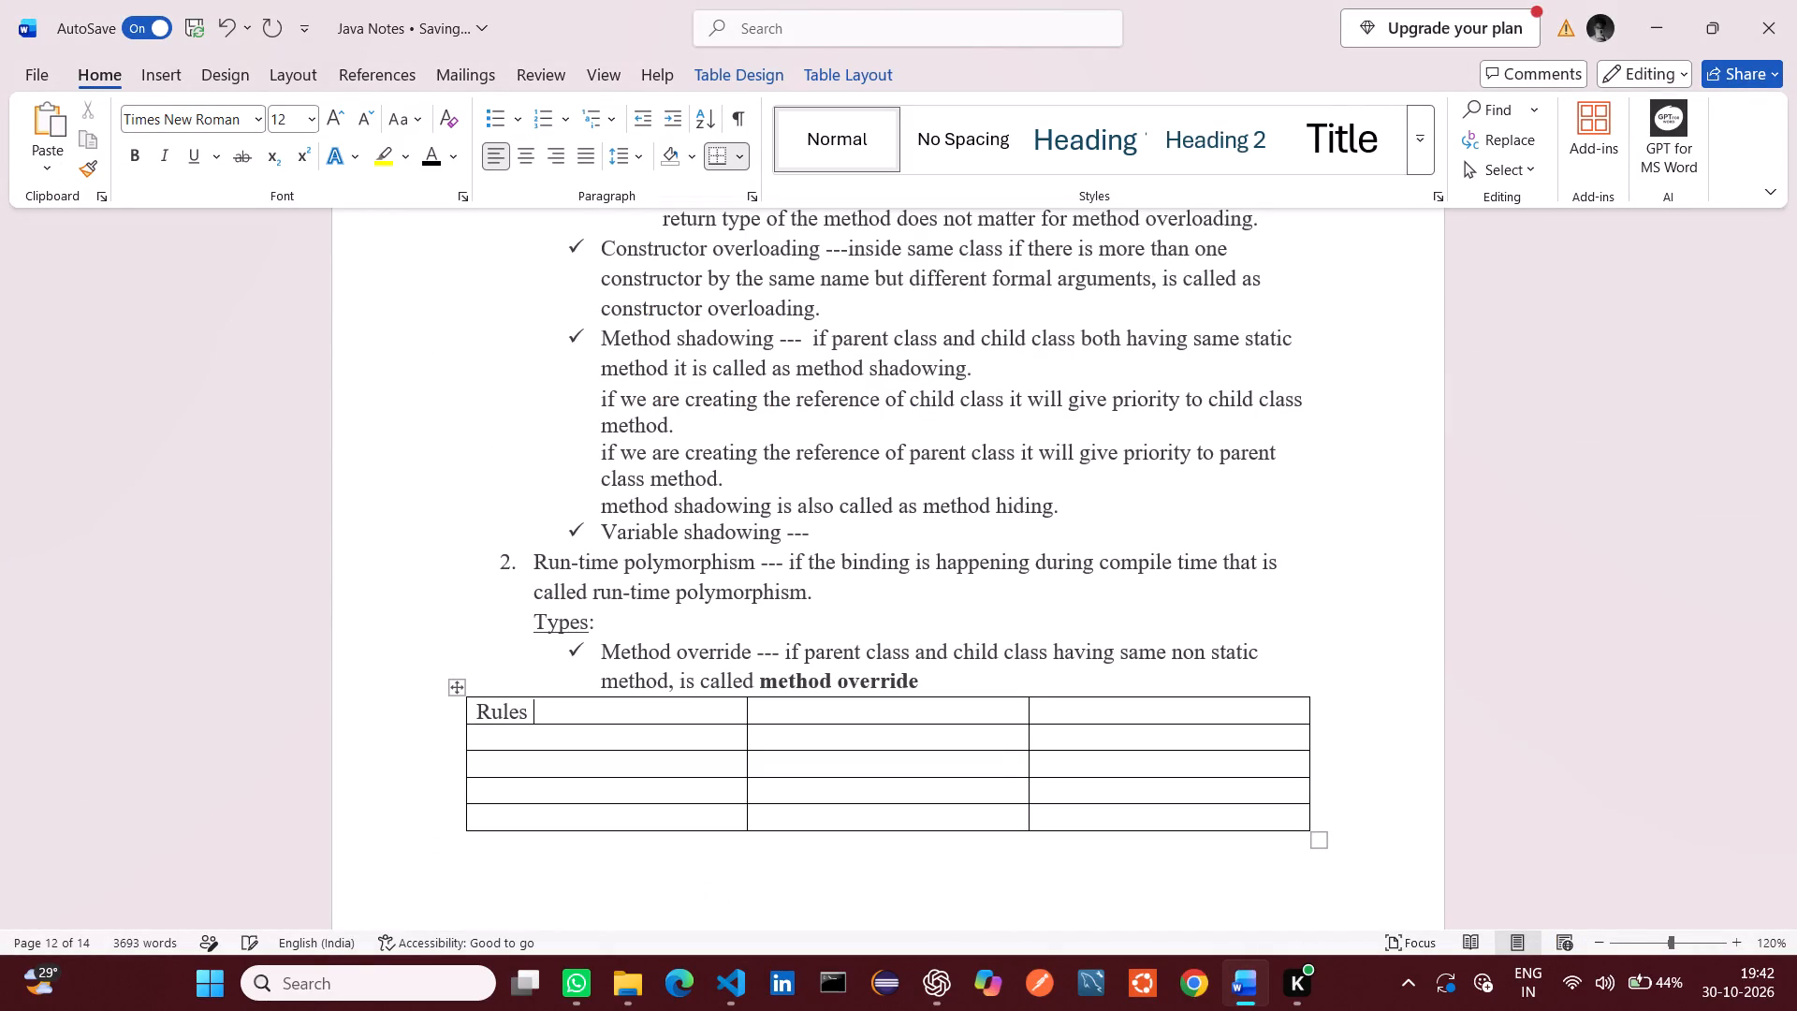
pyautogui.write('of')
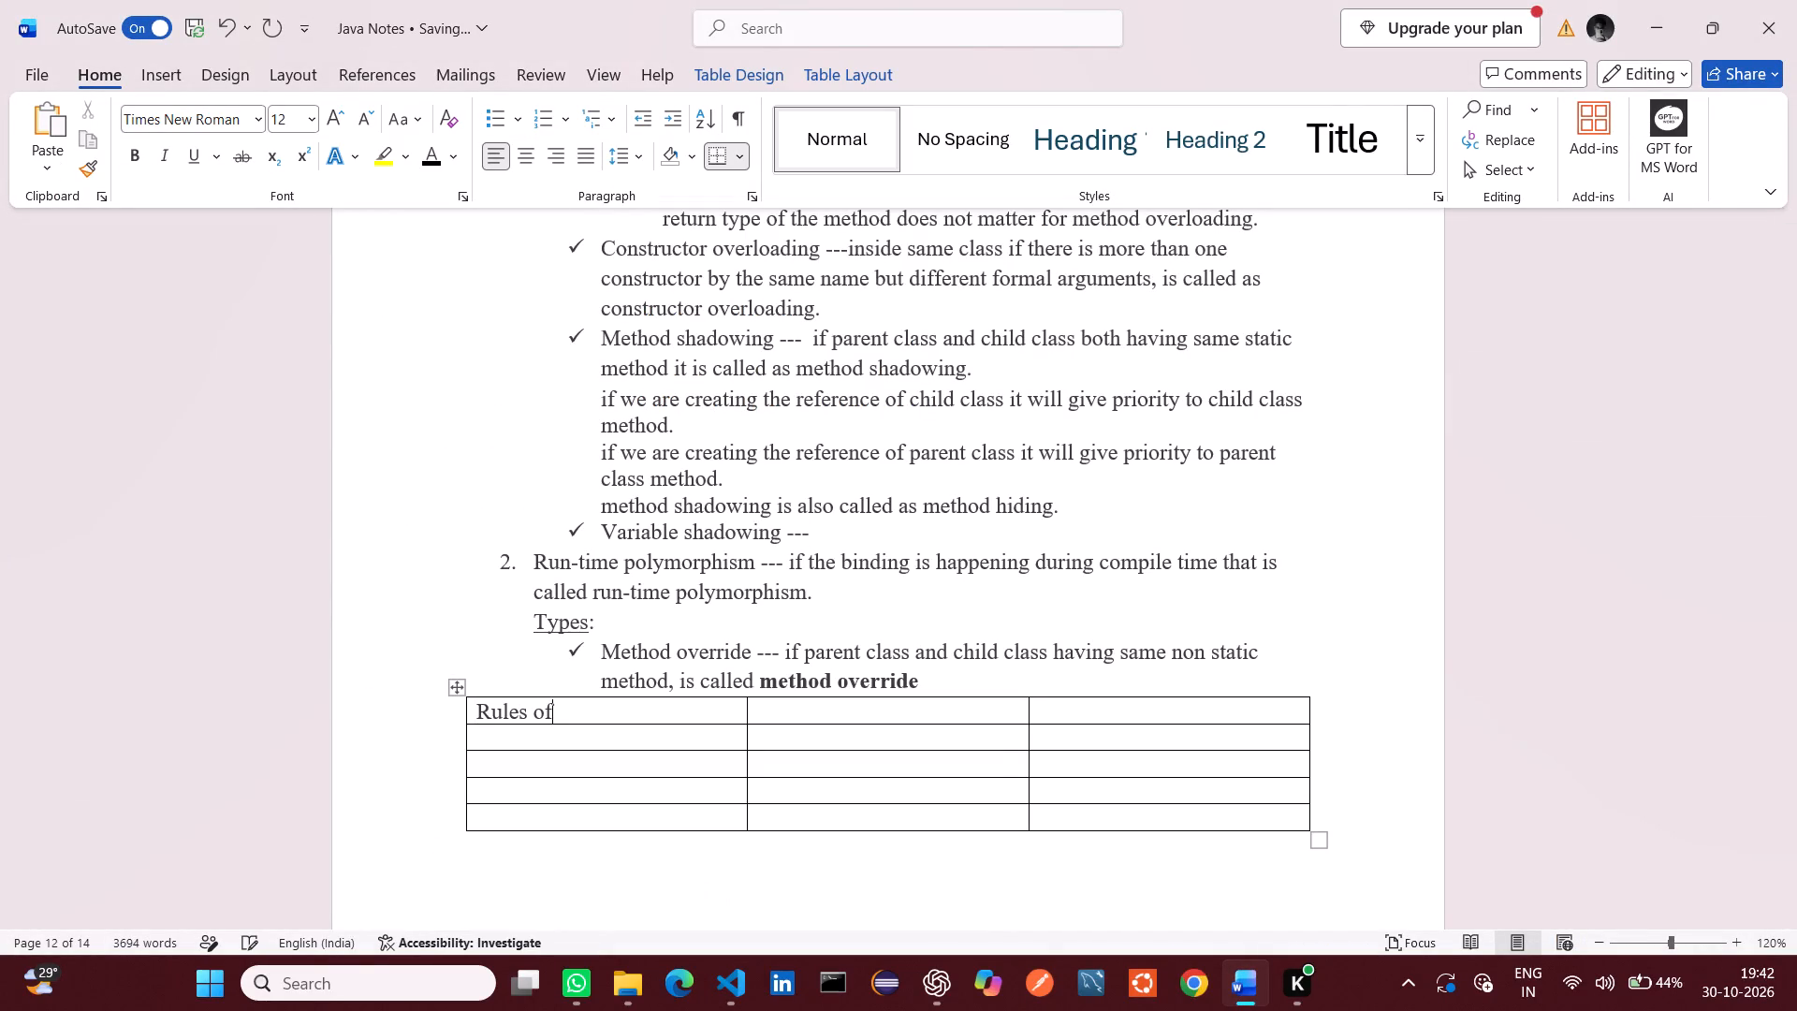
pyautogui.press('space')
pyautogui.write('method')
pyautogui.press('space')
pyautogui.write('s')
pyautogui.write('ha')
pyautogui.write('dowing')
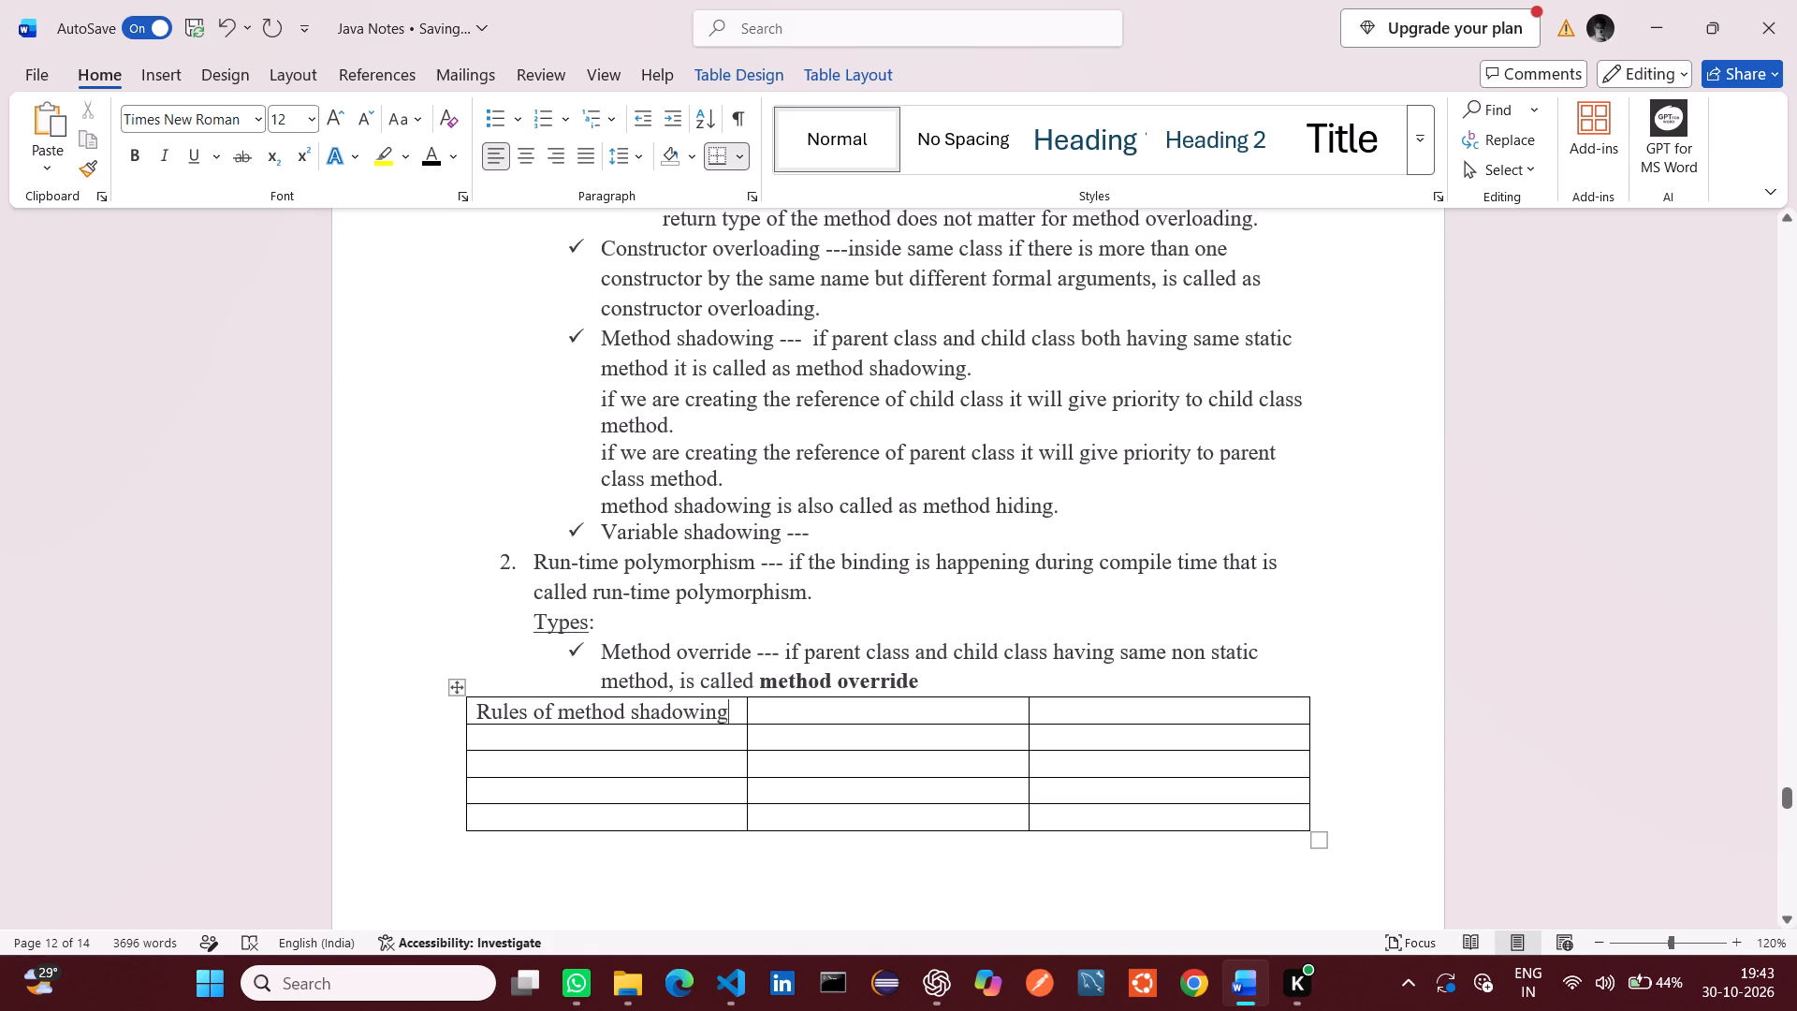
# Enter "Rules of variable shadowing" in the second header cell of the table.
pyautogui.click(767, 718)
pyautogui.write('Rules of me')
pyautogui.press('BackSpace')
pyautogui.press('BackSpace')
pyautogui.press('BackSpace')
pyautogui.press('space')
pyautogui.write('varible')
pyautogui.press('space')
pyautogui.press('BackSpace')
pyautogui.press('BackSpace')
pyautogui.press('BackSpace')
pyautogui.press('BackSpace')
pyautogui.press('BackSpace')
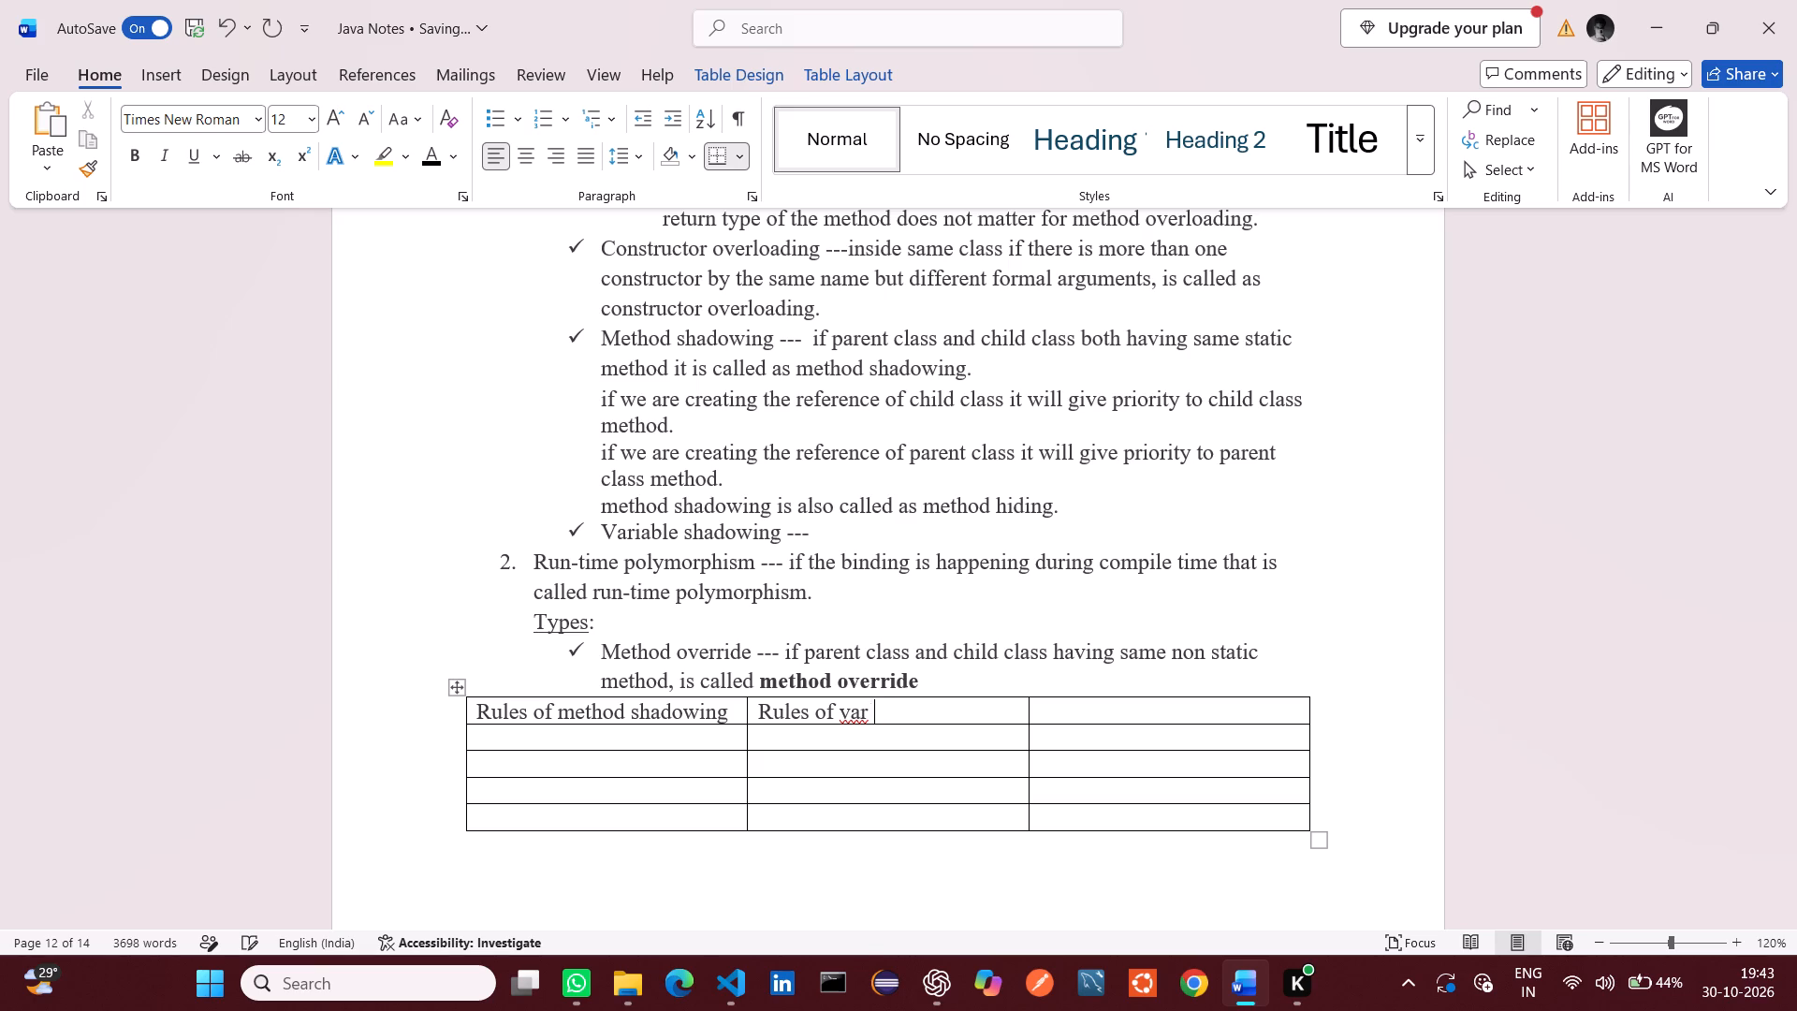
pyautogui.write('iable shadowing')
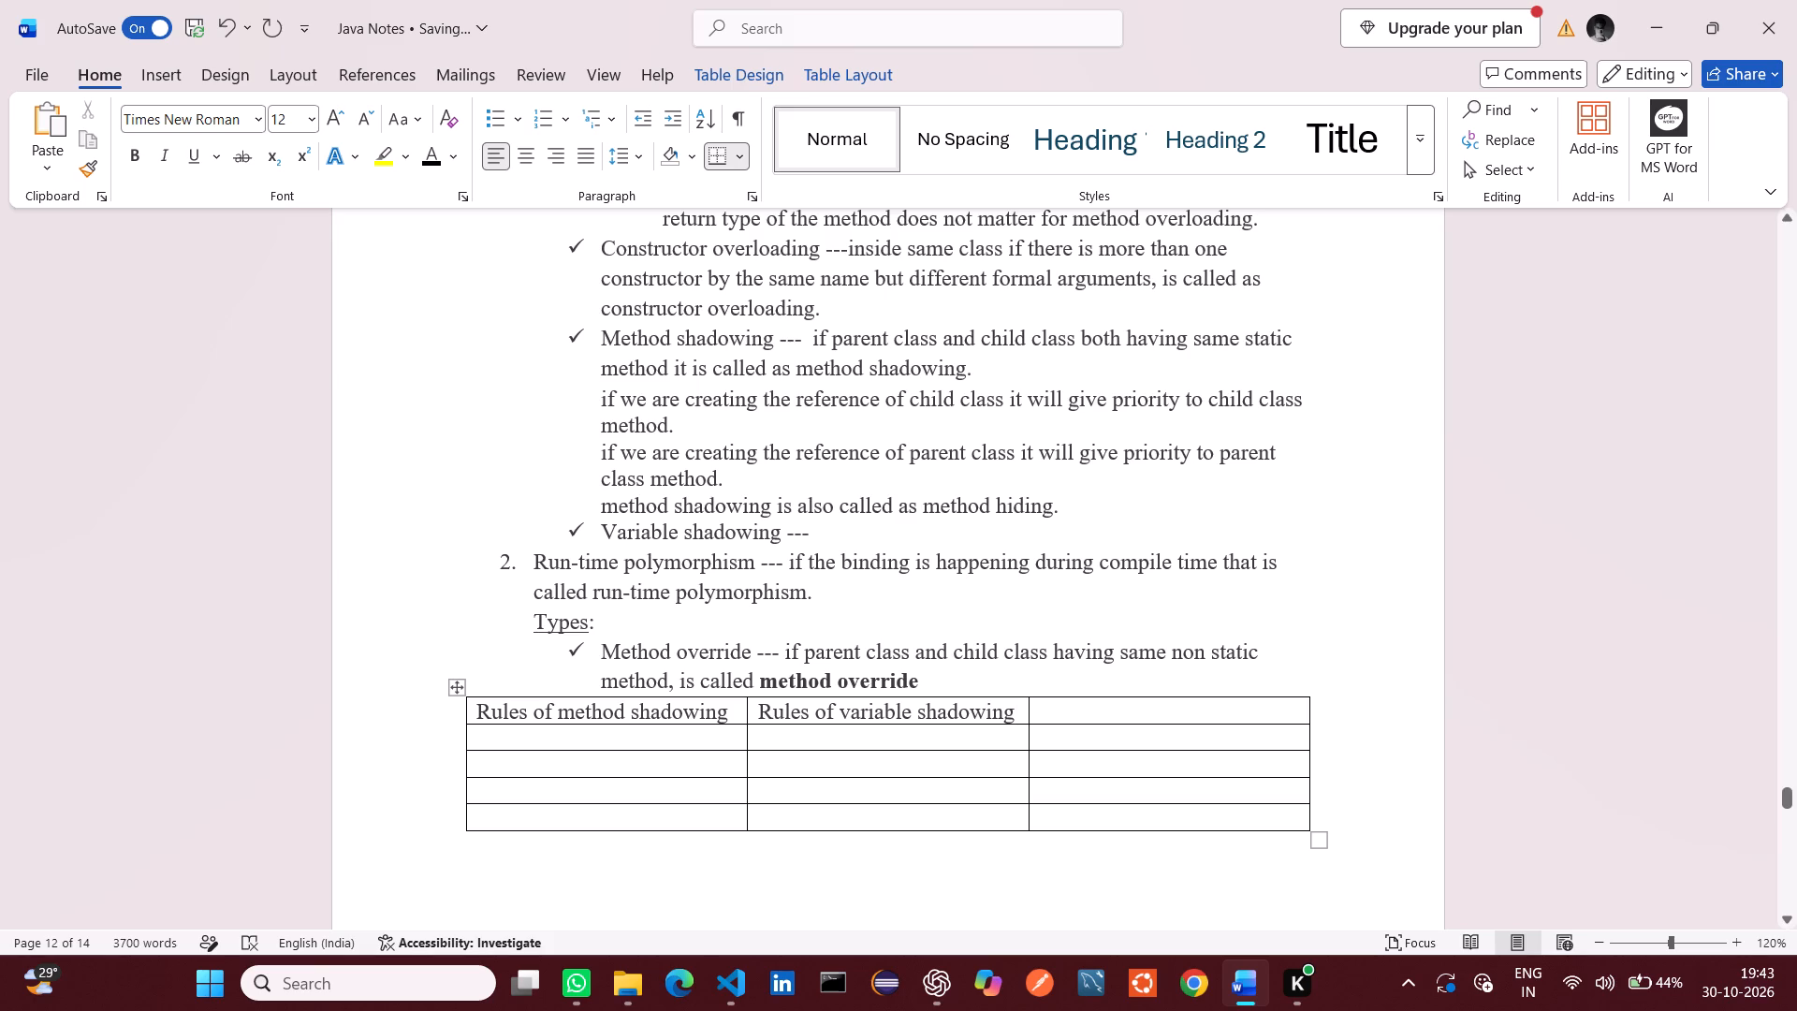
# Enter "Rules of Method Override" in the third header cell of the table.
pyautogui.click(1102, 715)
pyautogui.write('rules')
pyautogui.press('space')
pyautogui.write('of')
pyautogui.press('space')
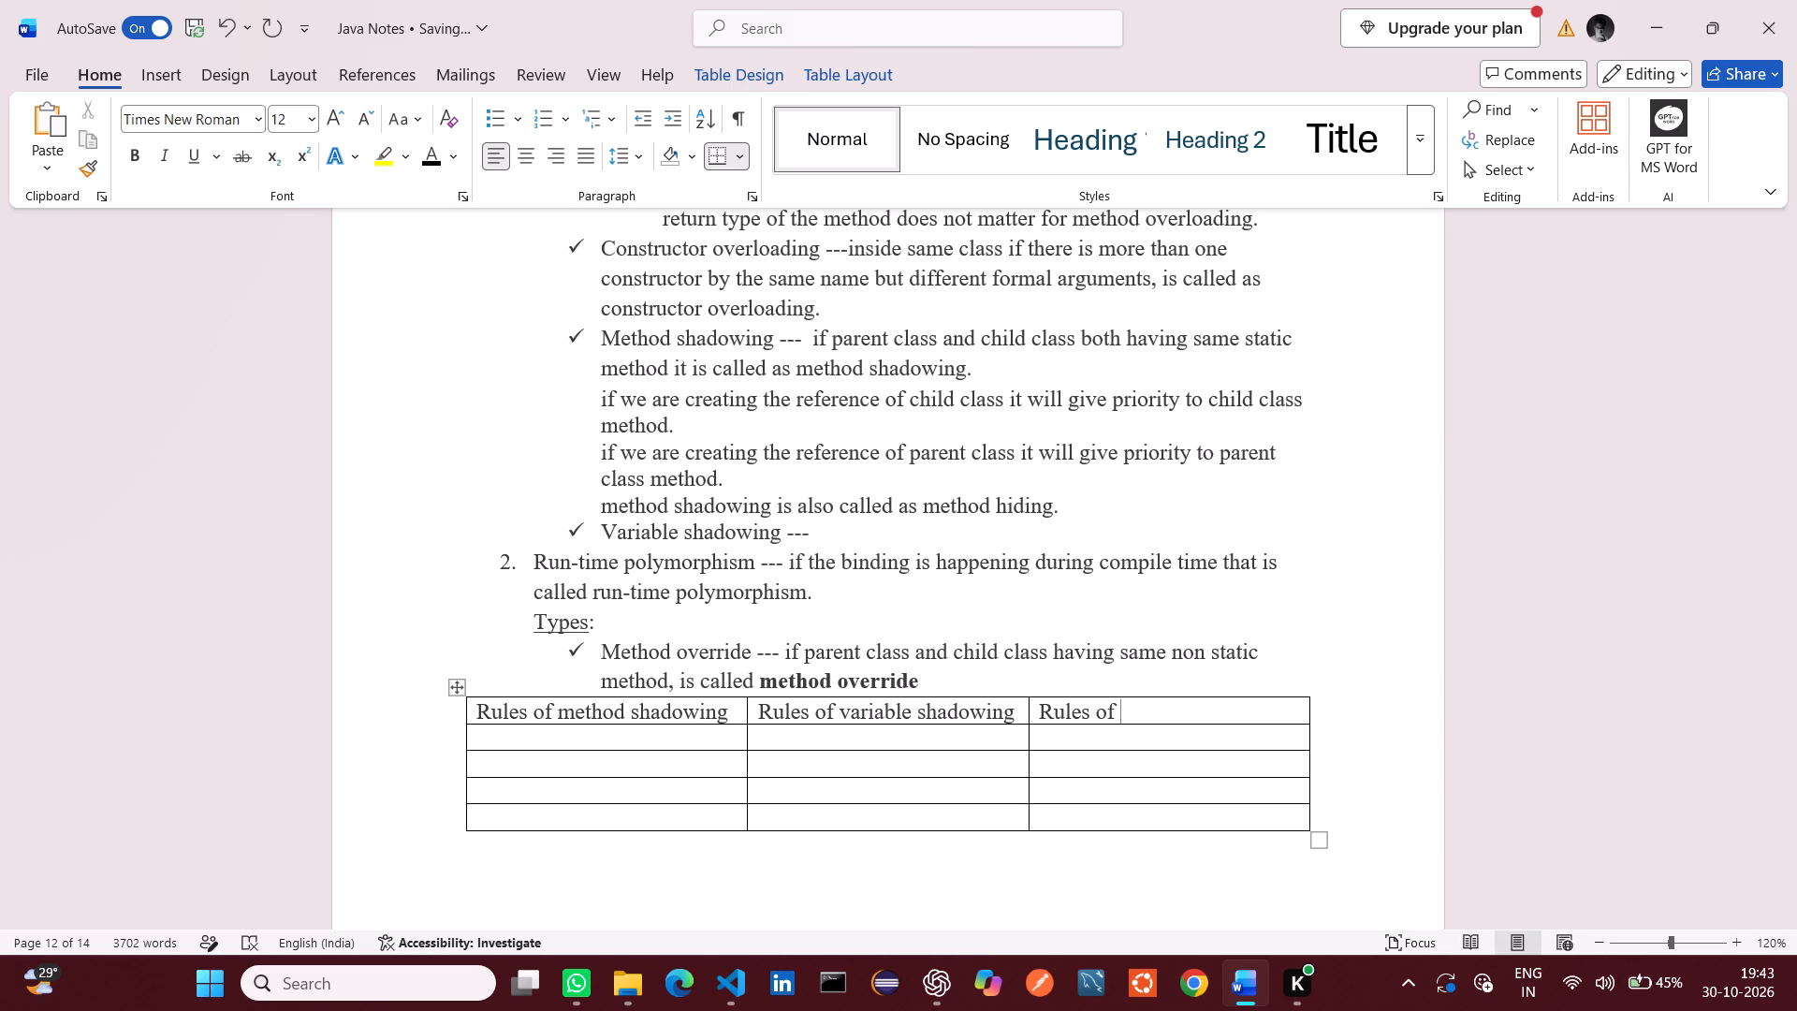
pyautogui.write('Method')
pyautogui.press('space')
pyautogui.write('Override')
pyautogui.press('Right')
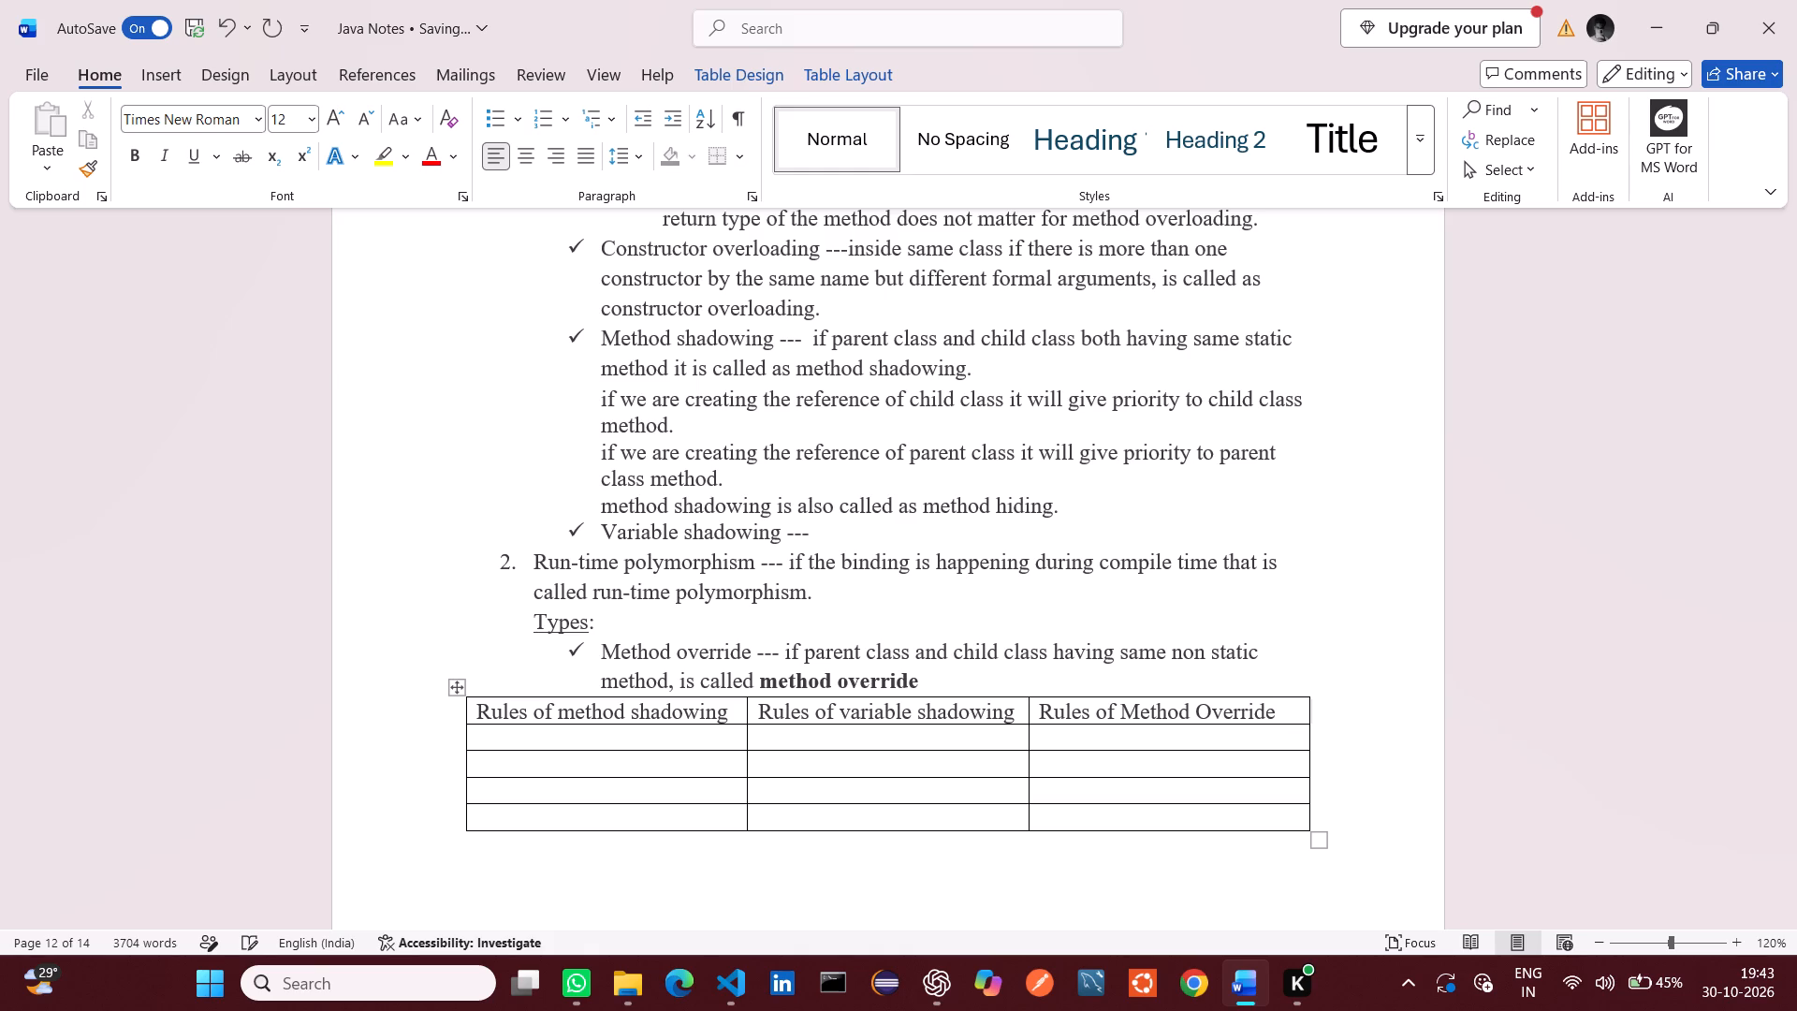
# Make the three header cells of the table bold and centre their text.
pyautogui.moveTo(1290, 710); pyautogui.dragTo(1131, 714)
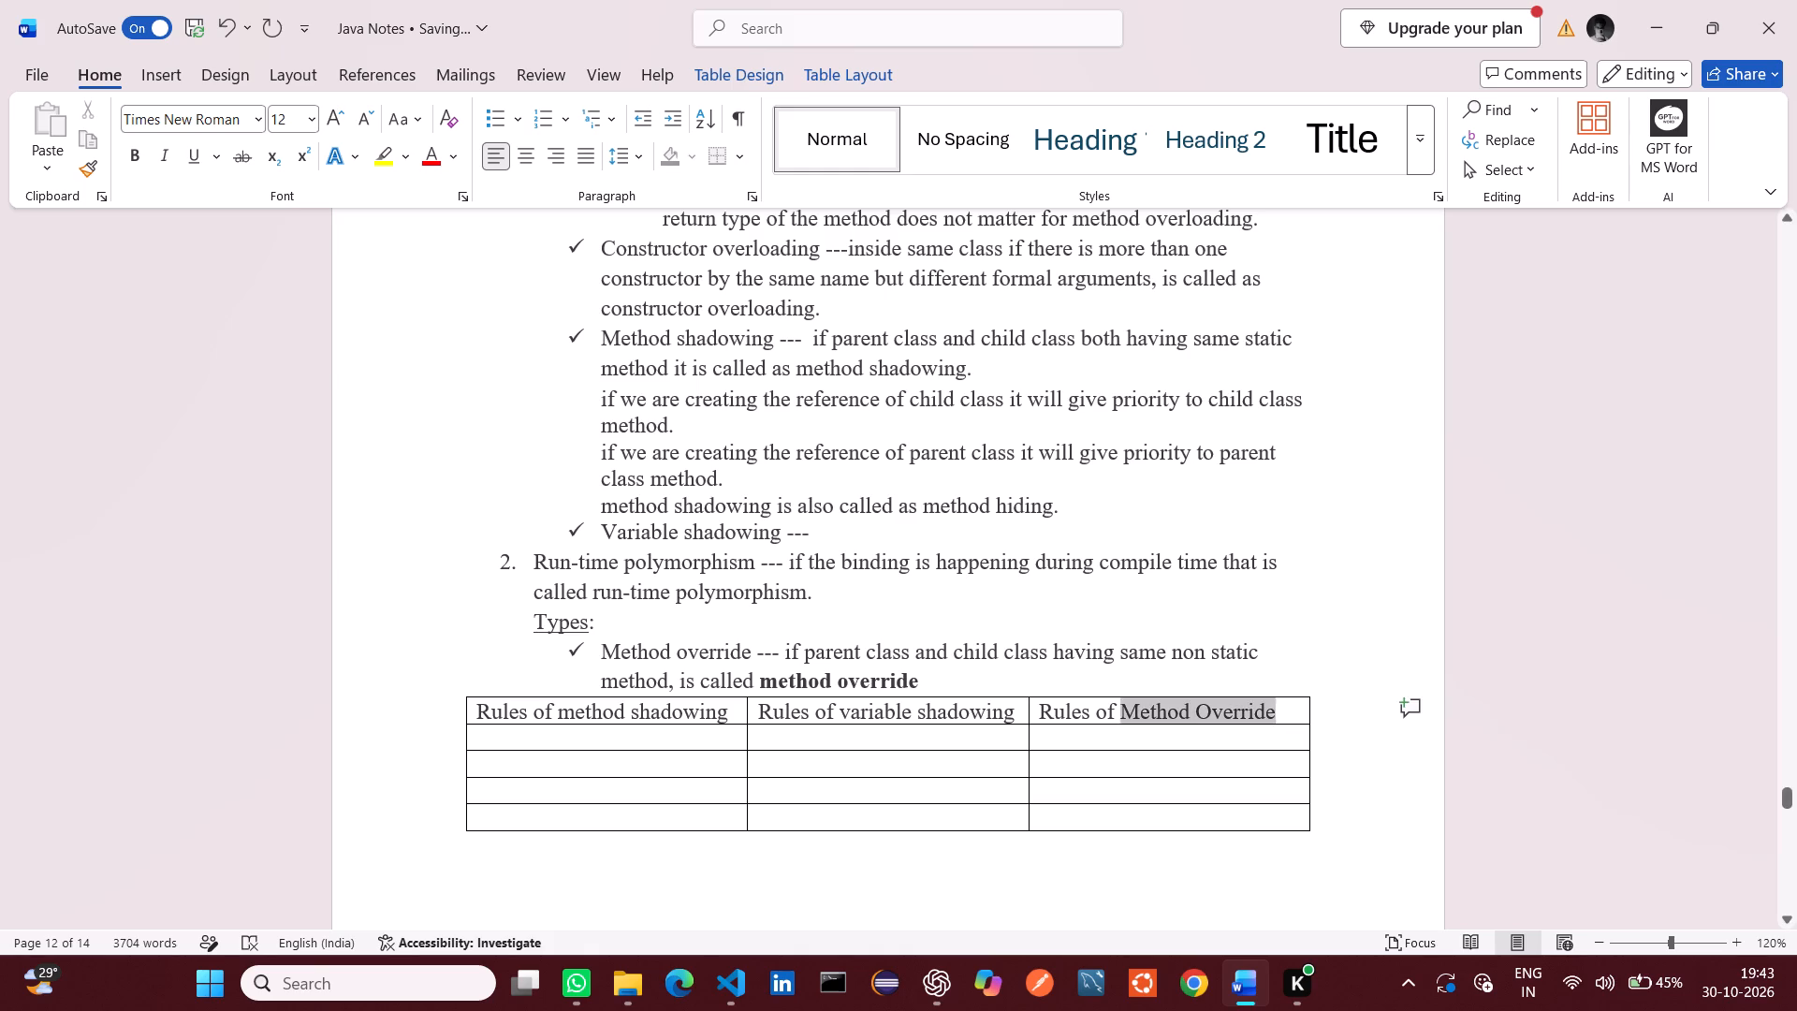
pyautogui.moveTo(1131, 714); pyautogui.dragTo(637, 710)
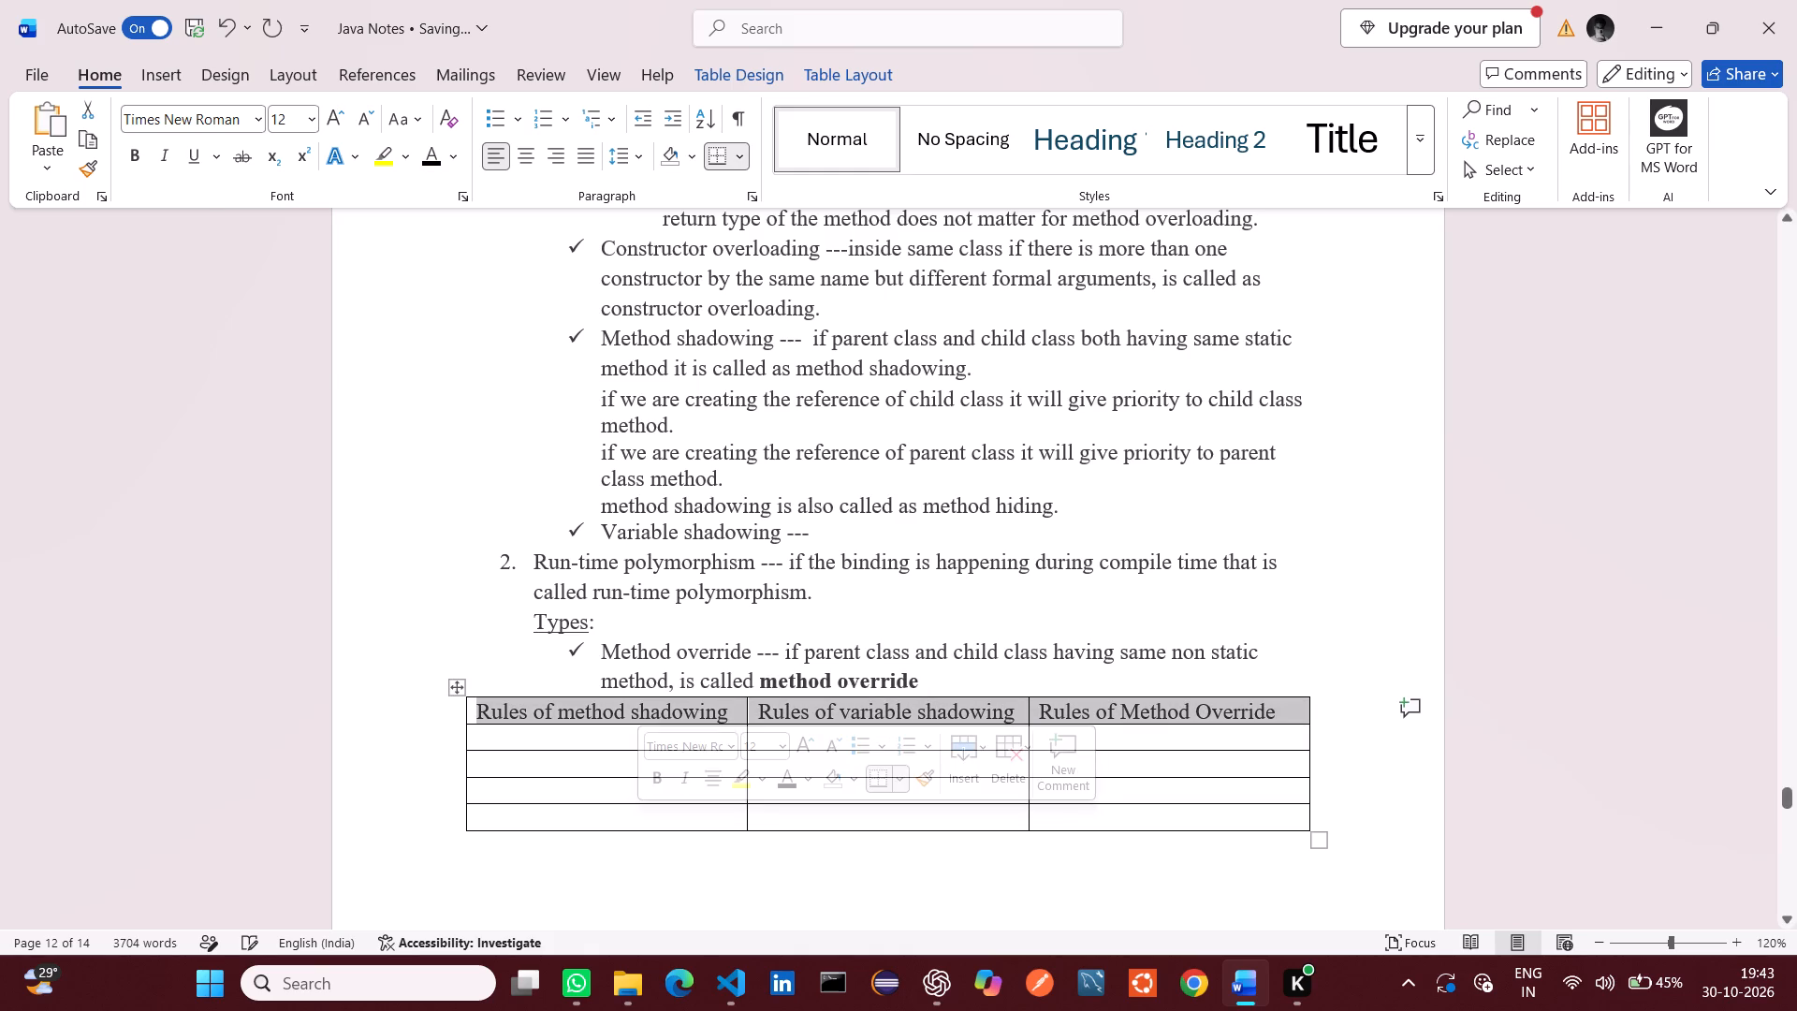
pyautogui.click(133, 157)
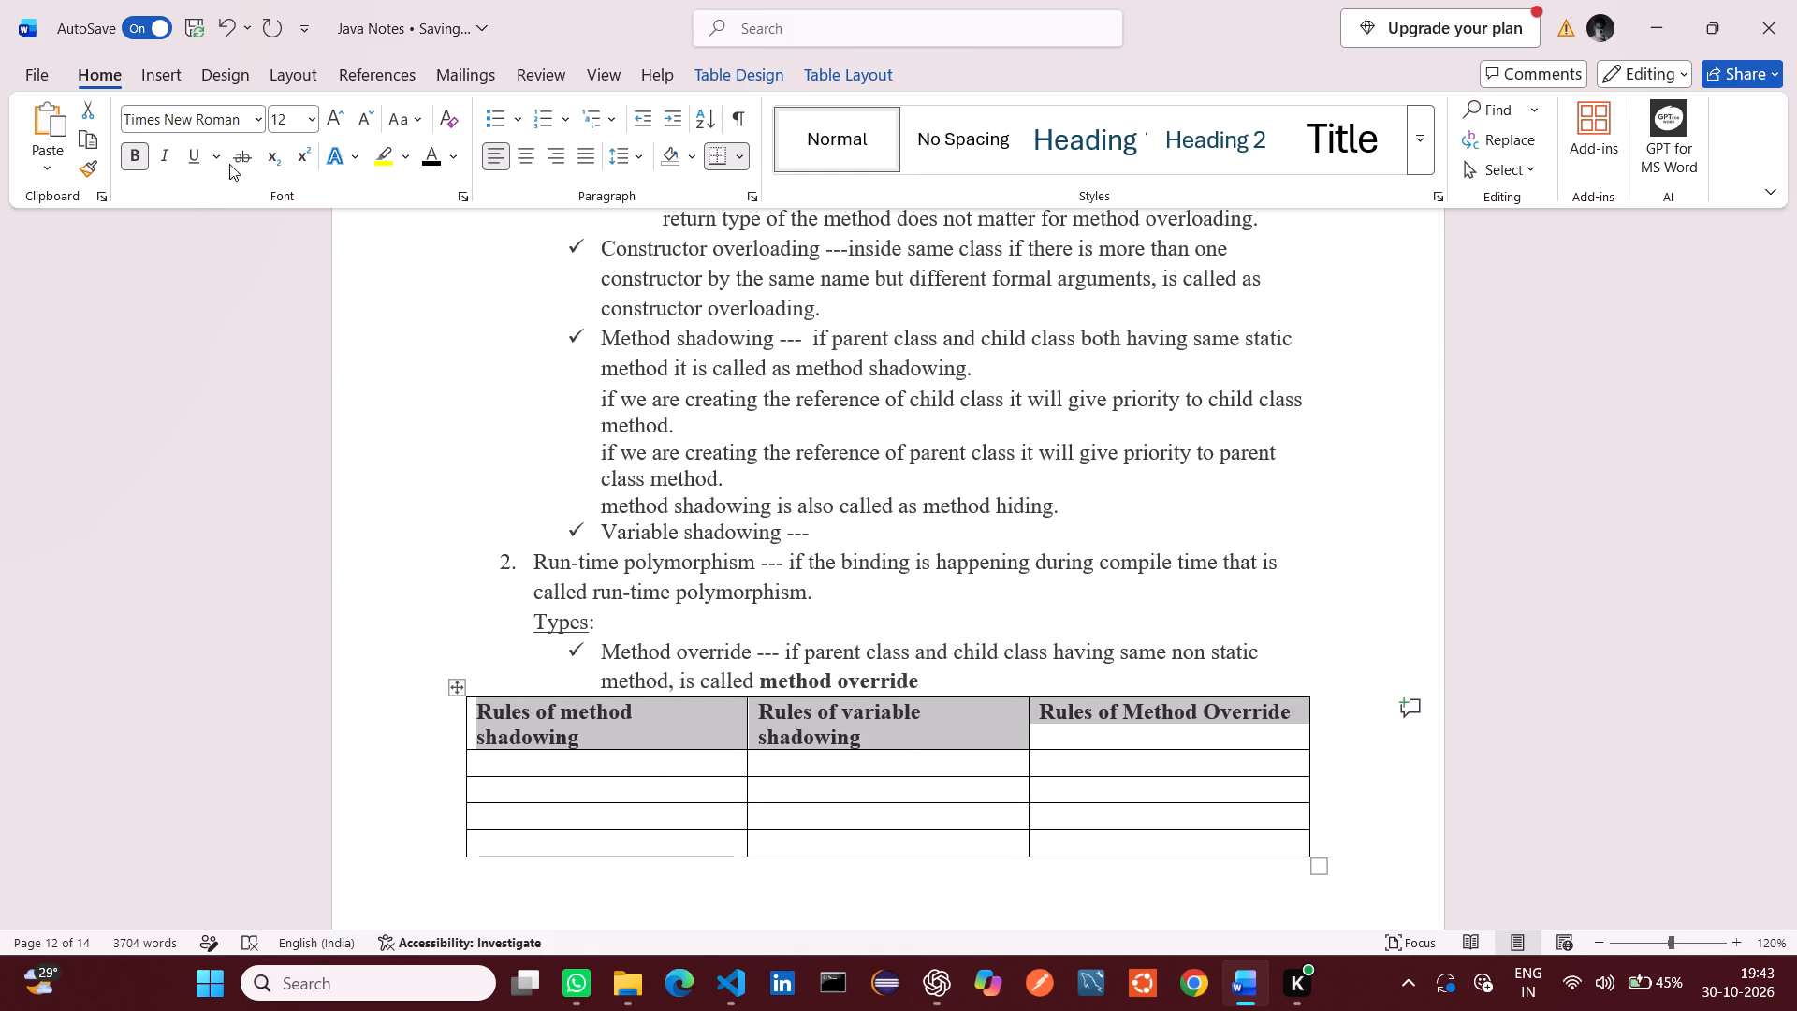
pyautogui.click(527, 158)
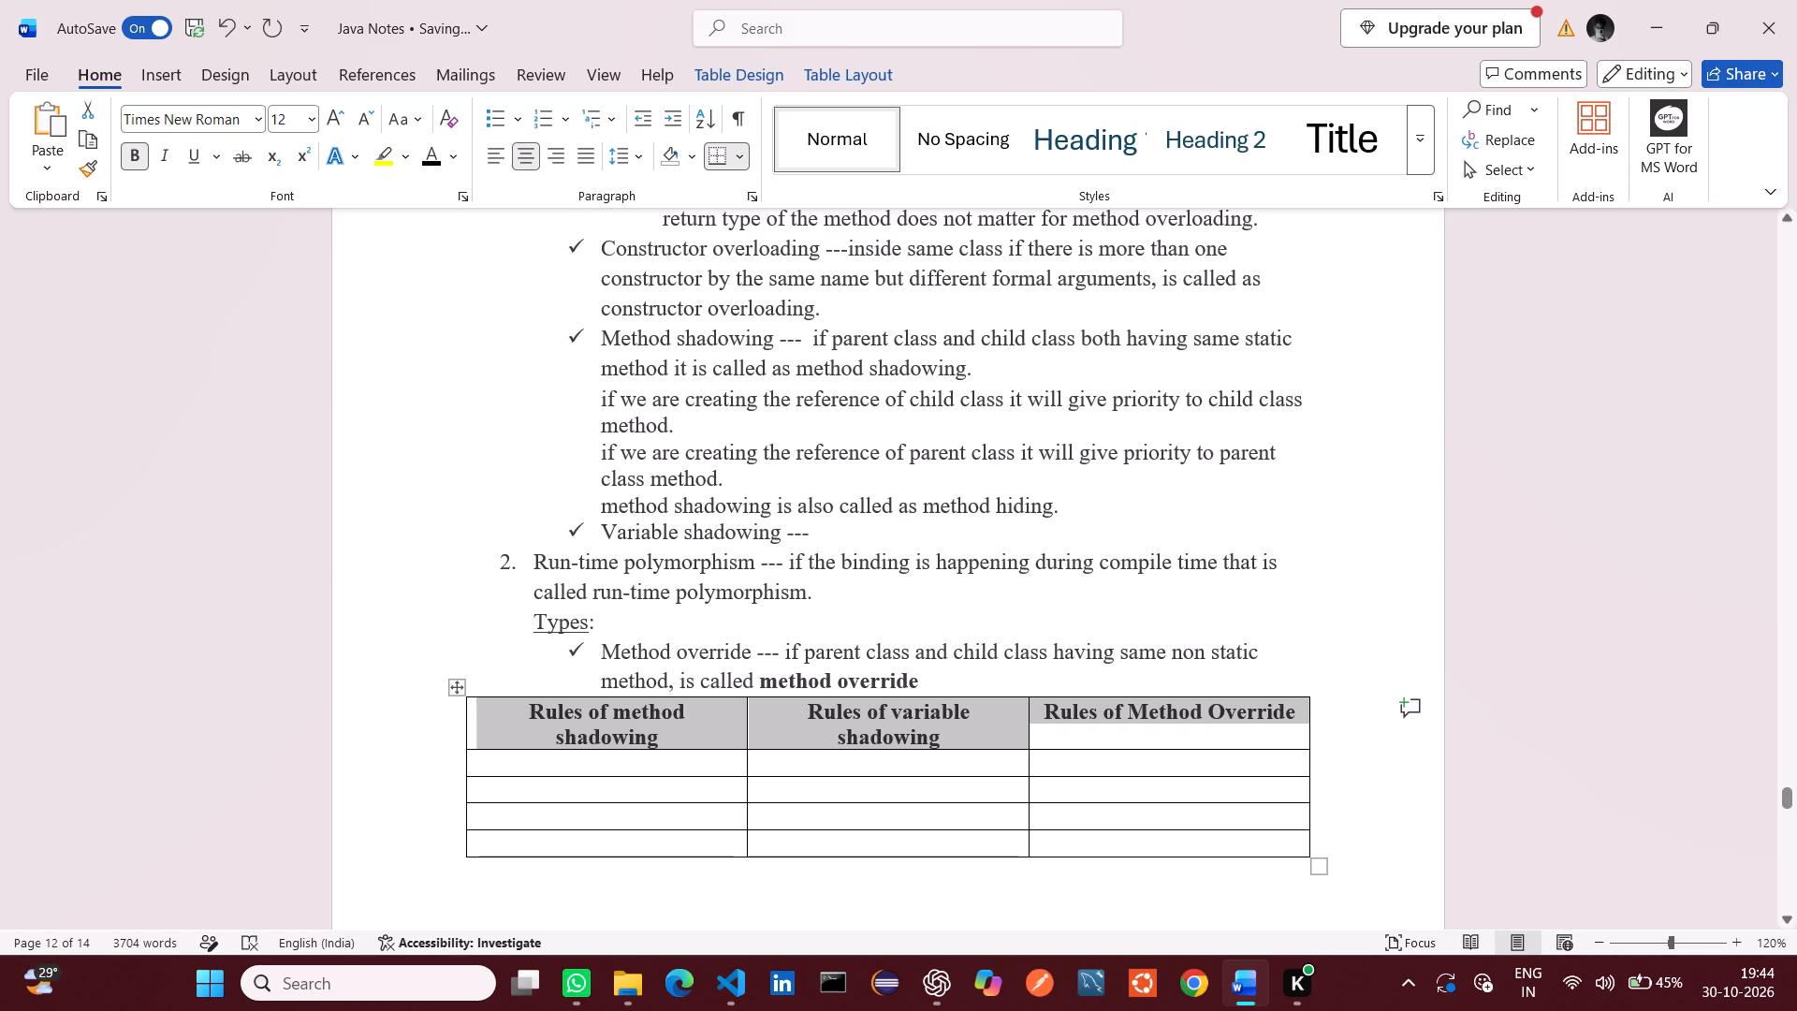
pyautogui.click(1076, 731)
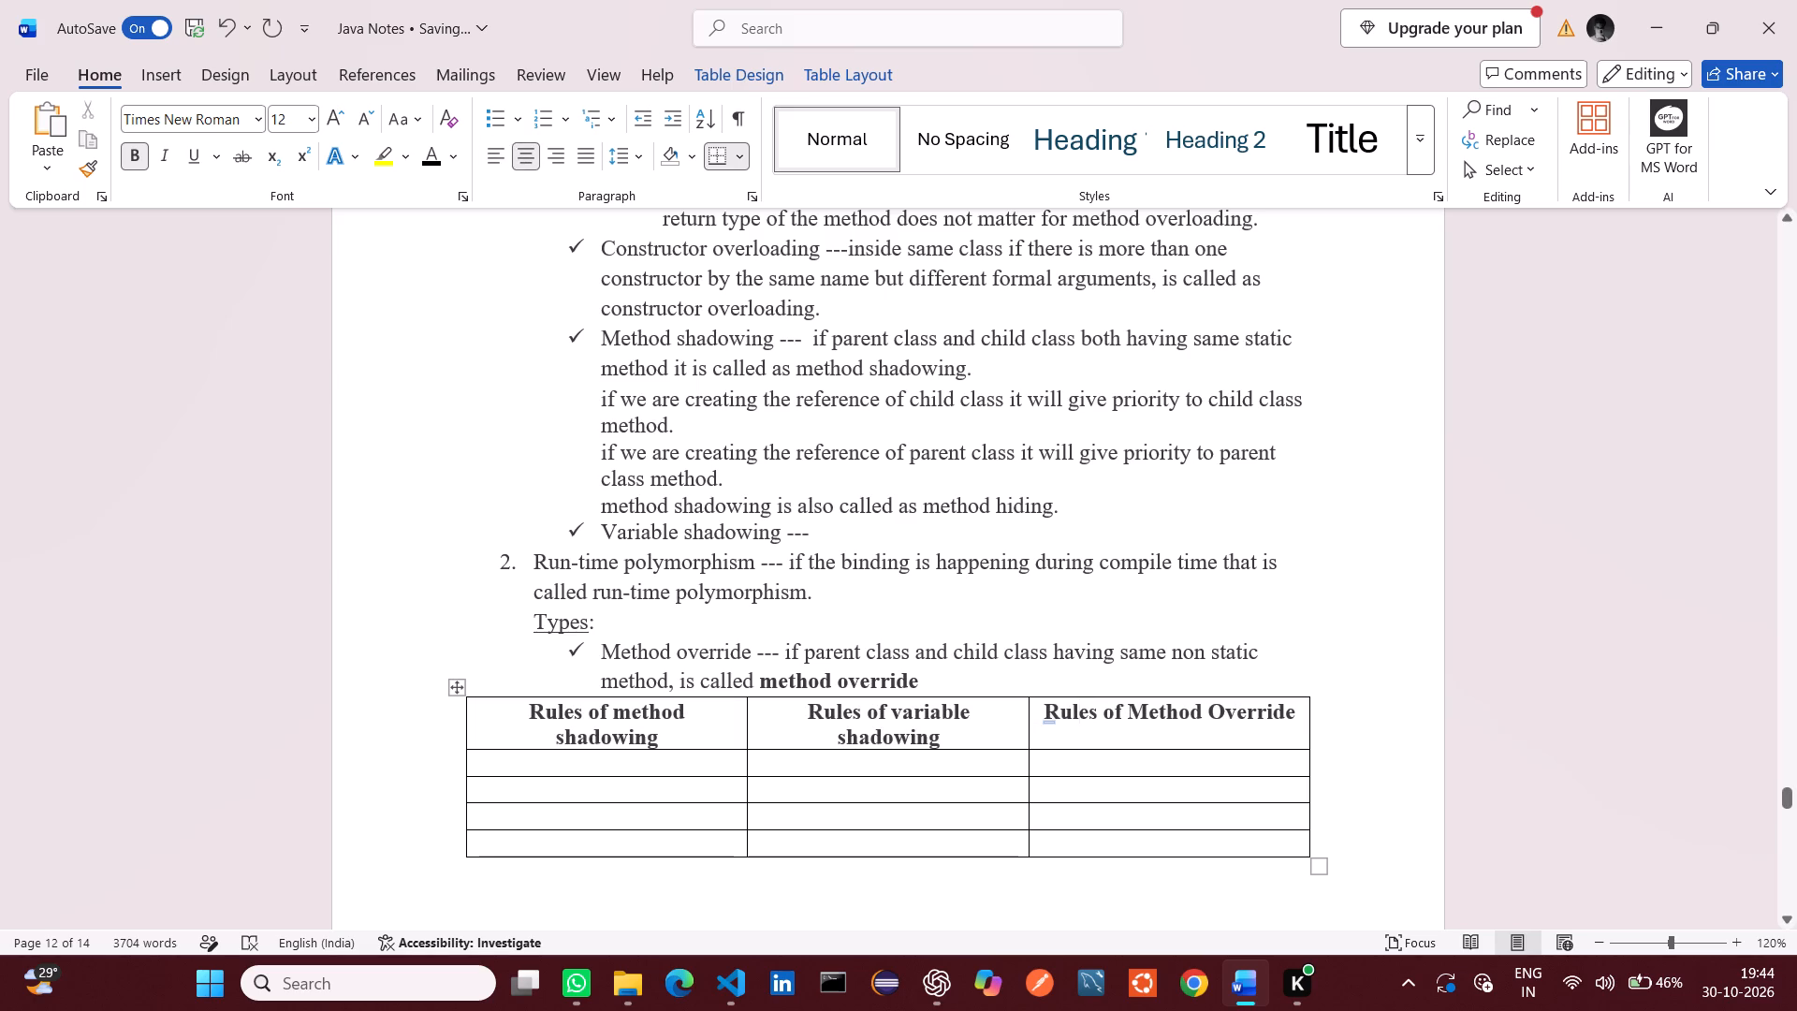
# Copy "method name should be same." from the method shadowing rules in VS Code into the Word table's first cell below "Rules of method shadowing".
pyautogui.click(844, 532)
pyautogui.hotkey('alt', 'Tab')
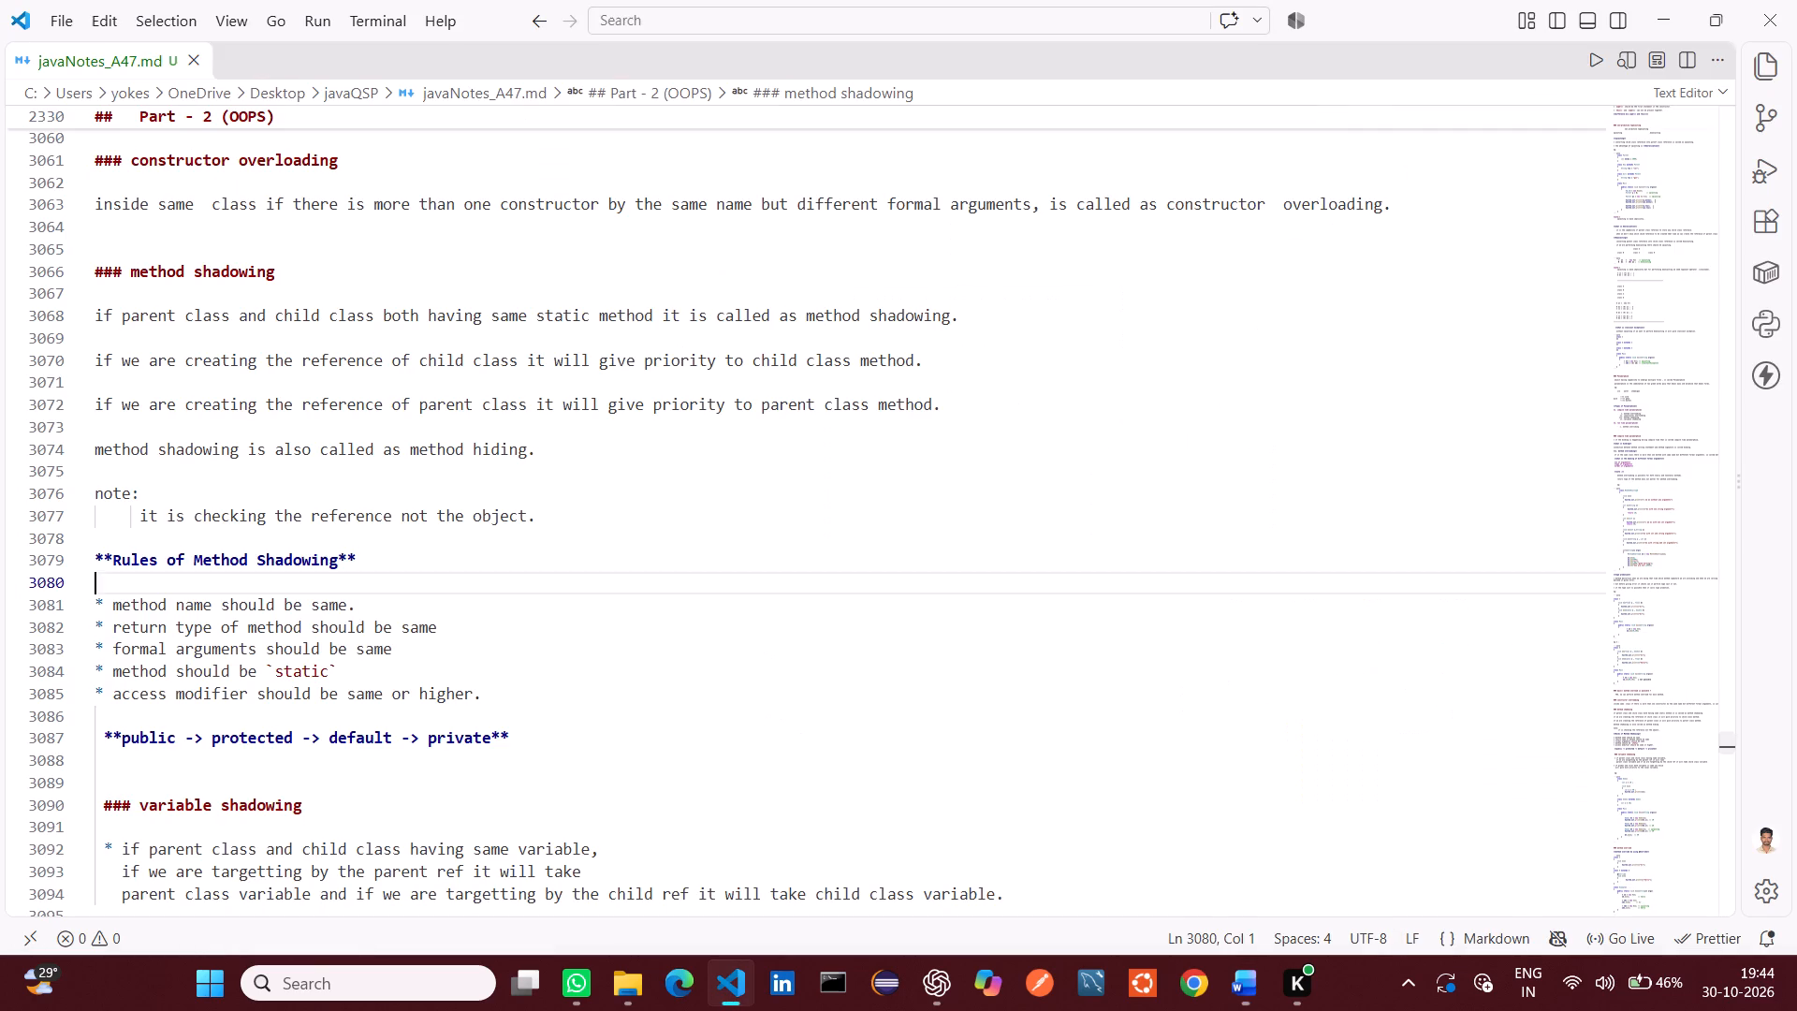
pyautogui.click(717, 635)
pyautogui.scroll(-3, 717, 635)
pyautogui.scroll(2, 717, 635)
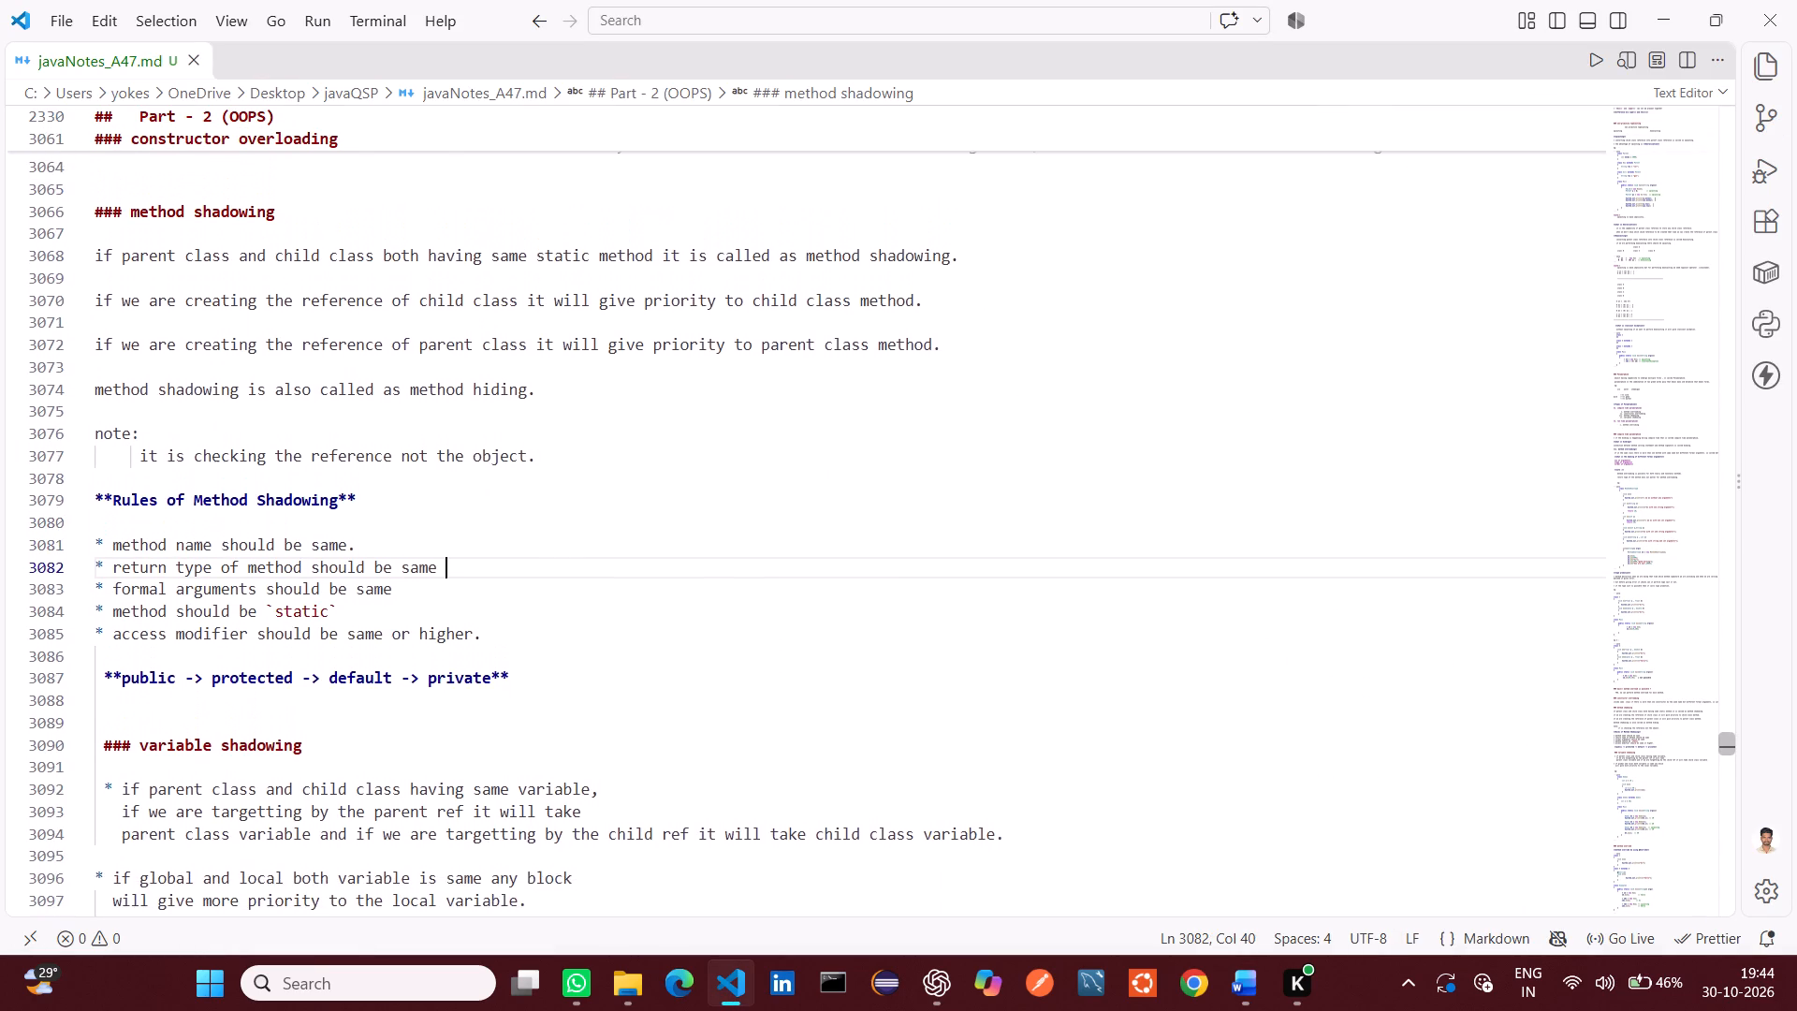
pyautogui.scroll(4, 717, 635)
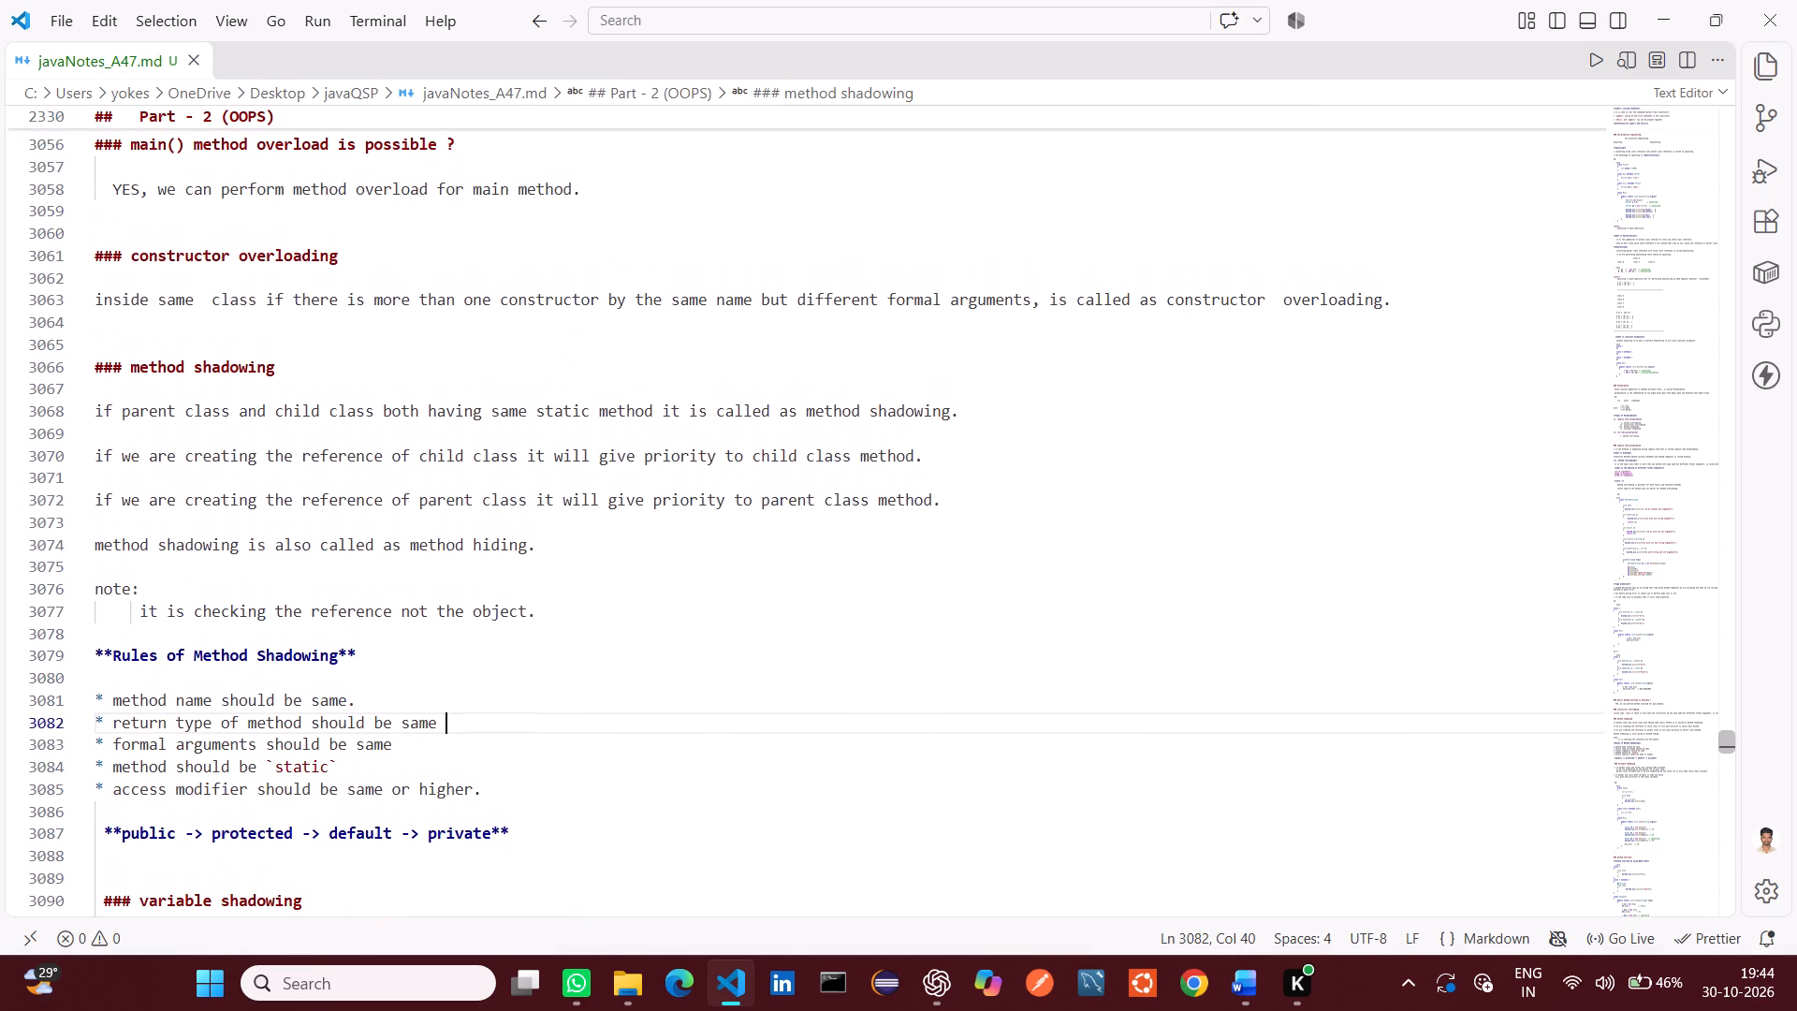
pyautogui.scroll(1, 717, 635)
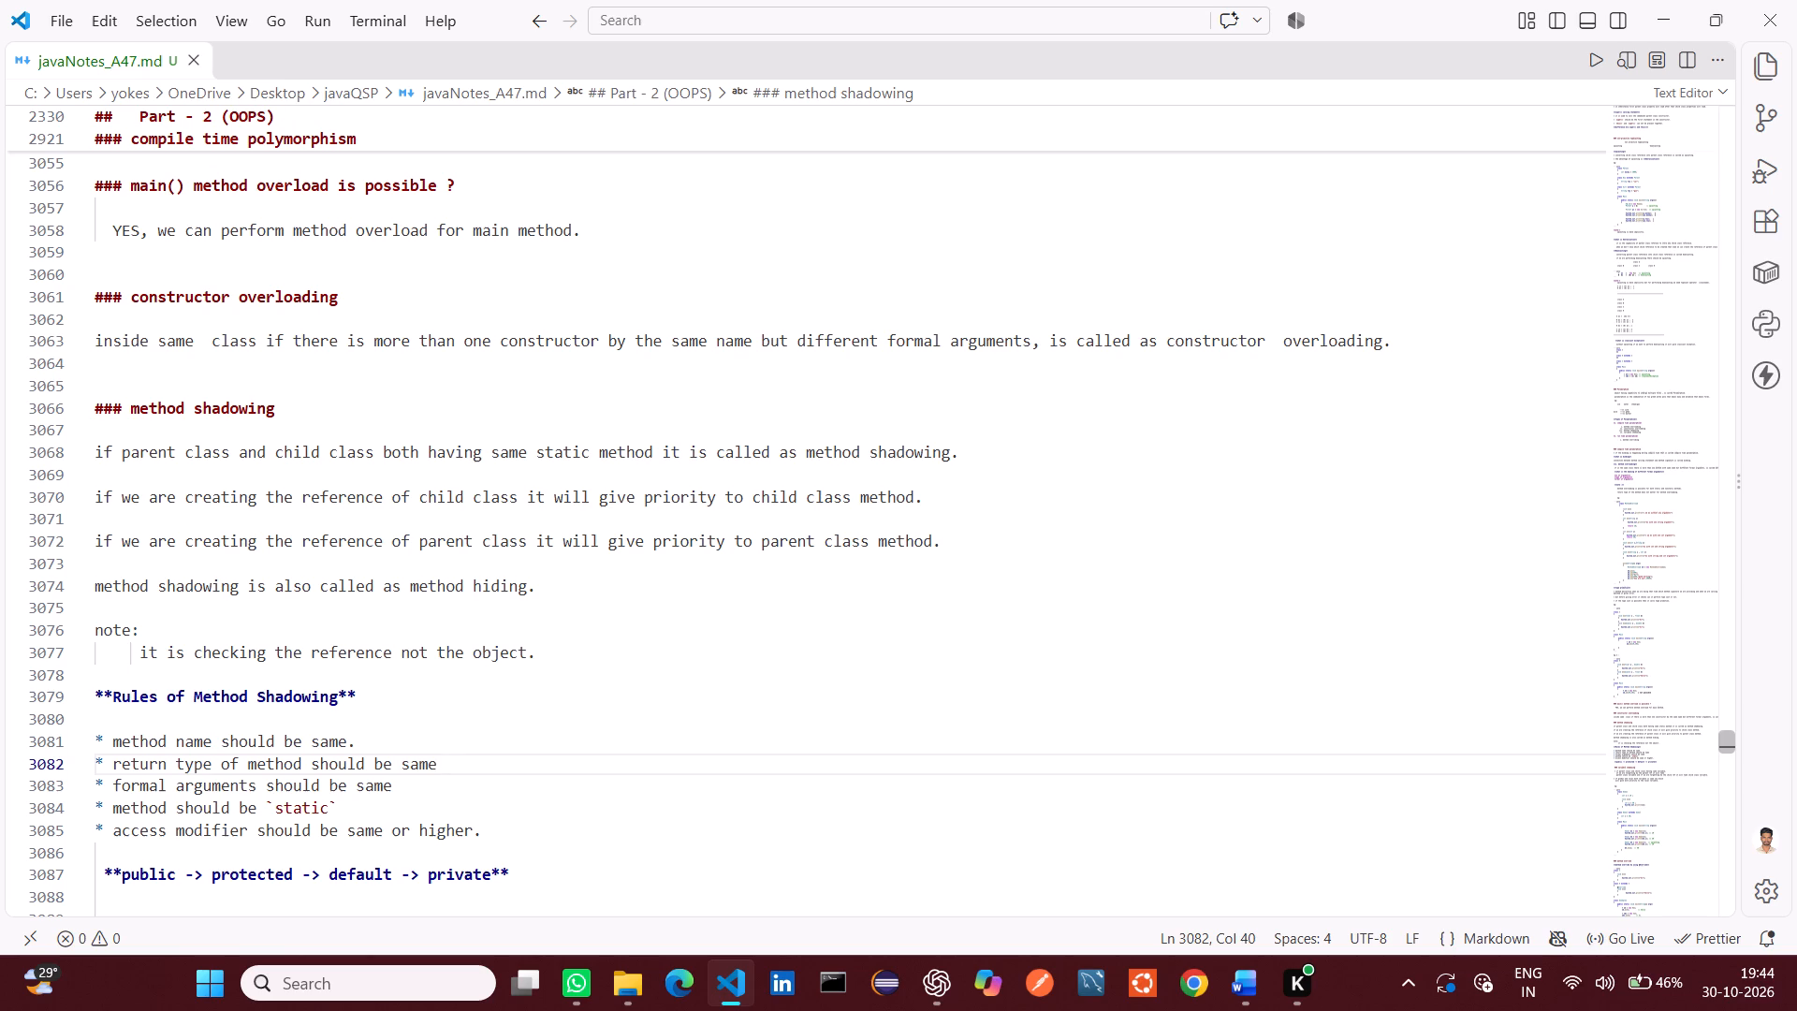
pyautogui.moveTo(363, 736); pyautogui.dragTo(112, 743)
pyautogui.hotkey('ctrl', 'c')
pyautogui.hotkey('alt', 'Tab')
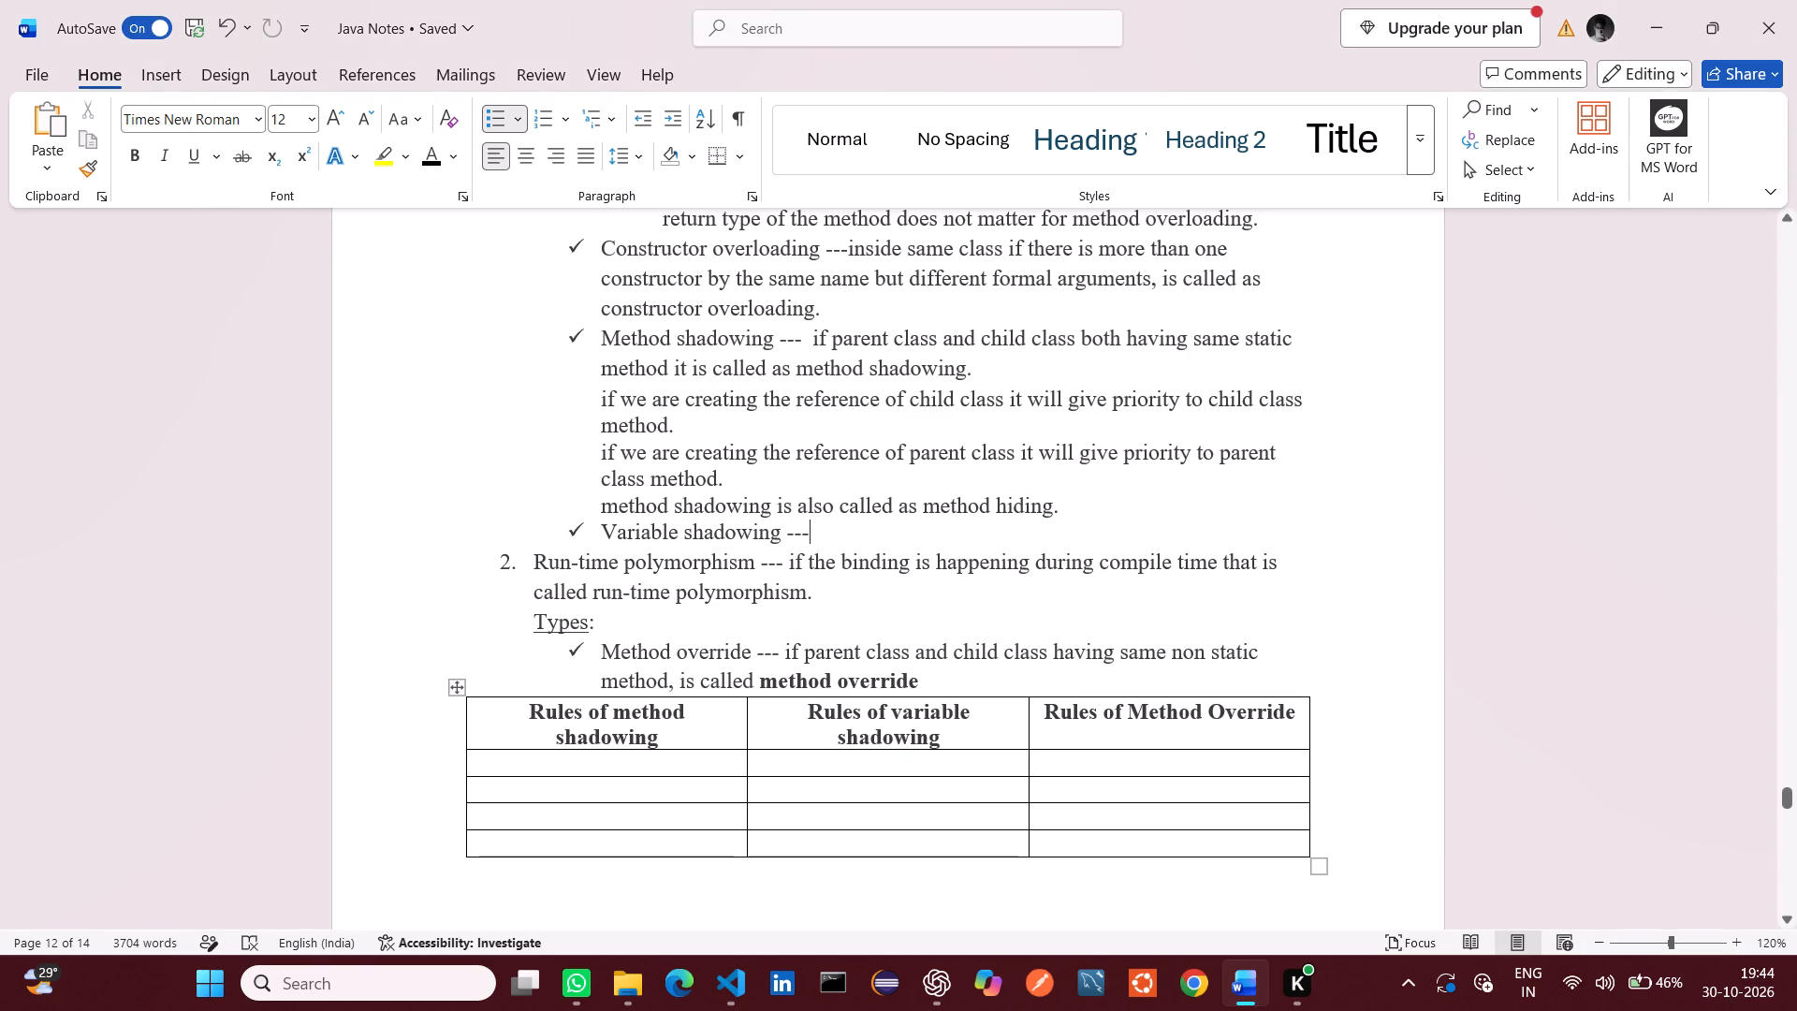
pyautogui.click(547, 755)
pyautogui.hotkey('ctrl', 'v')
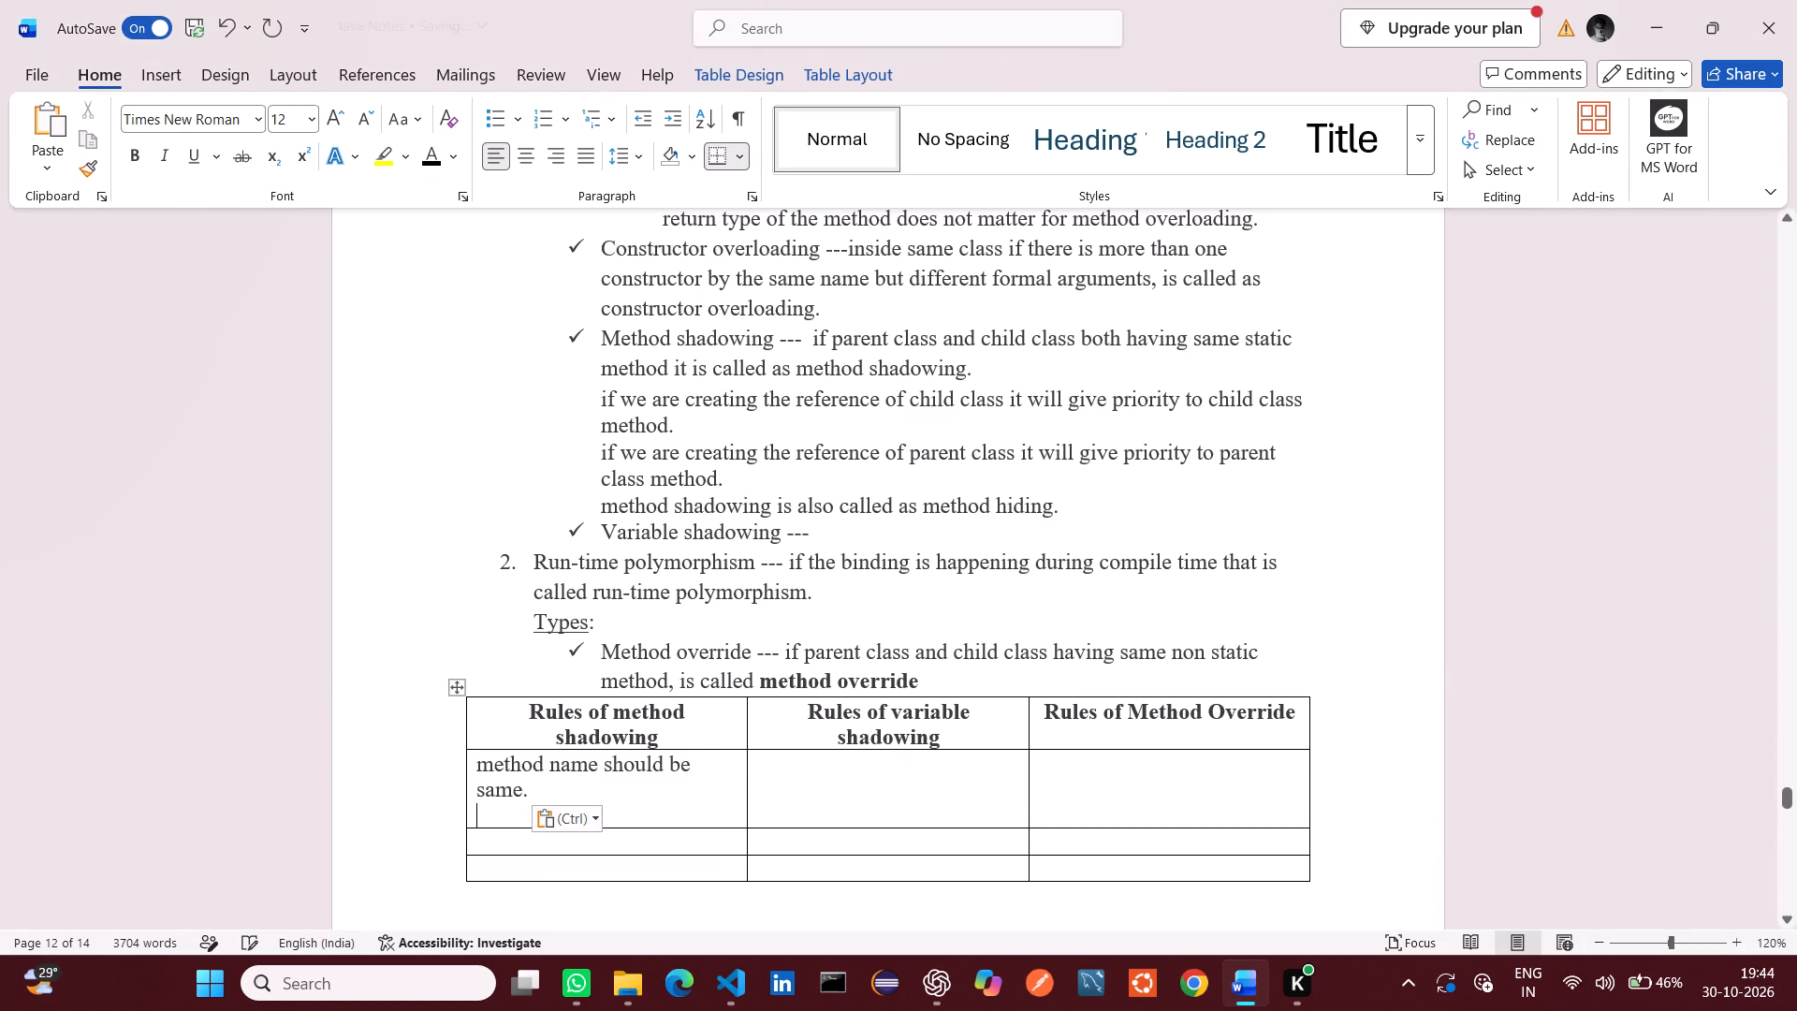
# Copy the VS Code rule "return type of method should be same" into the Word table's first column, in the row below the method name rule.
pyautogui.hotkey('alt', 'Tab')
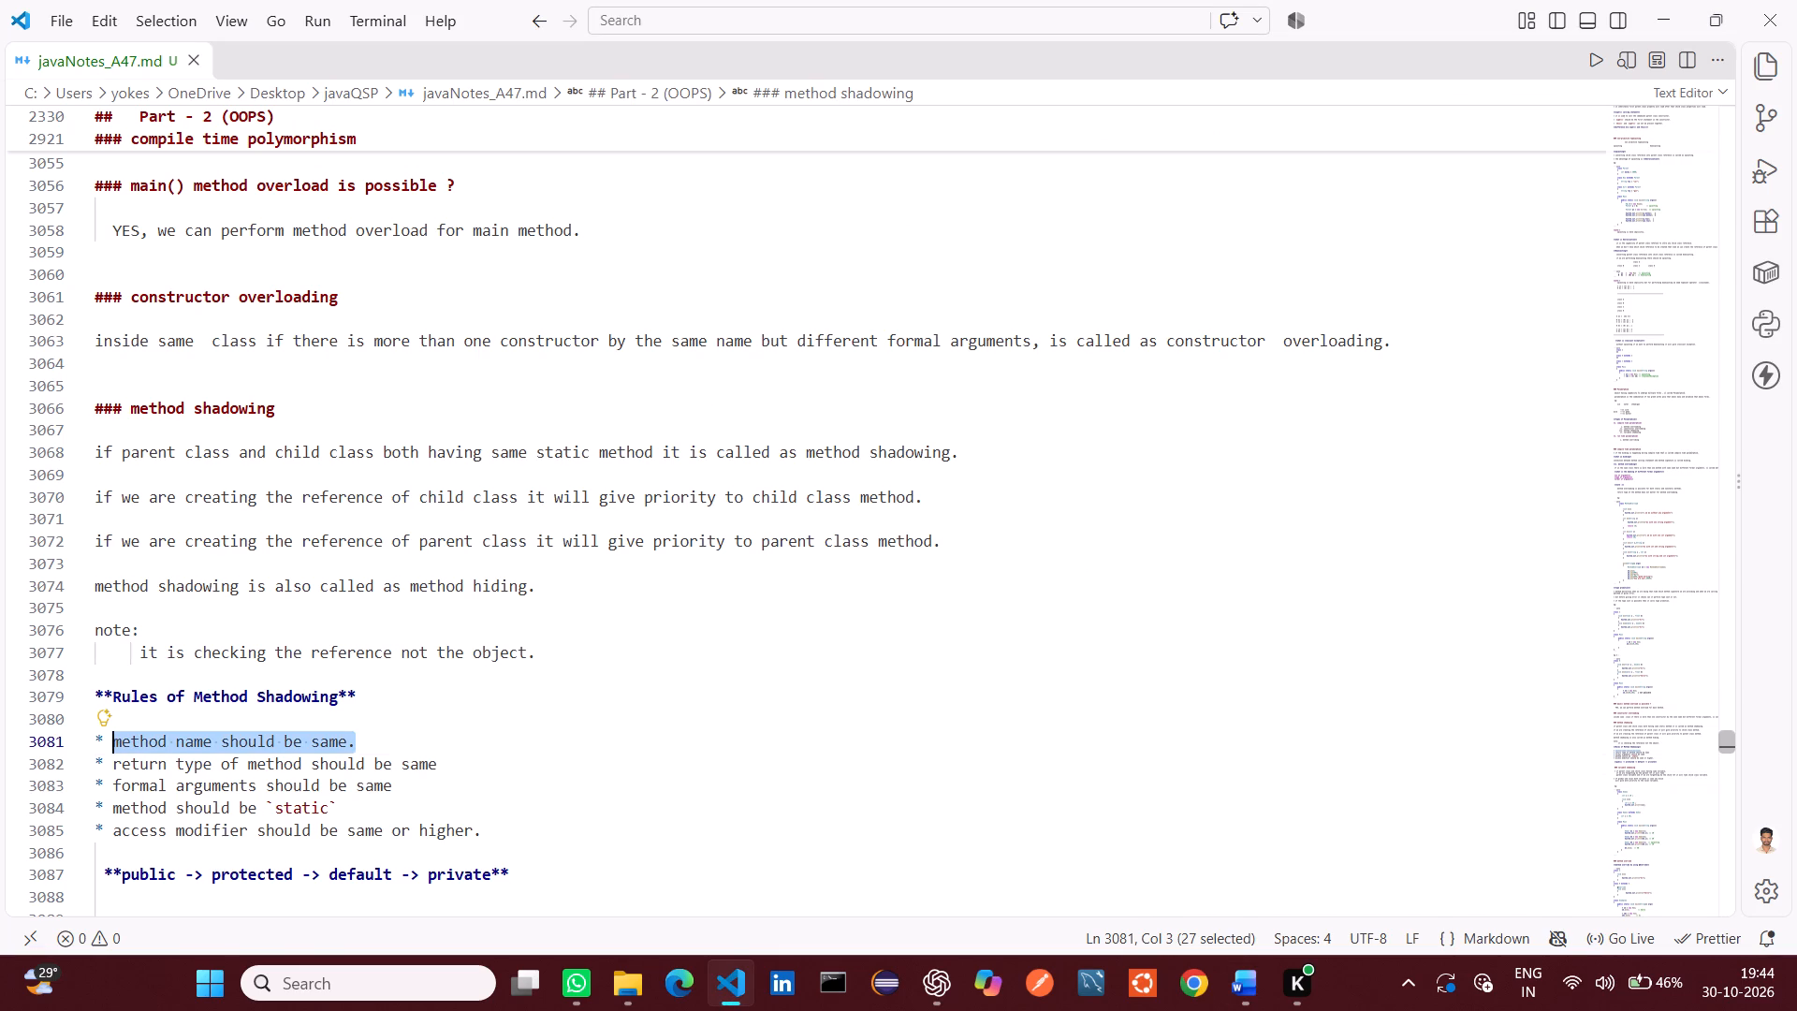
pyautogui.click(431, 762)
pyautogui.click(443, 763)
pyautogui.moveTo(443, 763); pyautogui.dragTo(384, 756)
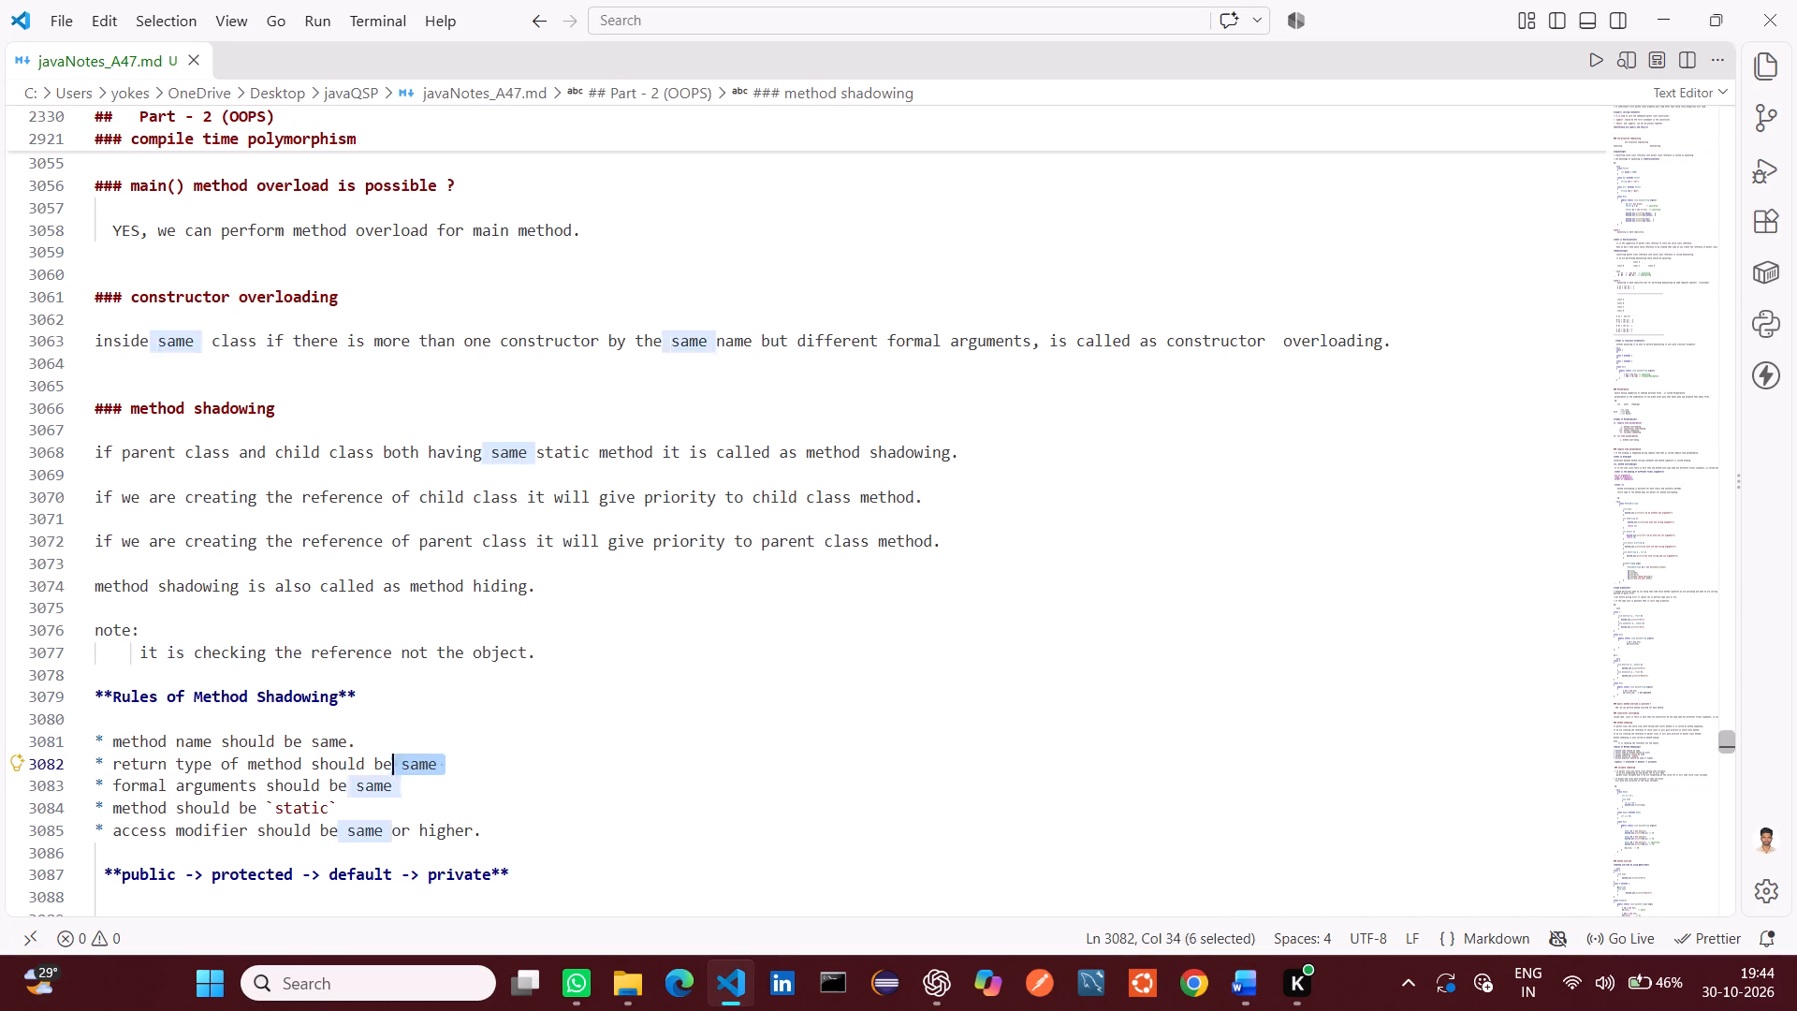
pyautogui.moveTo(384, 756); pyautogui.dragTo(121, 758)
pyautogui.hotkey('ctrl', 'c')
pyautogui.hotkey('alt', 'Tab')
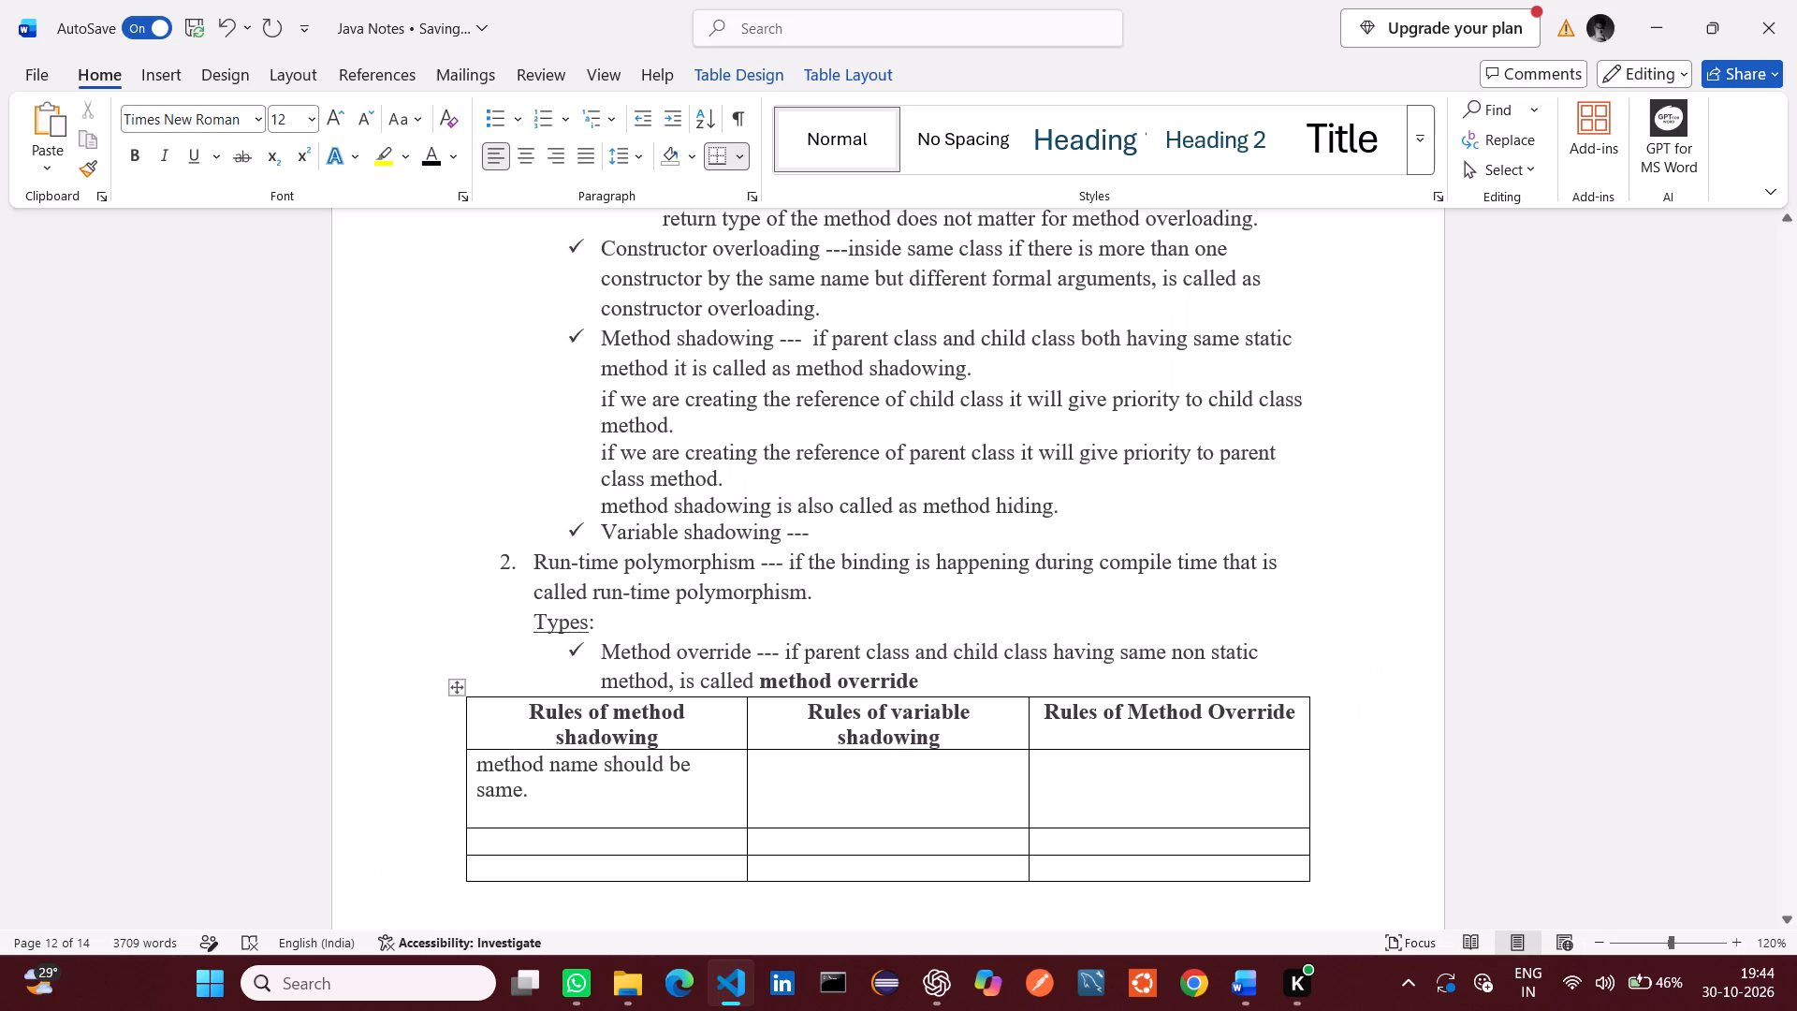
pyautogui.click(495, 842)
pyautogui.hotkey('ctrl', 'v')
# Copy the VS Code rule "formal arguments should be same" into the Word table's first column, directly below the return type rule.
pyautogui.hotkey('alt', 'Tab')
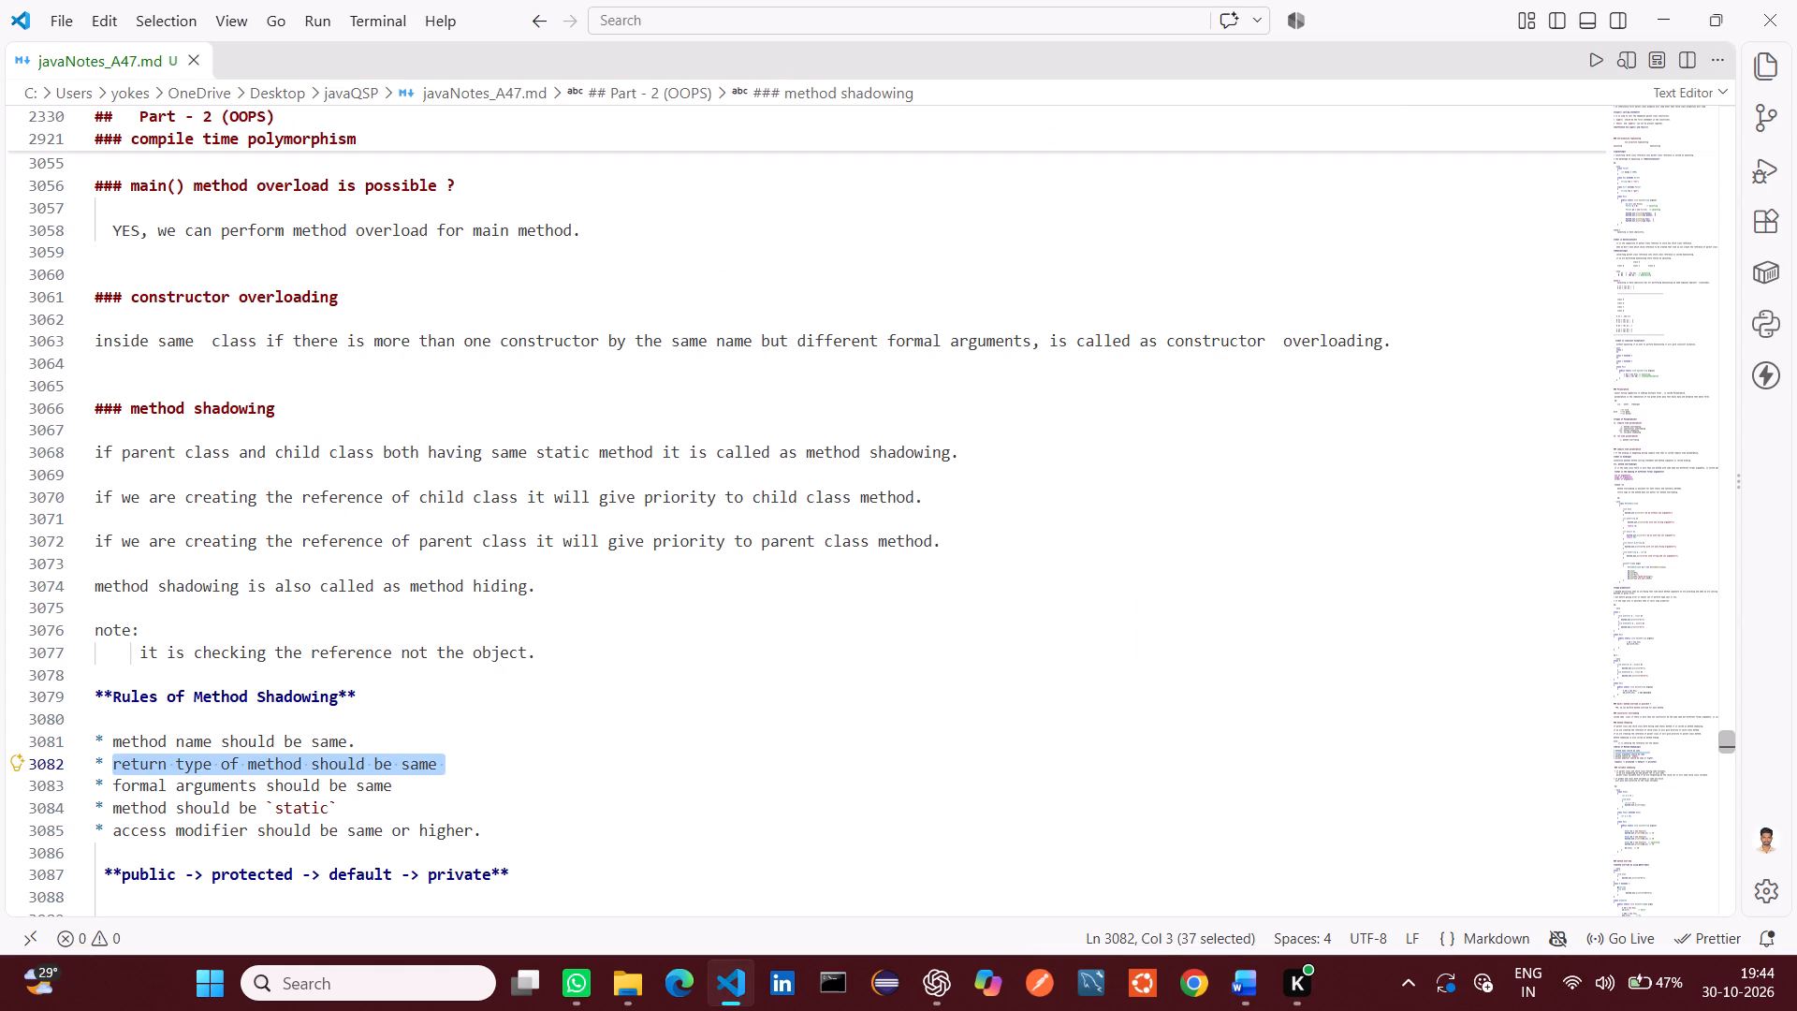
pyautogui.moveTo(397, 791); pyautogui.dragTo(114, 785)
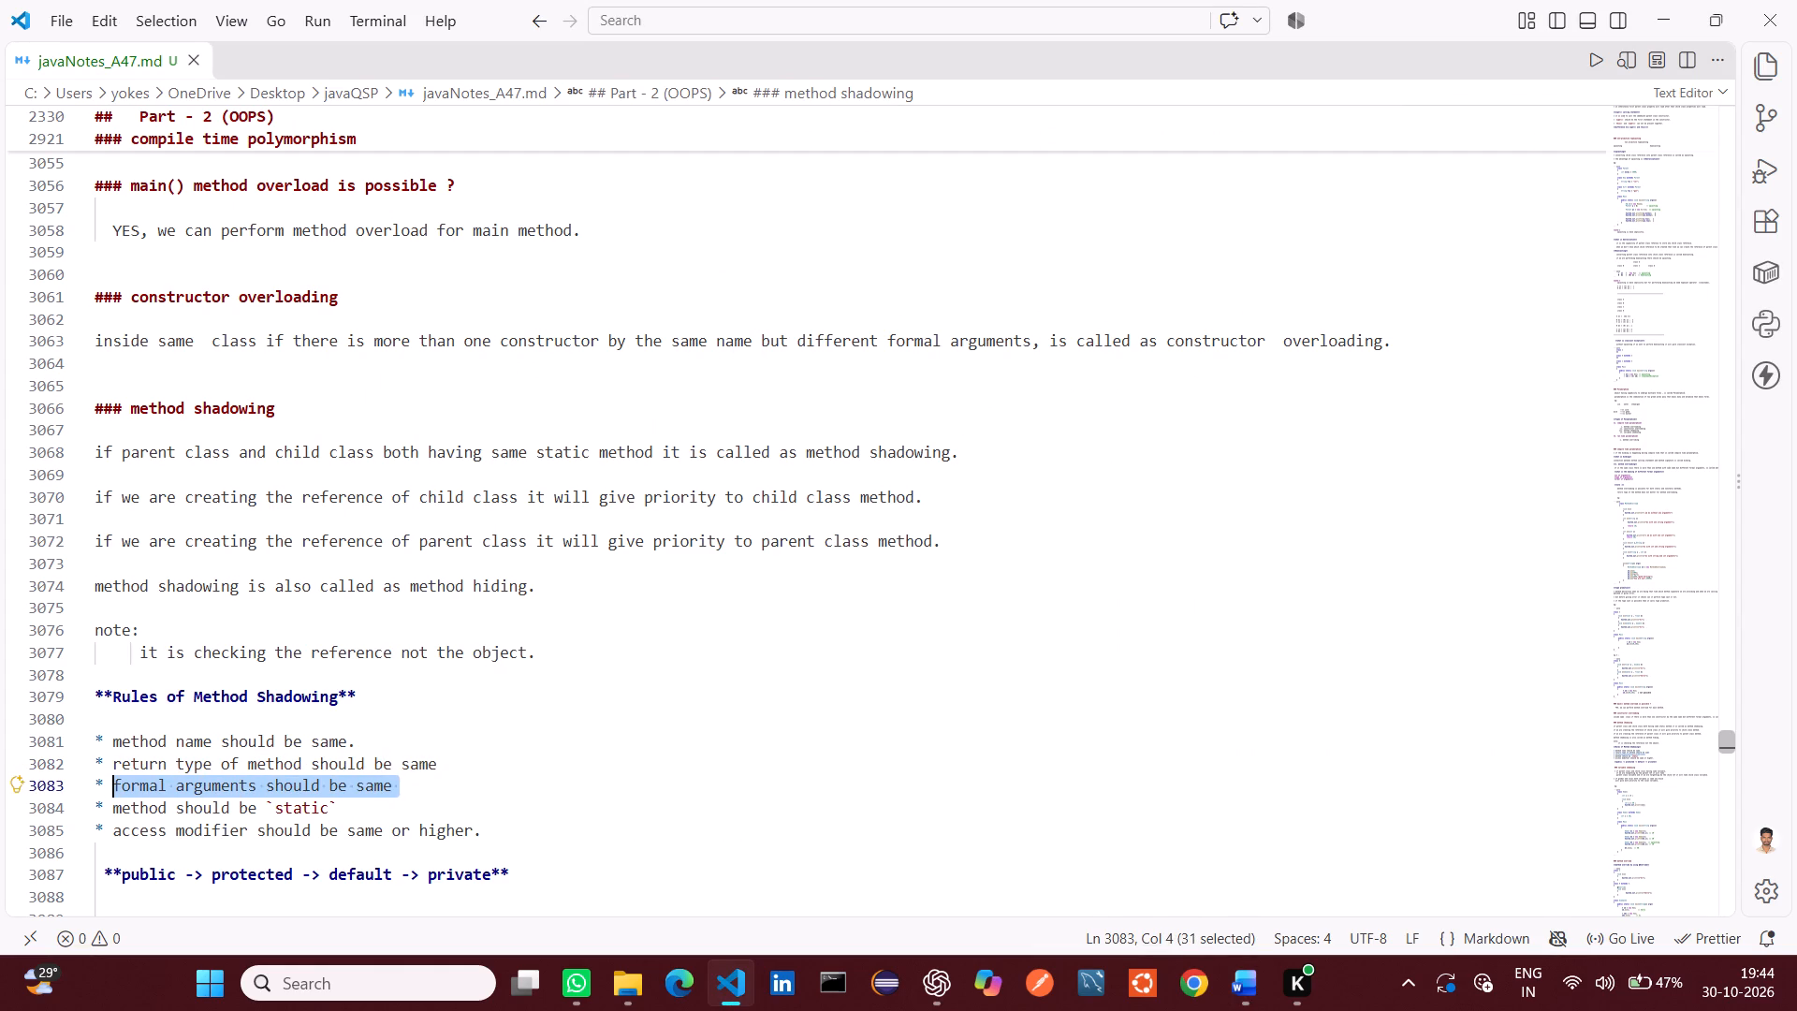
pyautogui.moveTo(114, 785); pyautogui.dragTo(113, 785)
pyautogui.hotkey('ctrl', 'c')
pyautogui.hotkey('alt', 'Tab')
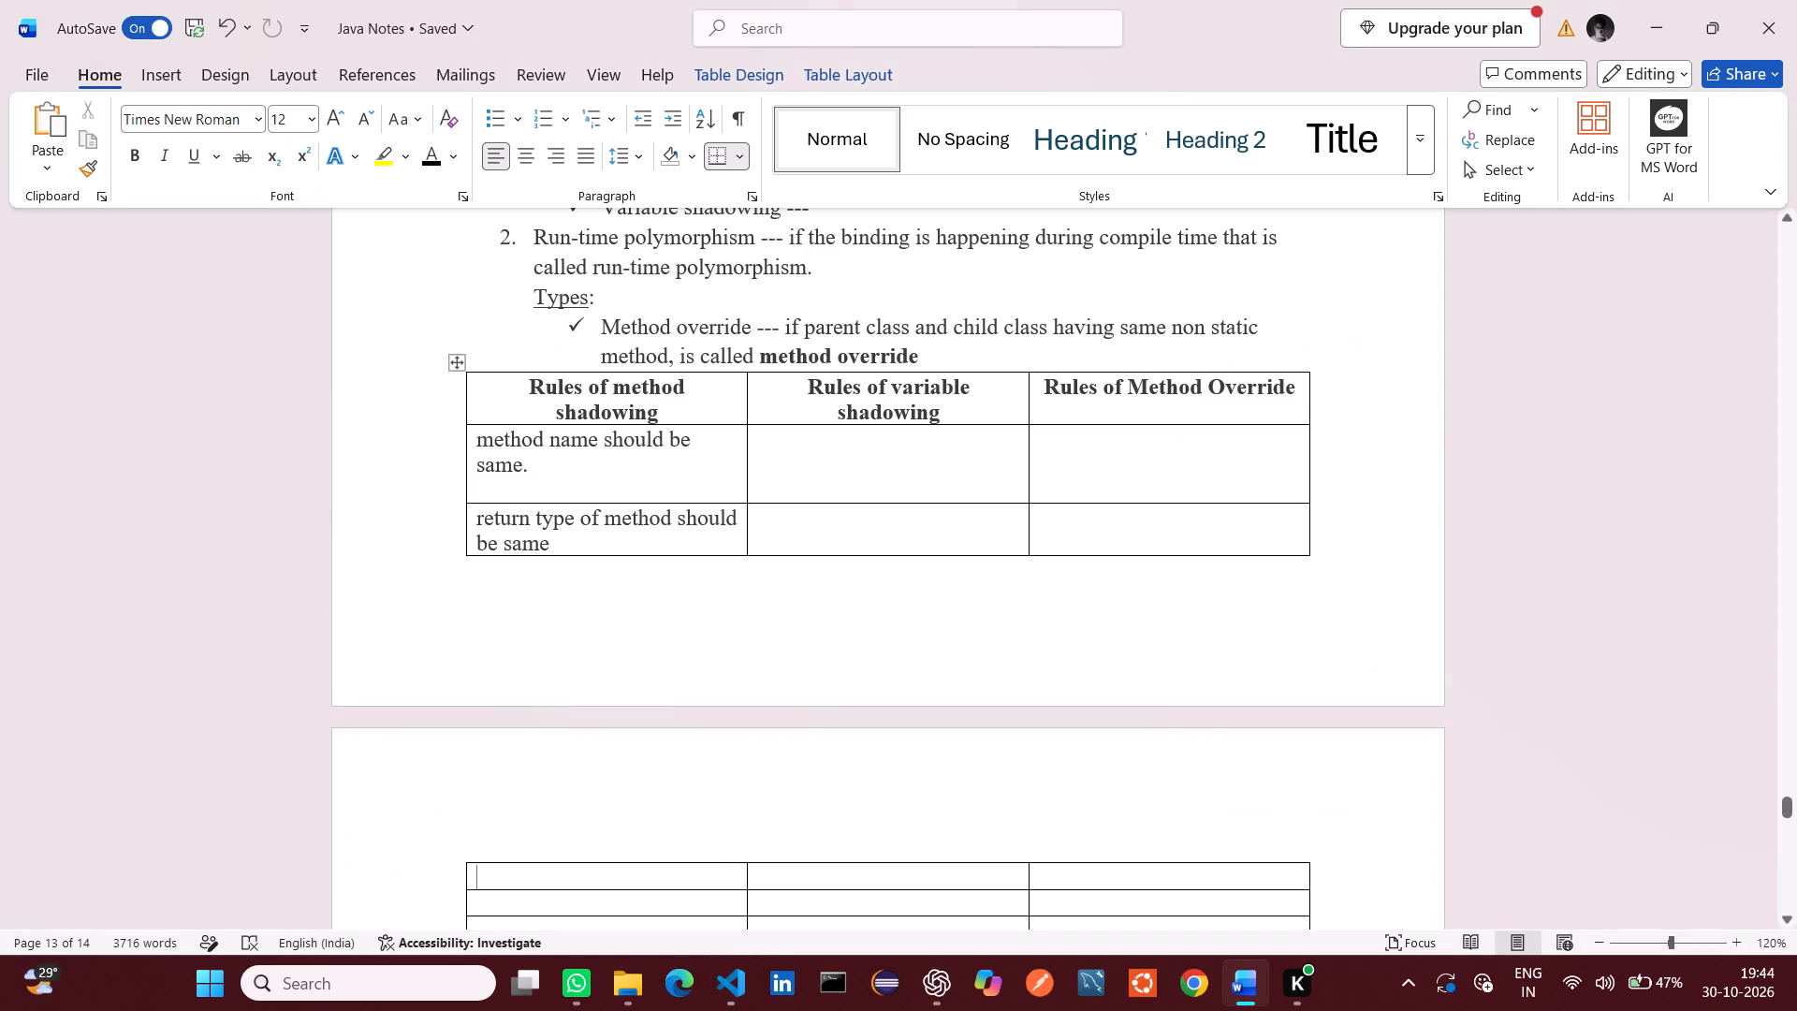
pyautogui.hotkey('ctrl', 'v')
# Copy the VS Code rule "method should be `static`" into the Word table's first column below the formal arguments rule, without a leading space.
pyautogui.hotkey('alt', 'Tab')
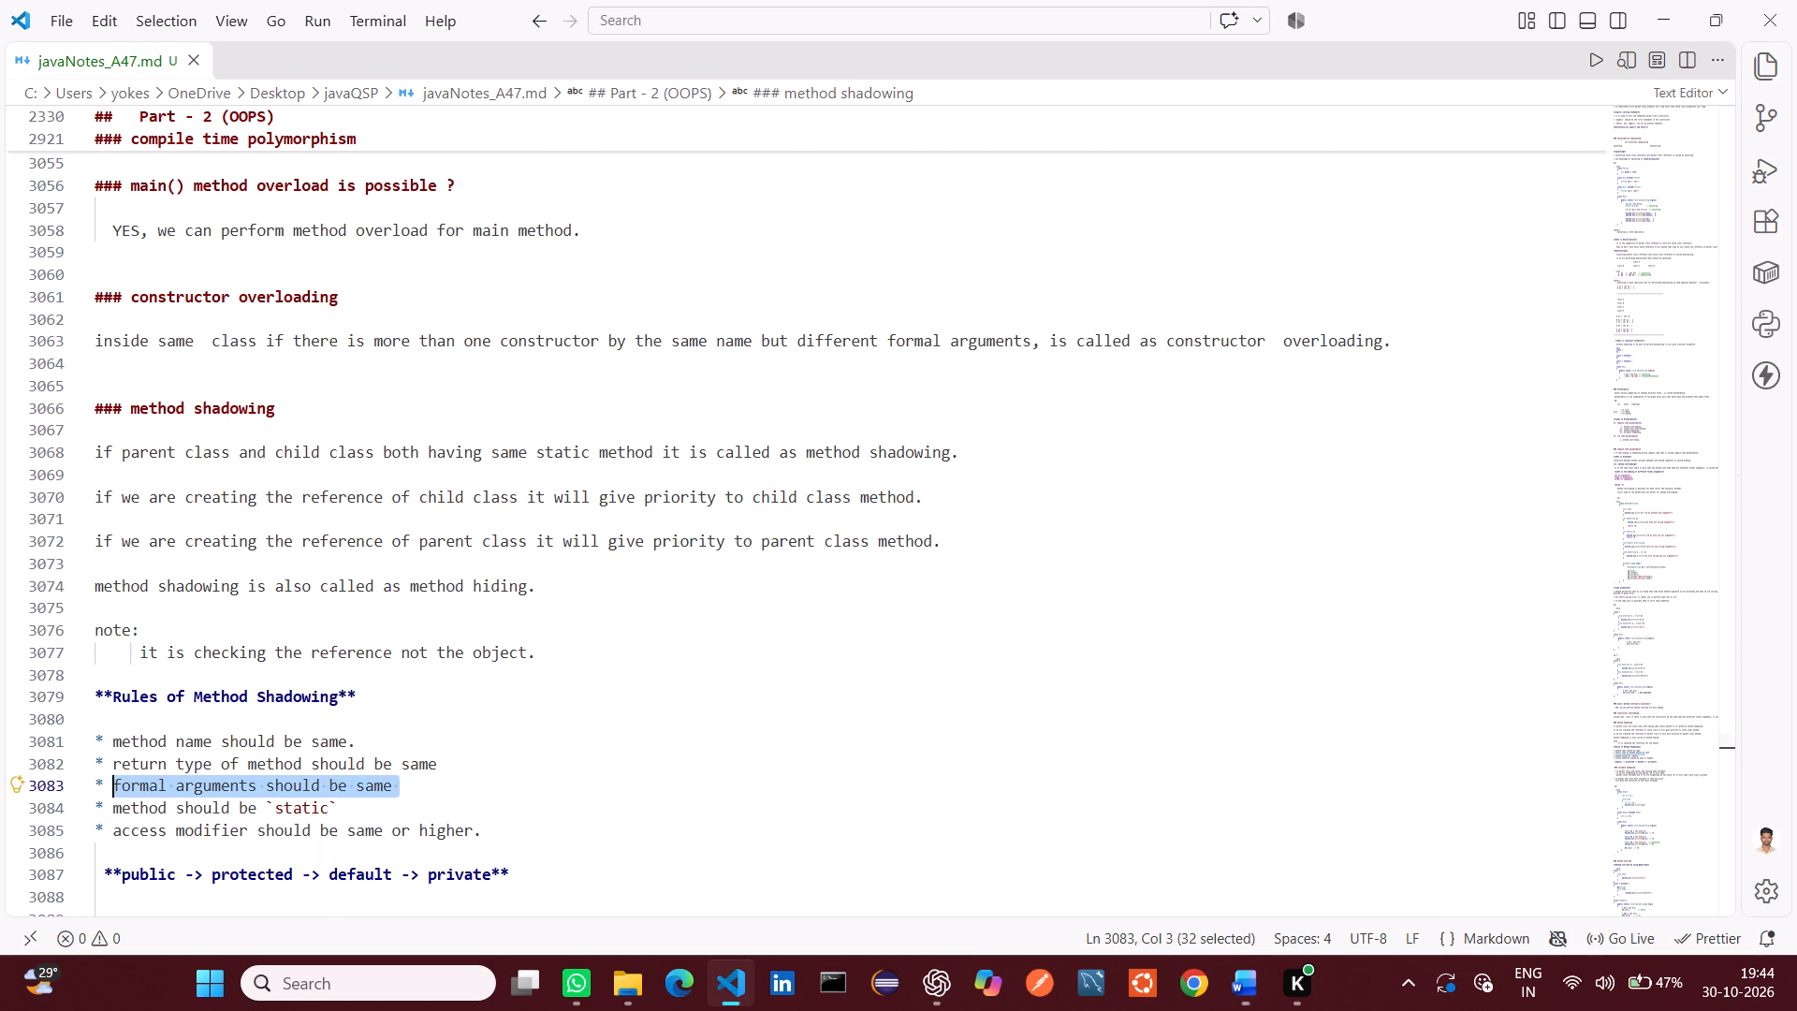
pyautogui.click(343, 804)
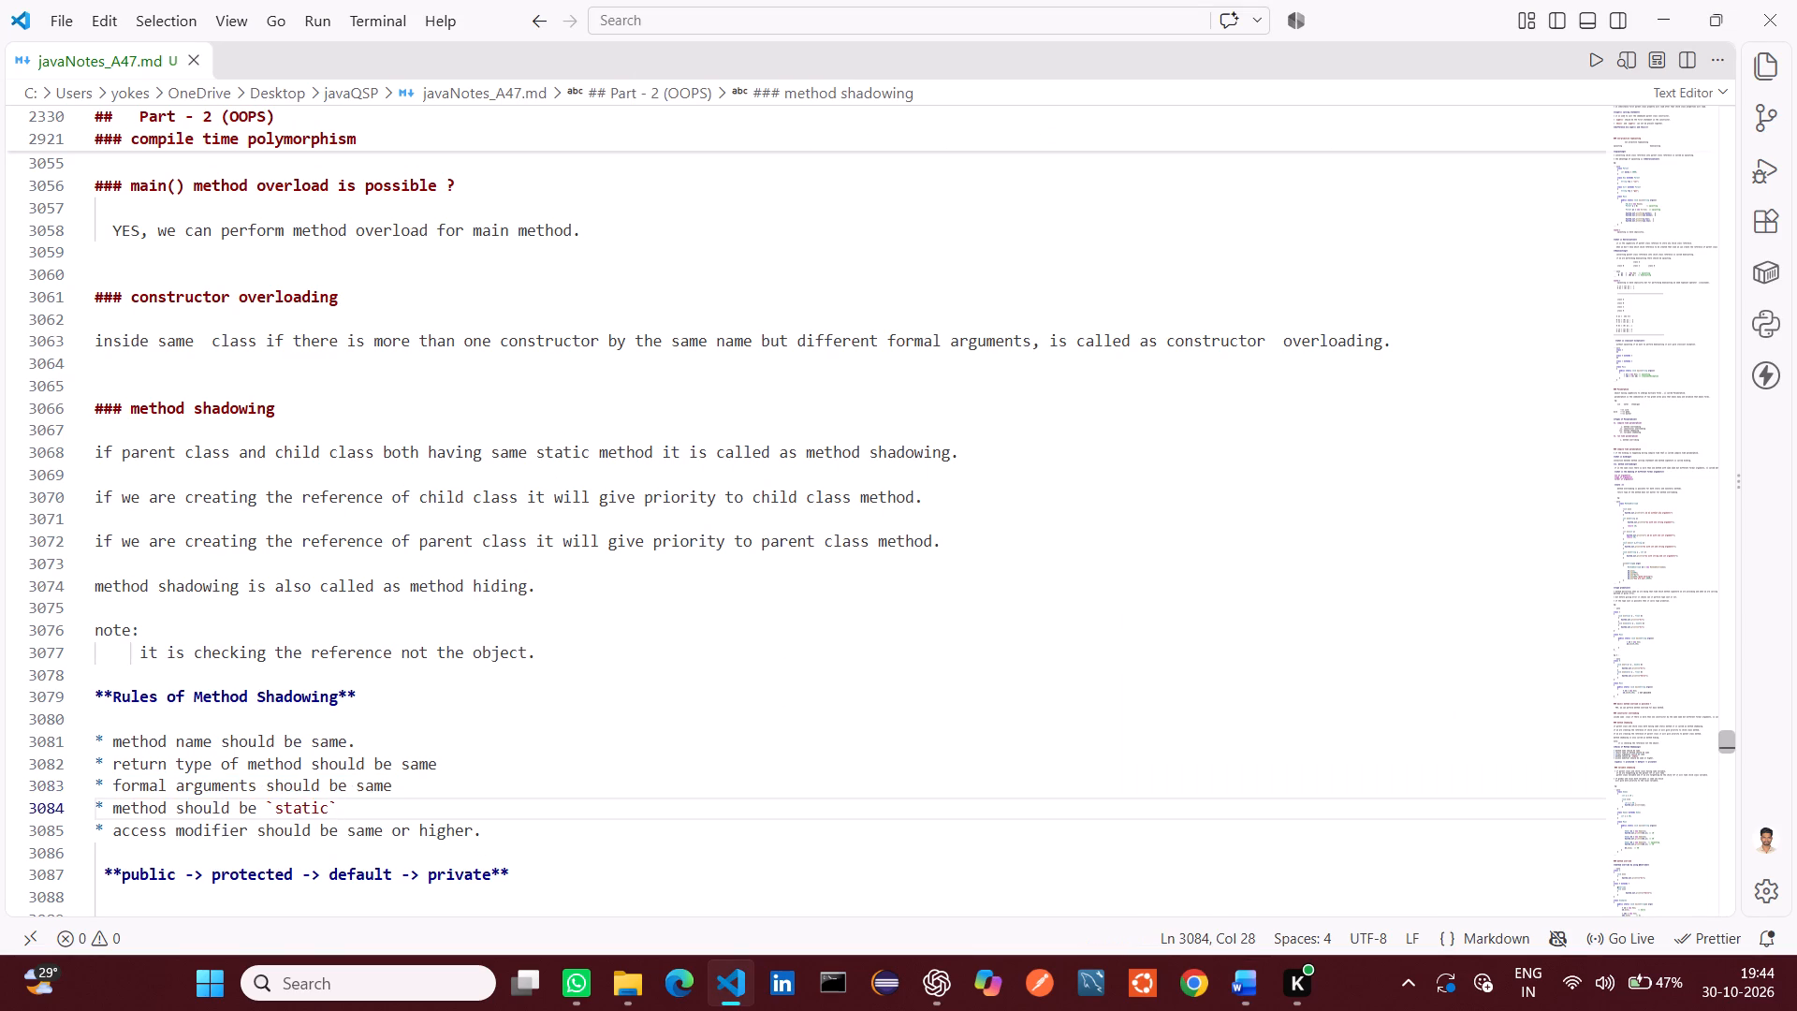
pyautogui.moveTo(108, 810); pyautogui.dragTo(331, 802)
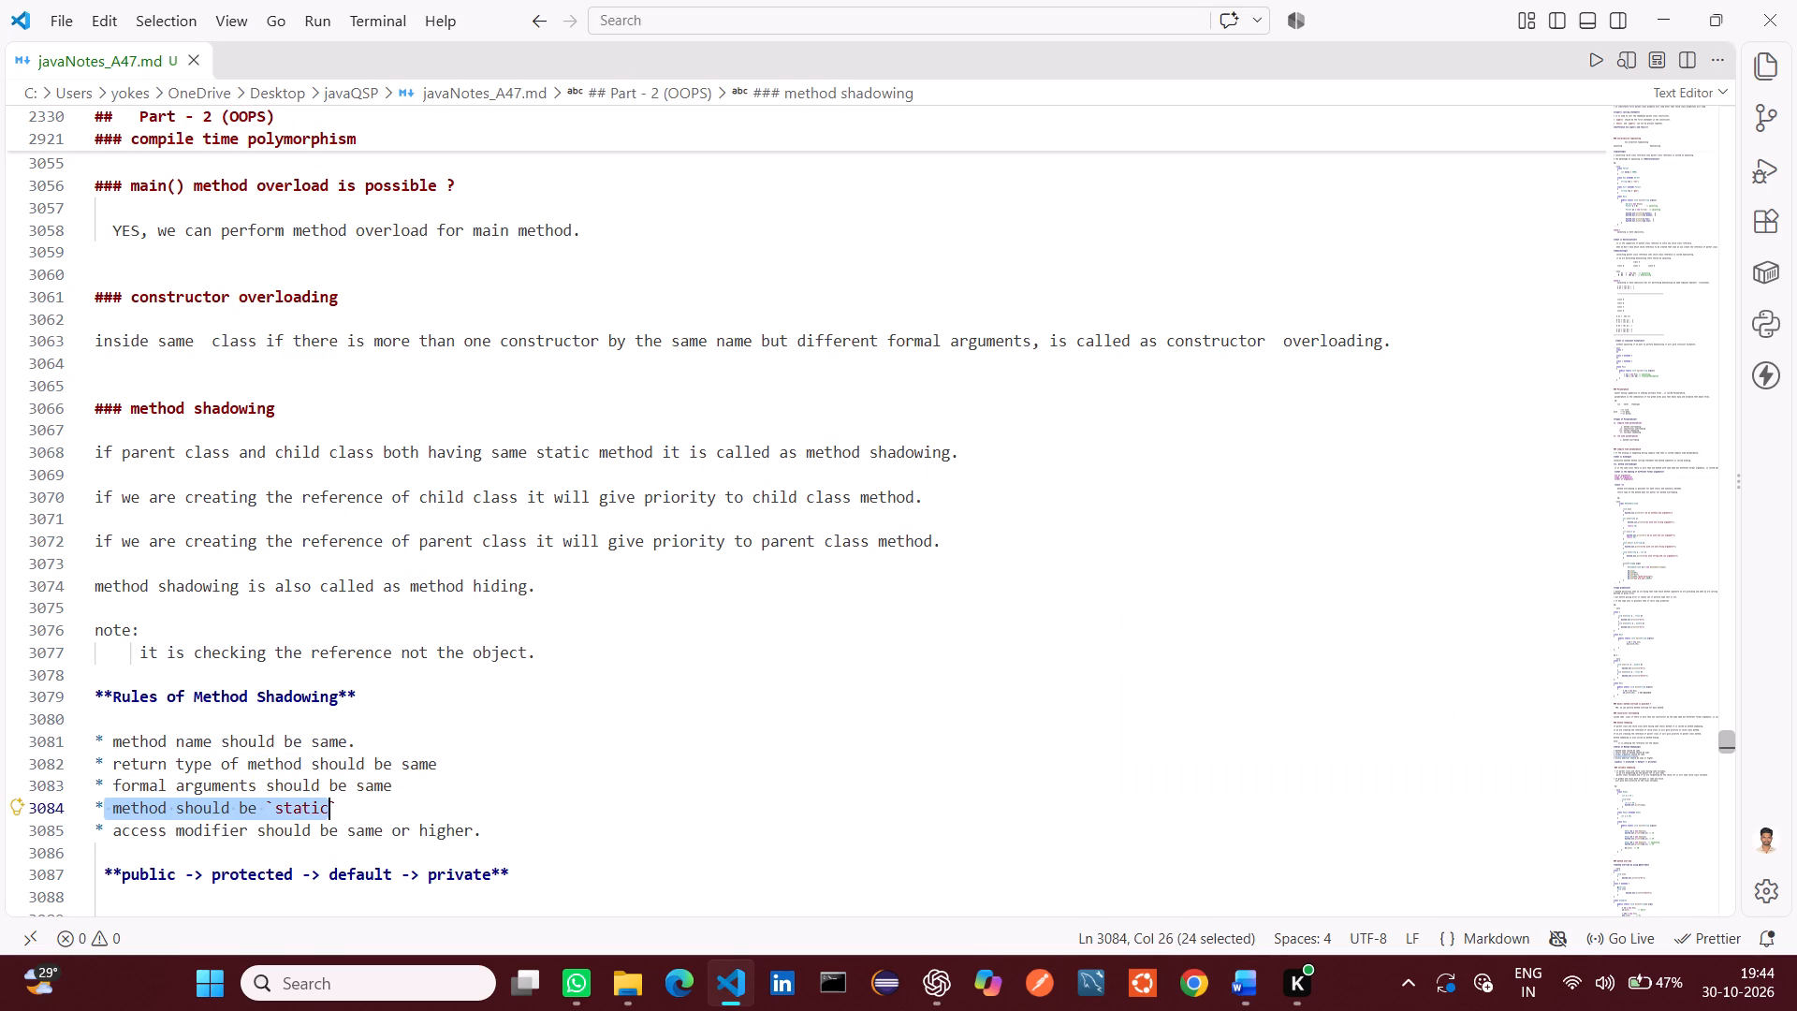
pyautogui.moveTo(331, 802); pyautogui.dragTo(333, 802)
pyautogui.hotkey('ctrl', 'c')
pyautogui.hotkey('alt', 'Tab')
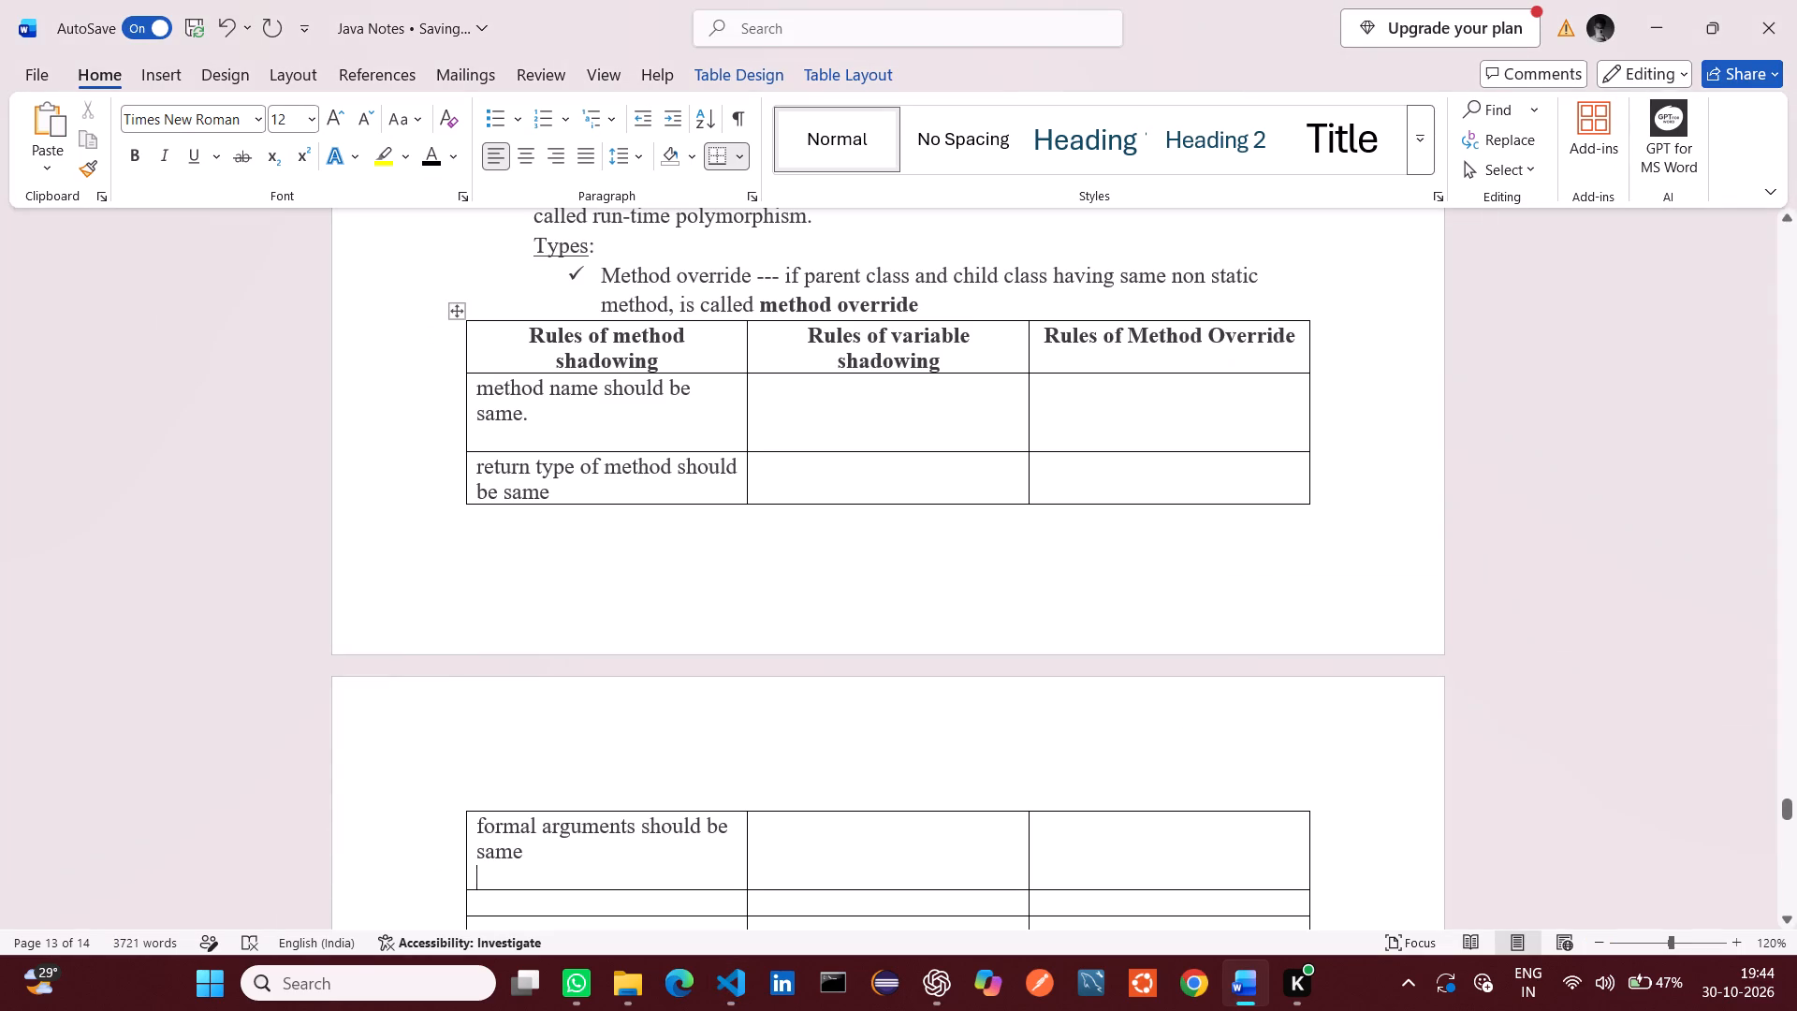
pyautogui.click(530, 904)
pyautogui.hotkey('ctrl', 'v')
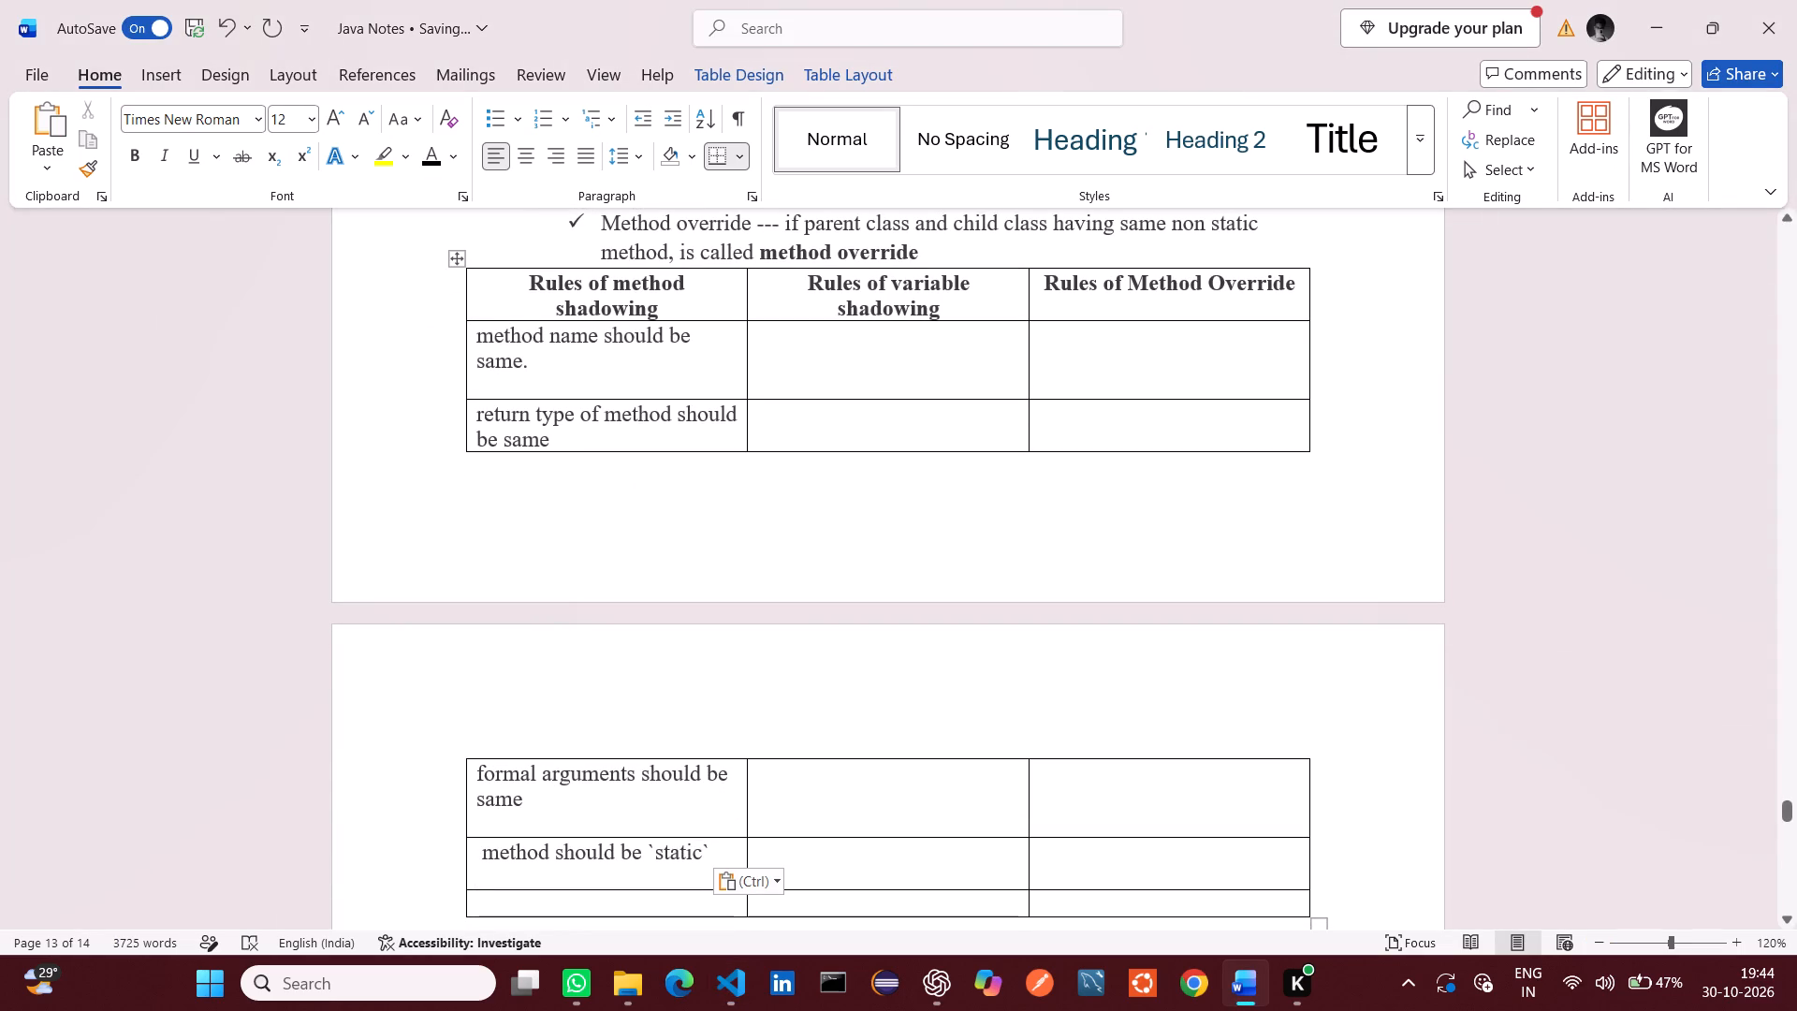
pyautogui.click(482, 850)
pyautogui.press('BackSpace')
# Copy the VS Code rule "access modifier should be same or higher." into the last cell of the Word table's first column.
pyautogui.hotkey('alt', 'Tab')
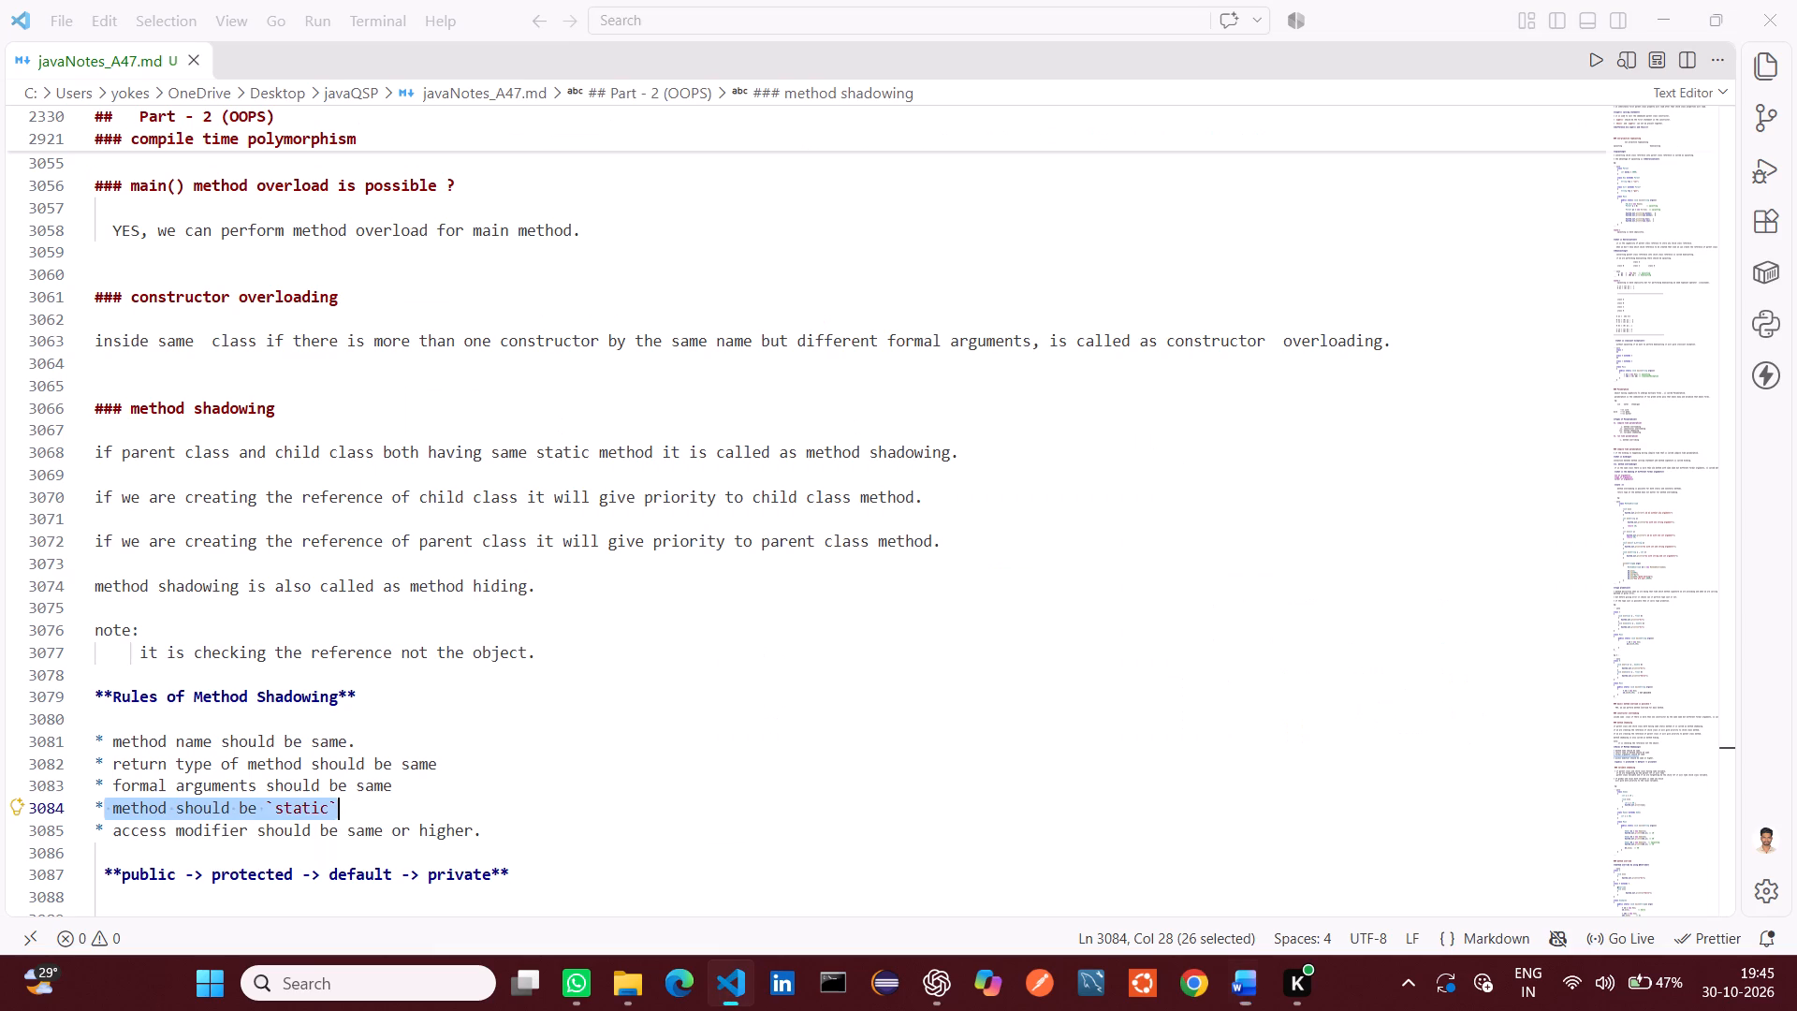
pyautogui.moveTo(489, 834); pyautogui.dragTo(193, 829)
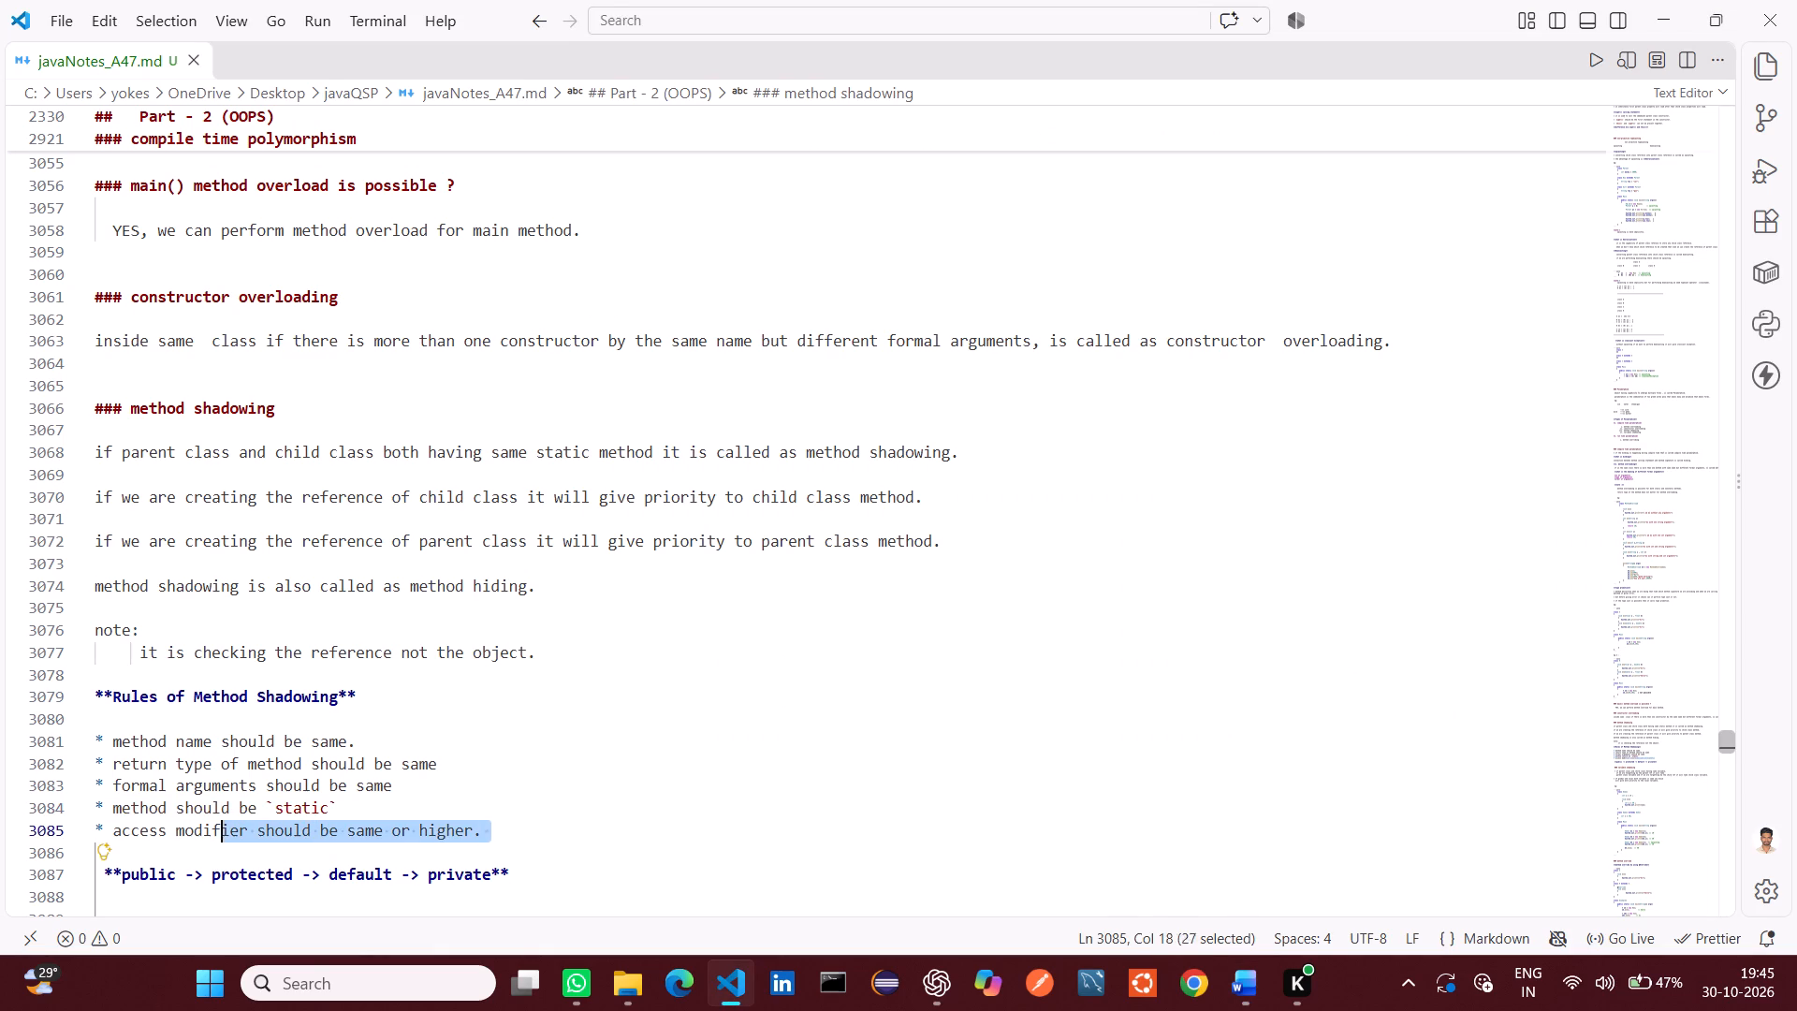
pyautogui.moveTo(193, 829); pyautogui.dragTo(115, 832)
pyautogui.hotkey('ctrl', 'c')
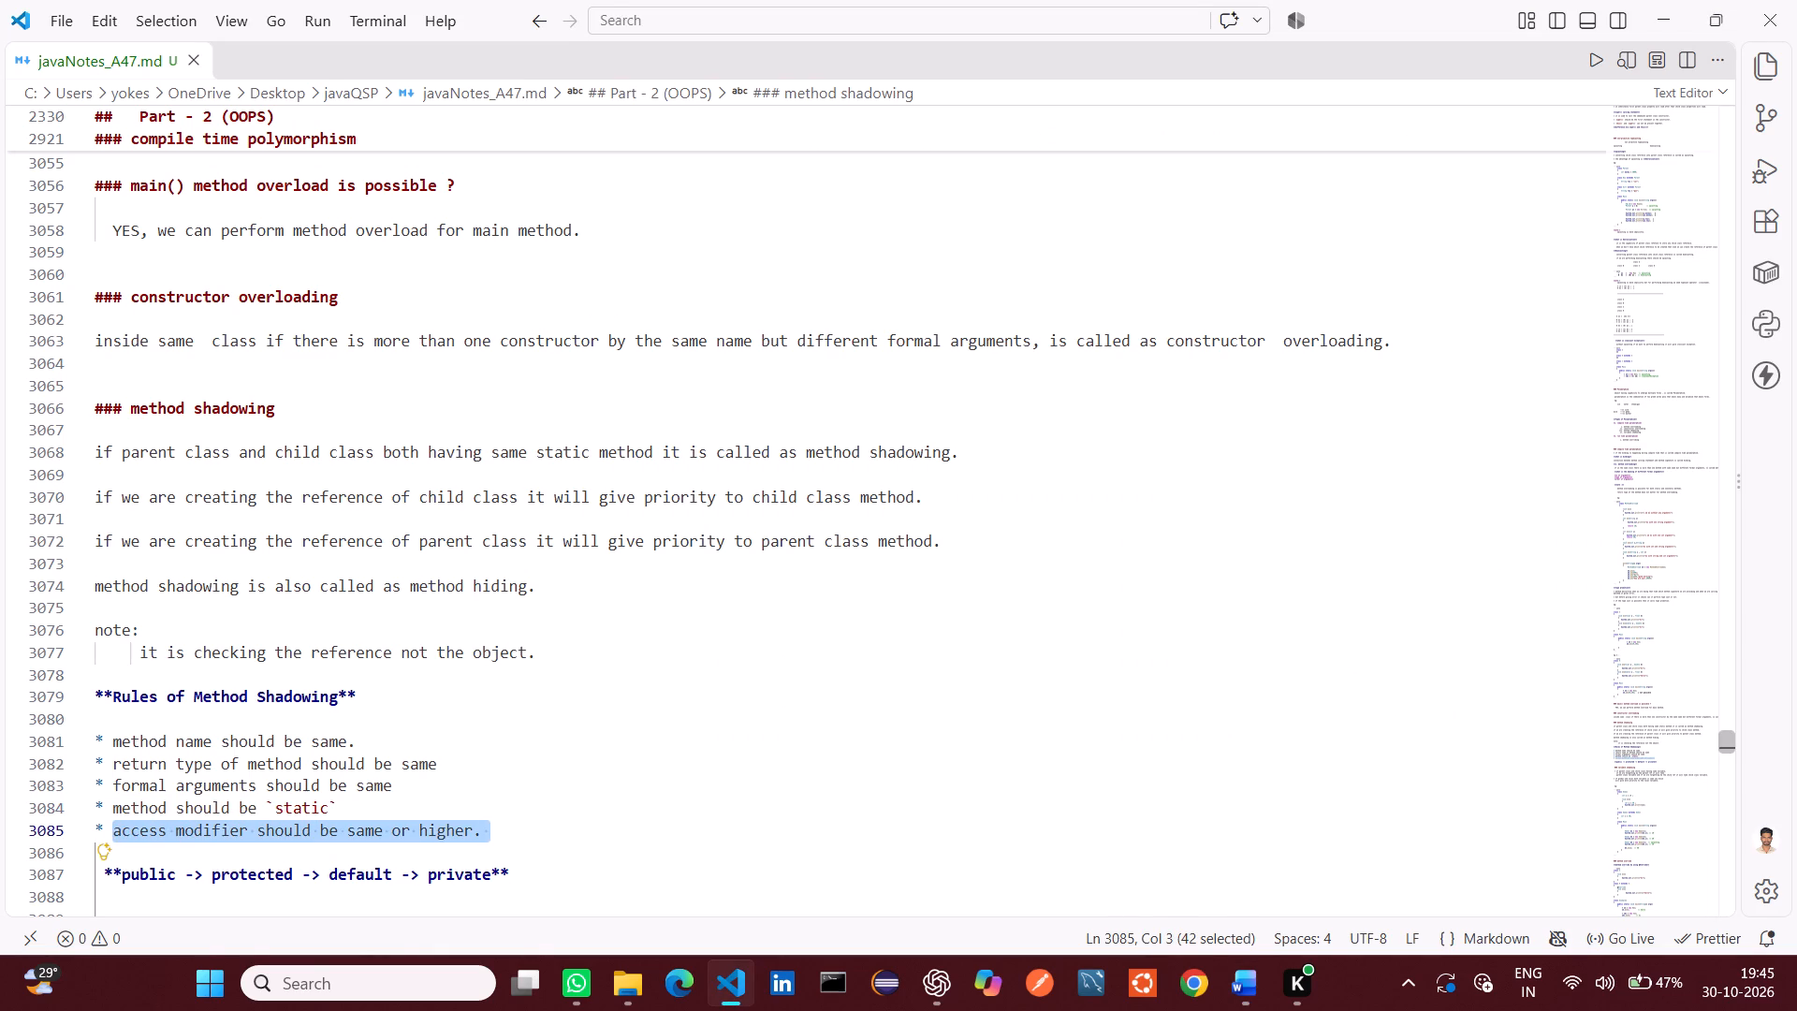
pyautogui.hotkey('alt', 'Tab')
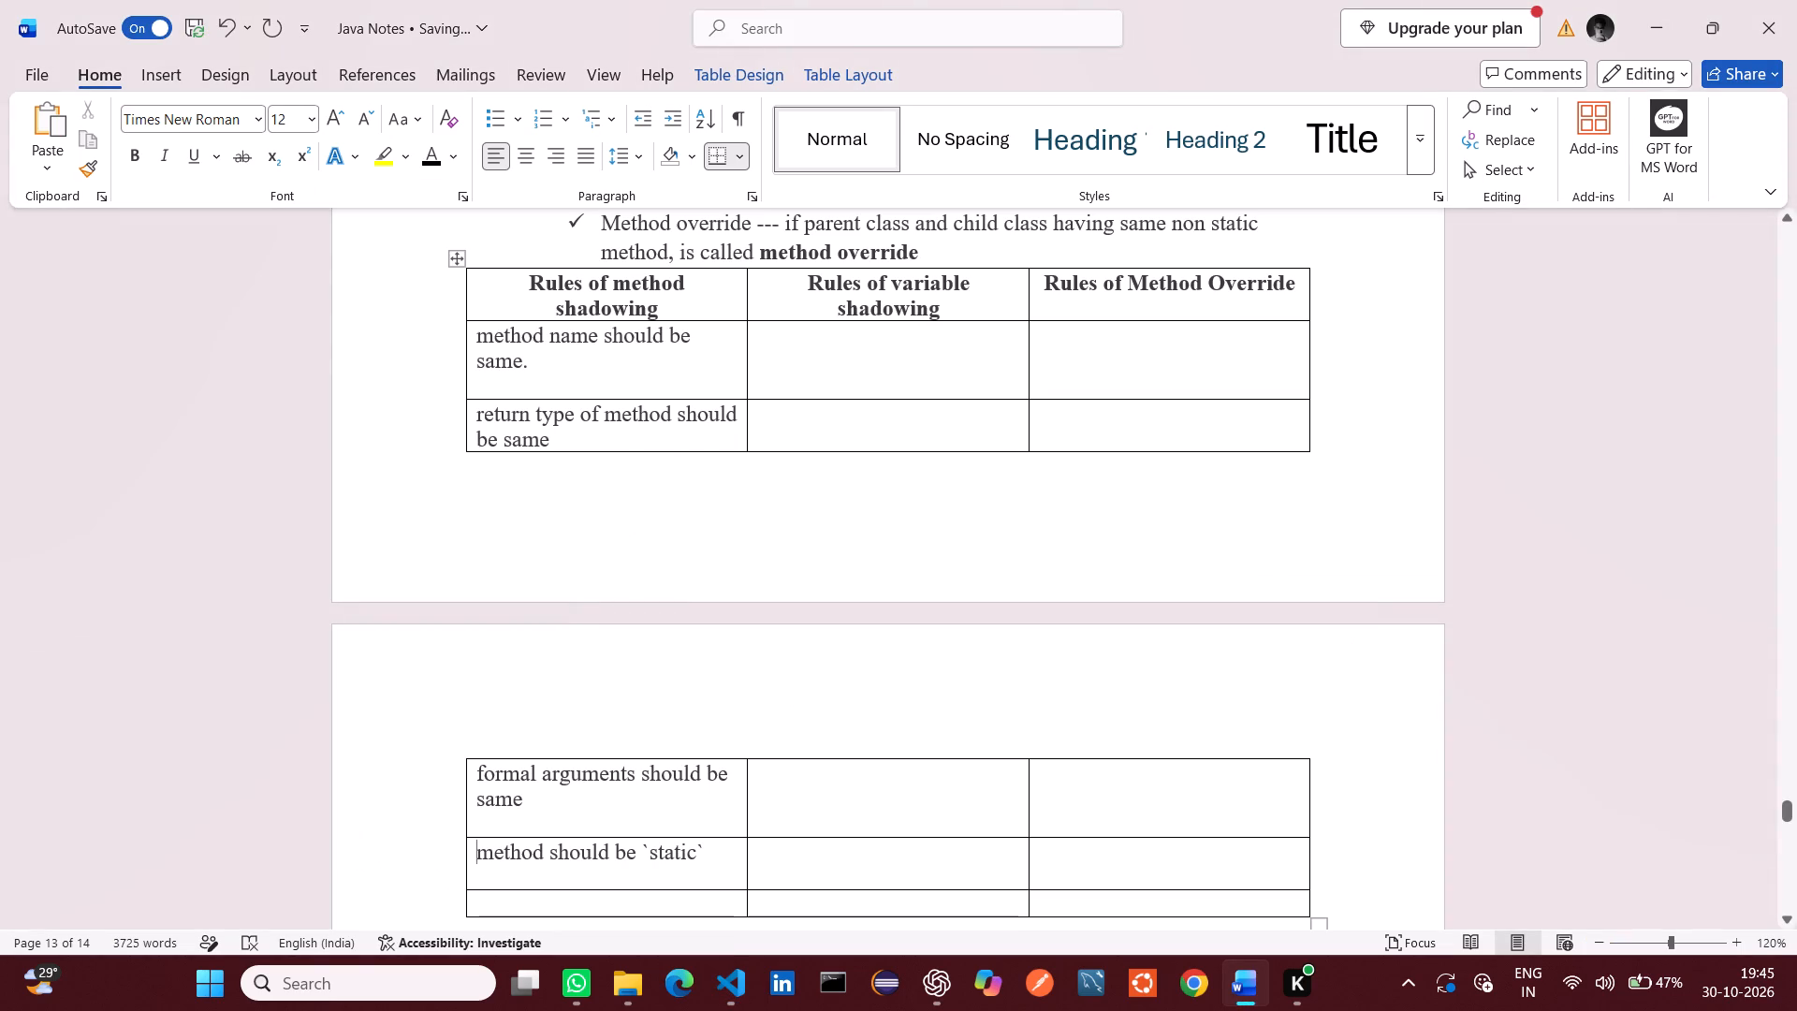
pyautogui.click(489, 892)
pyautogui.click(506, 909)
pyautogui.hotkey('ctrl', 'v')
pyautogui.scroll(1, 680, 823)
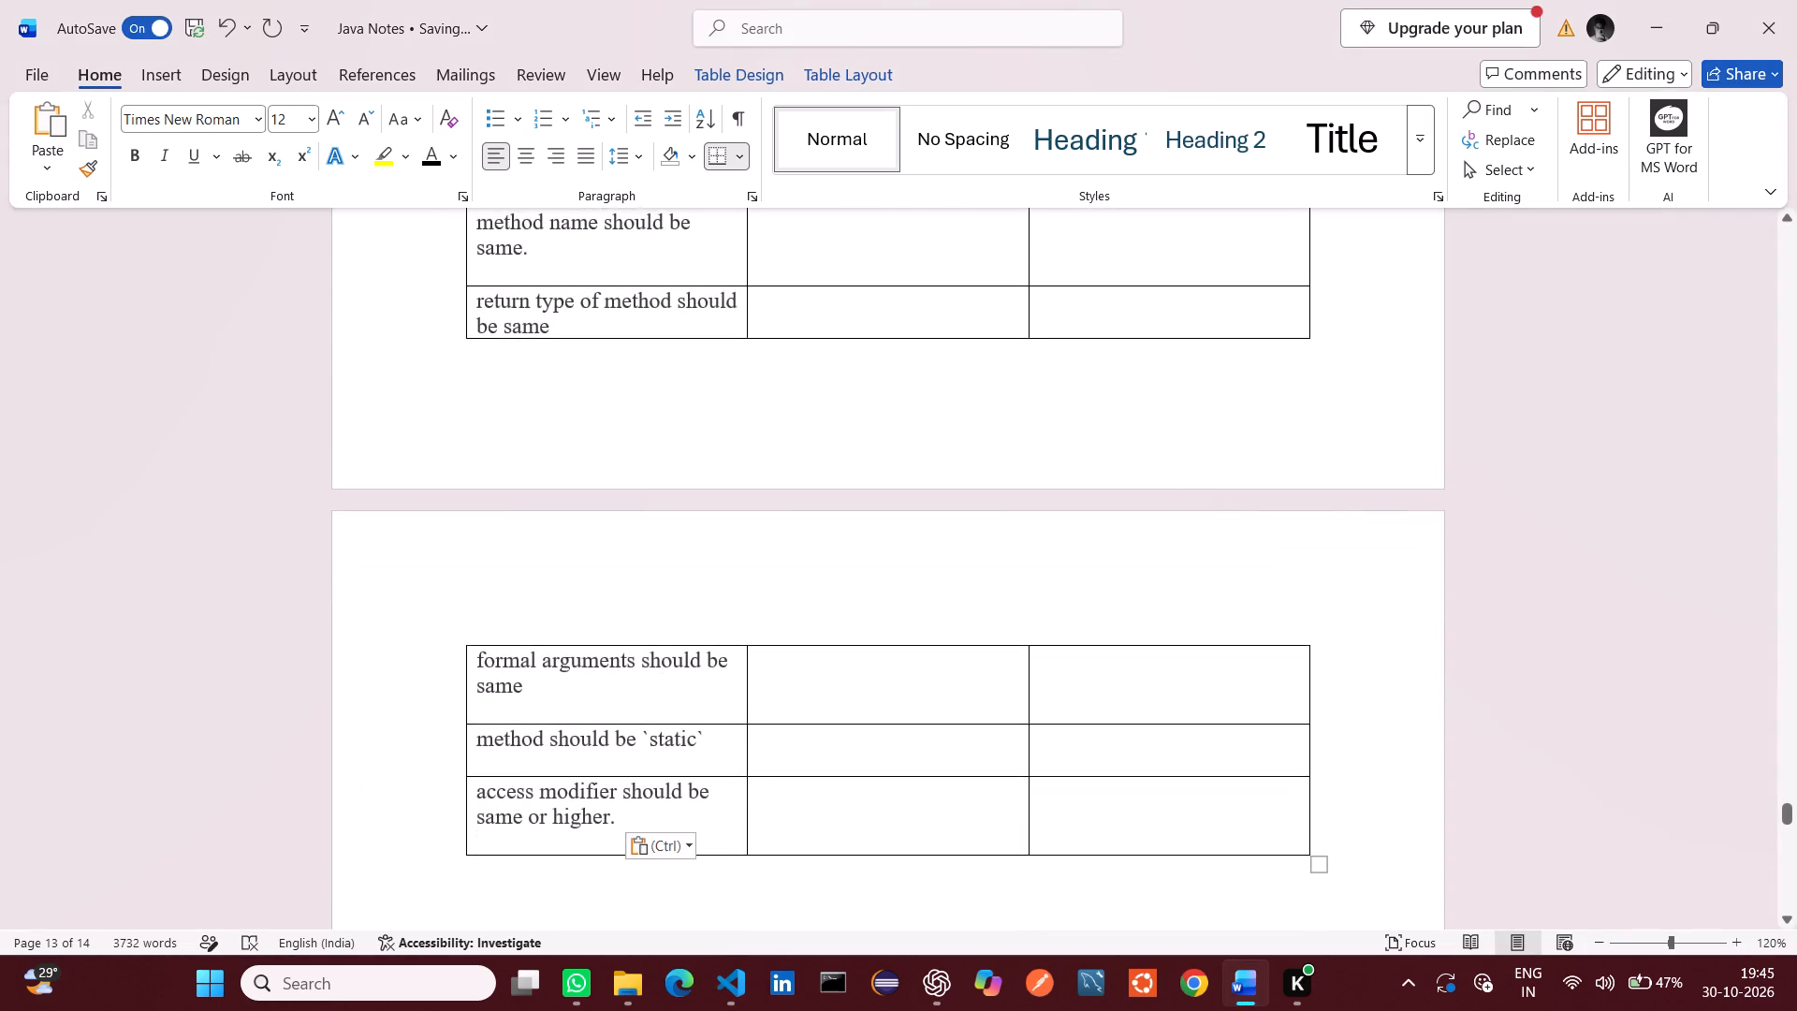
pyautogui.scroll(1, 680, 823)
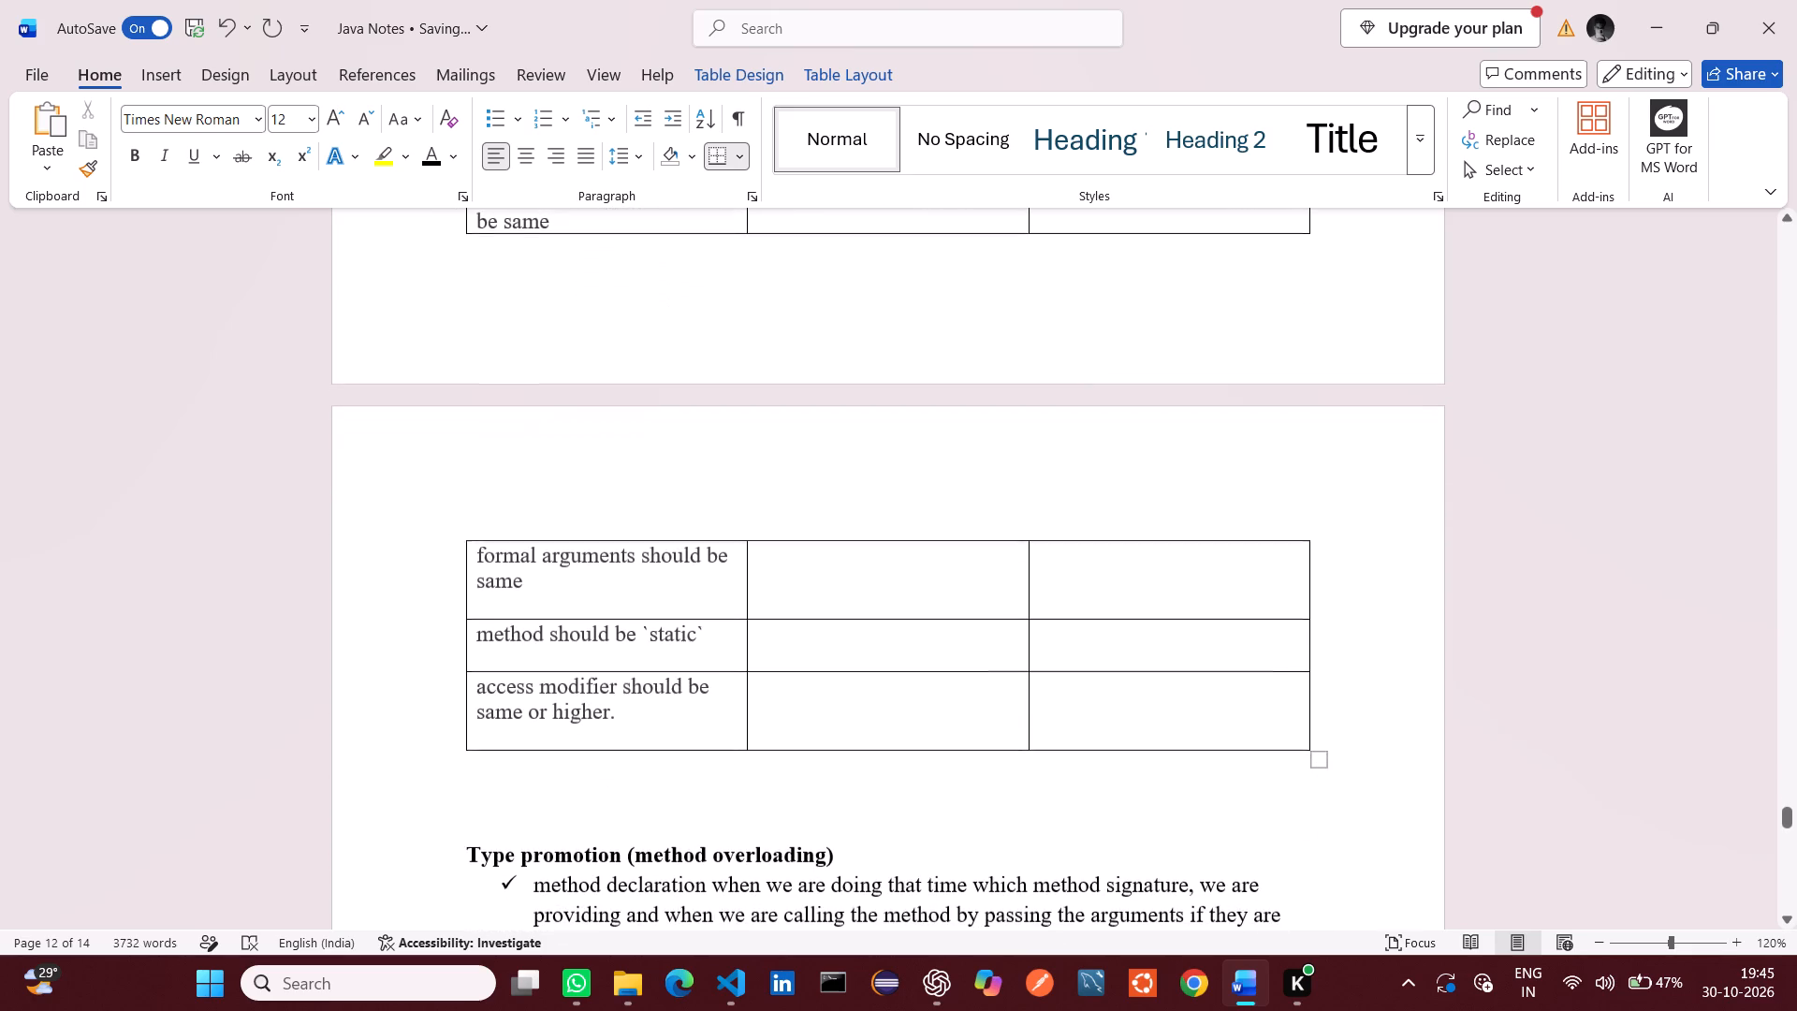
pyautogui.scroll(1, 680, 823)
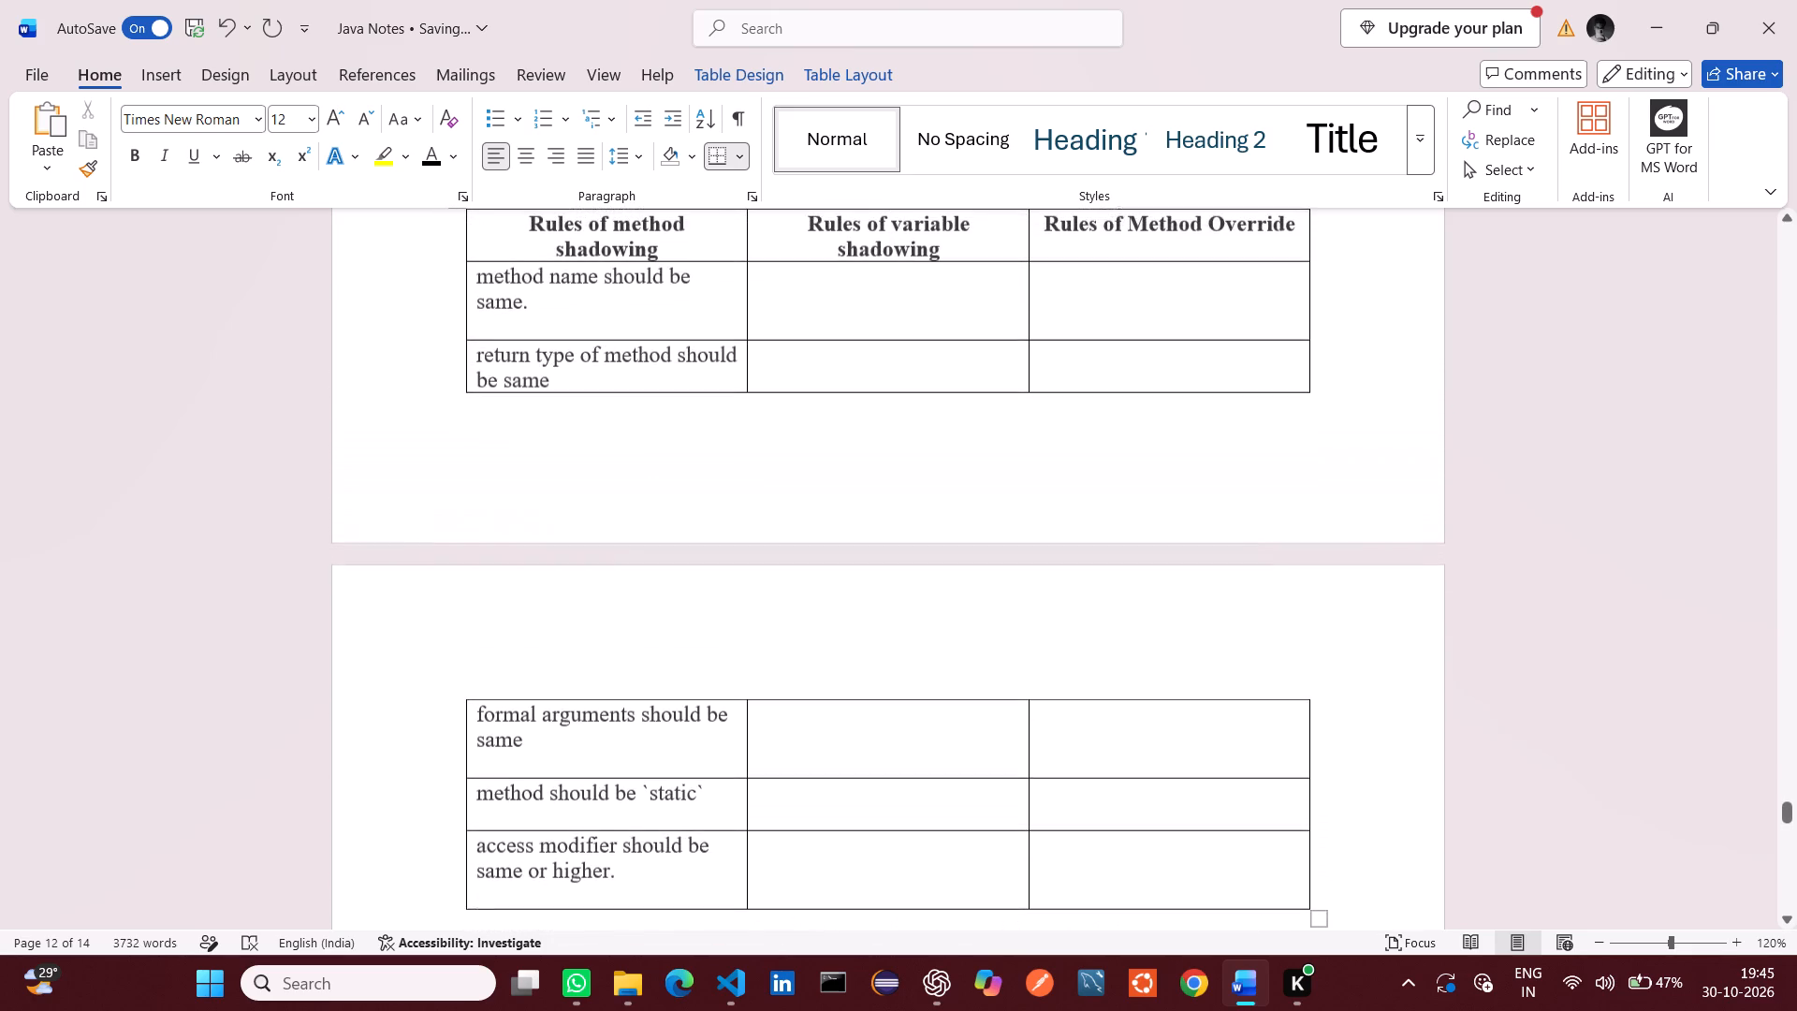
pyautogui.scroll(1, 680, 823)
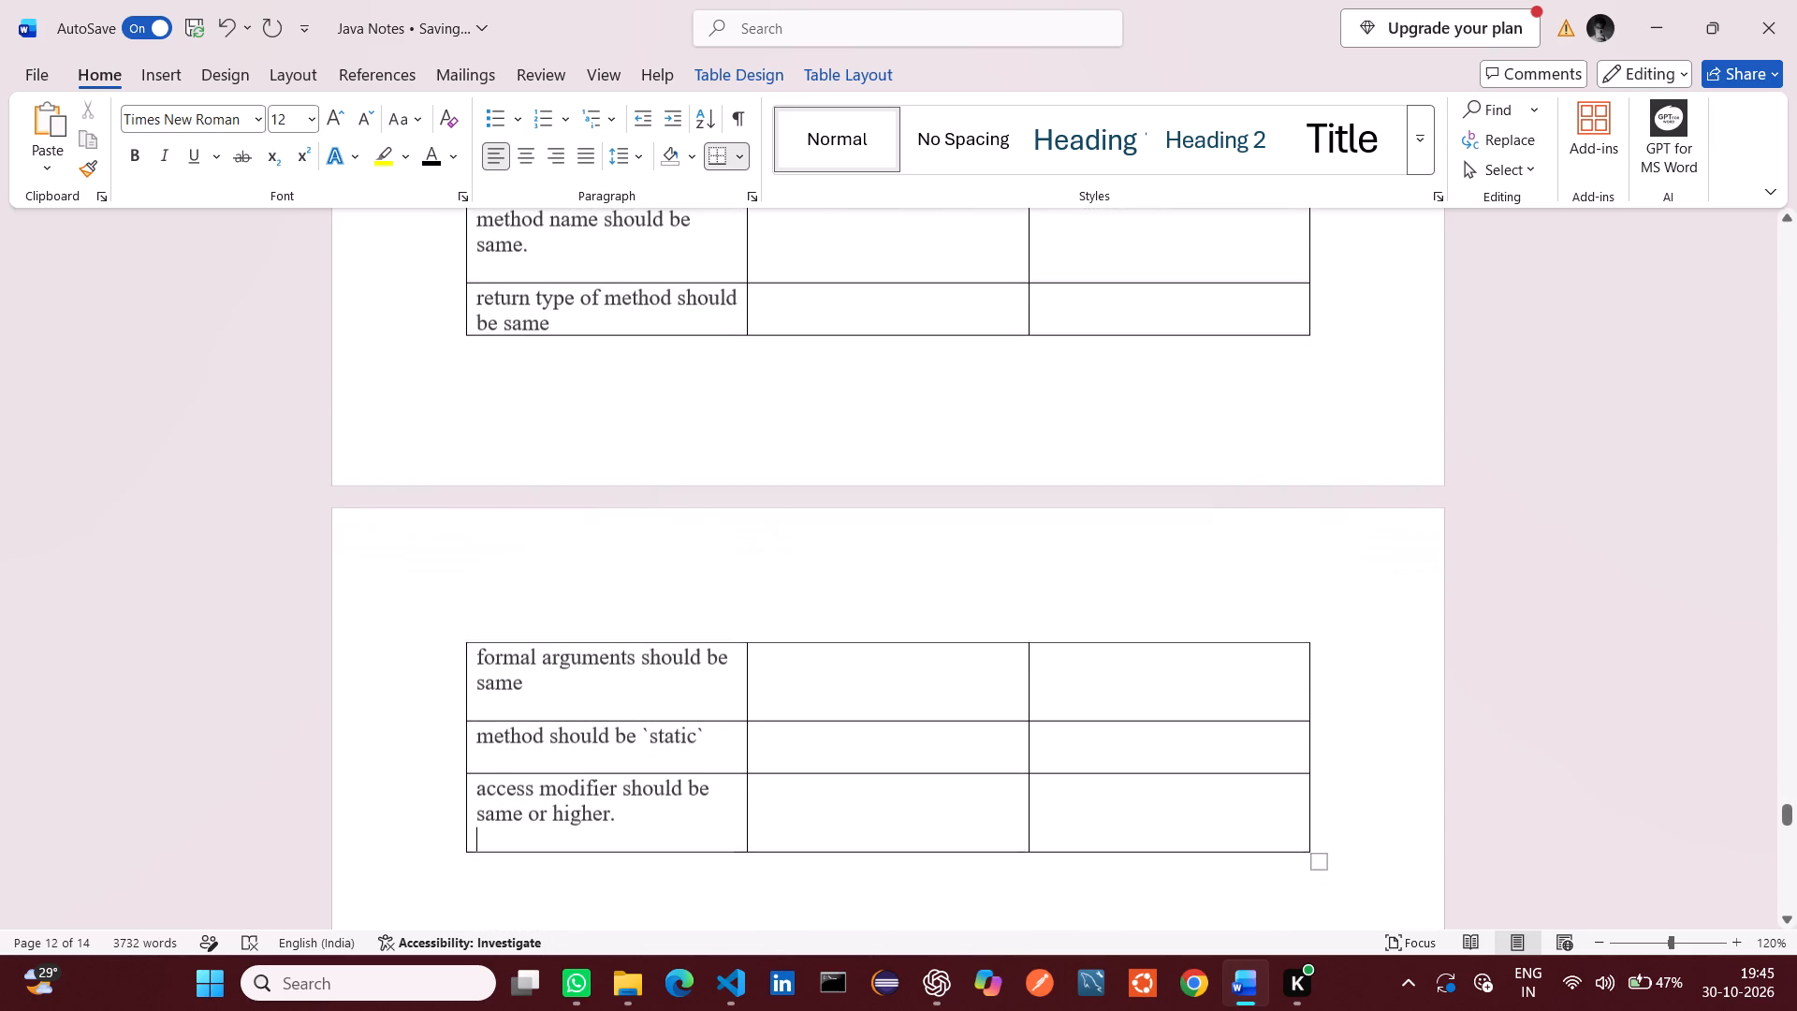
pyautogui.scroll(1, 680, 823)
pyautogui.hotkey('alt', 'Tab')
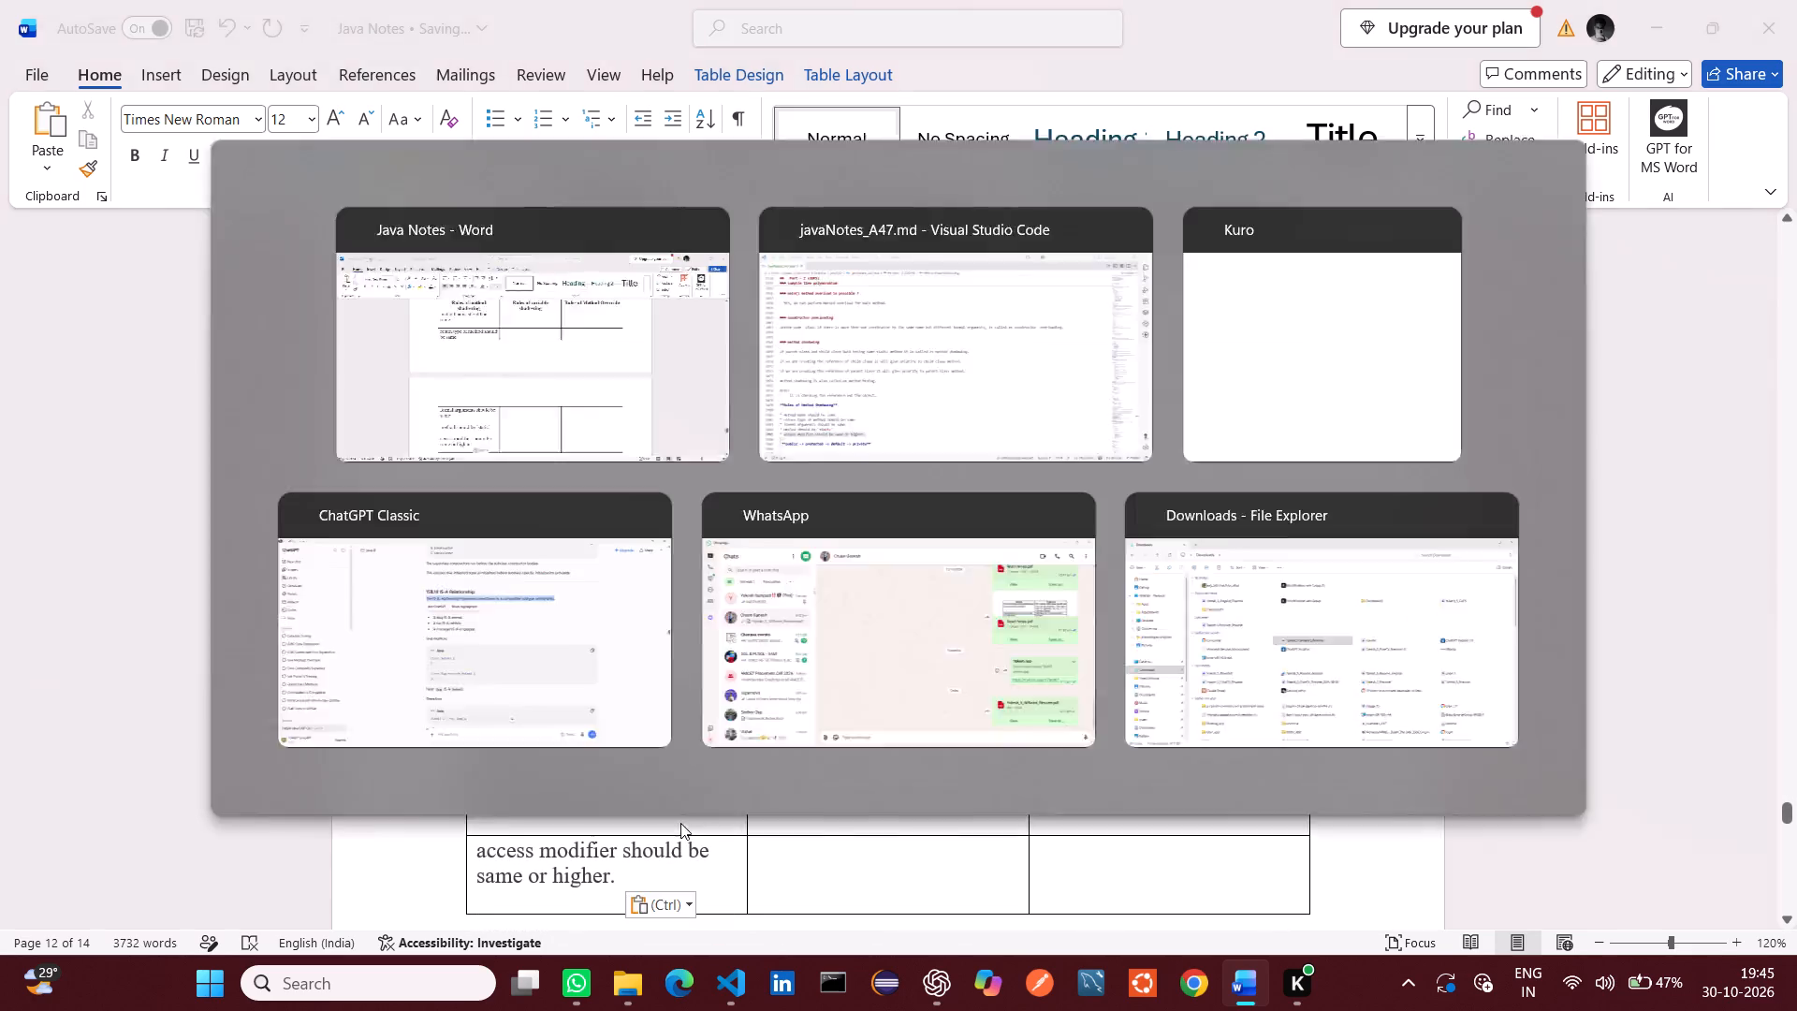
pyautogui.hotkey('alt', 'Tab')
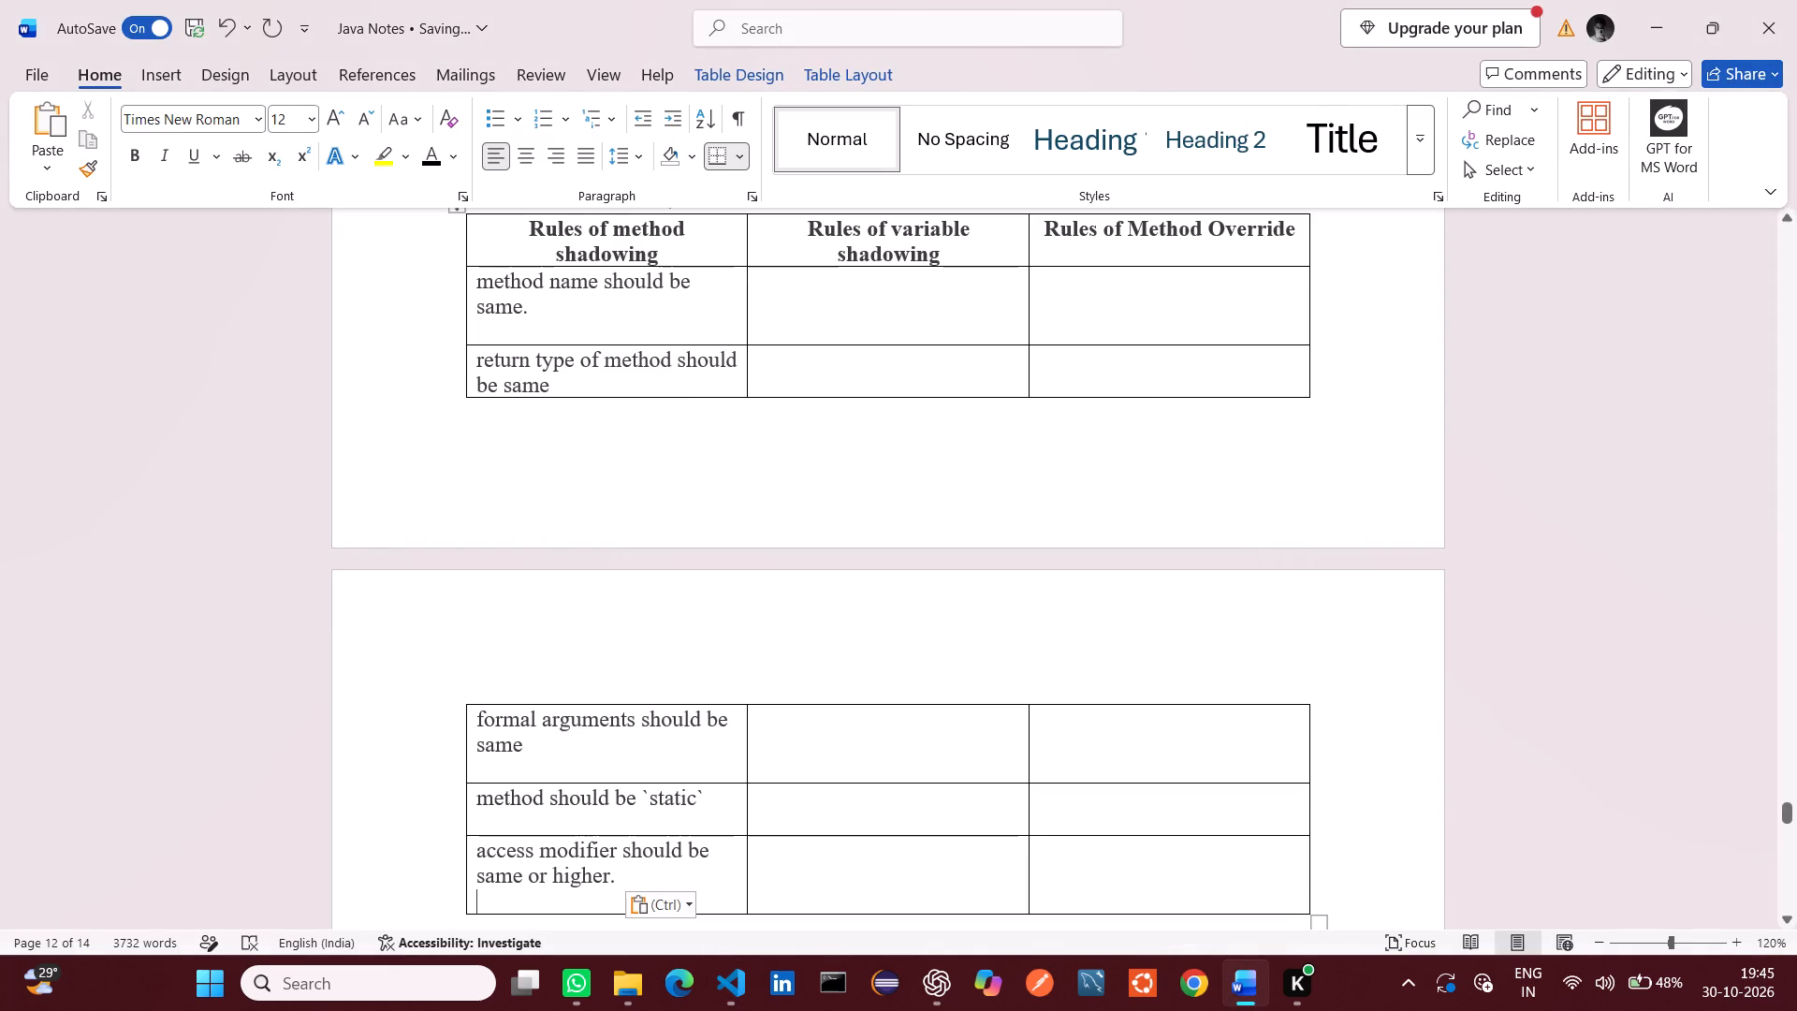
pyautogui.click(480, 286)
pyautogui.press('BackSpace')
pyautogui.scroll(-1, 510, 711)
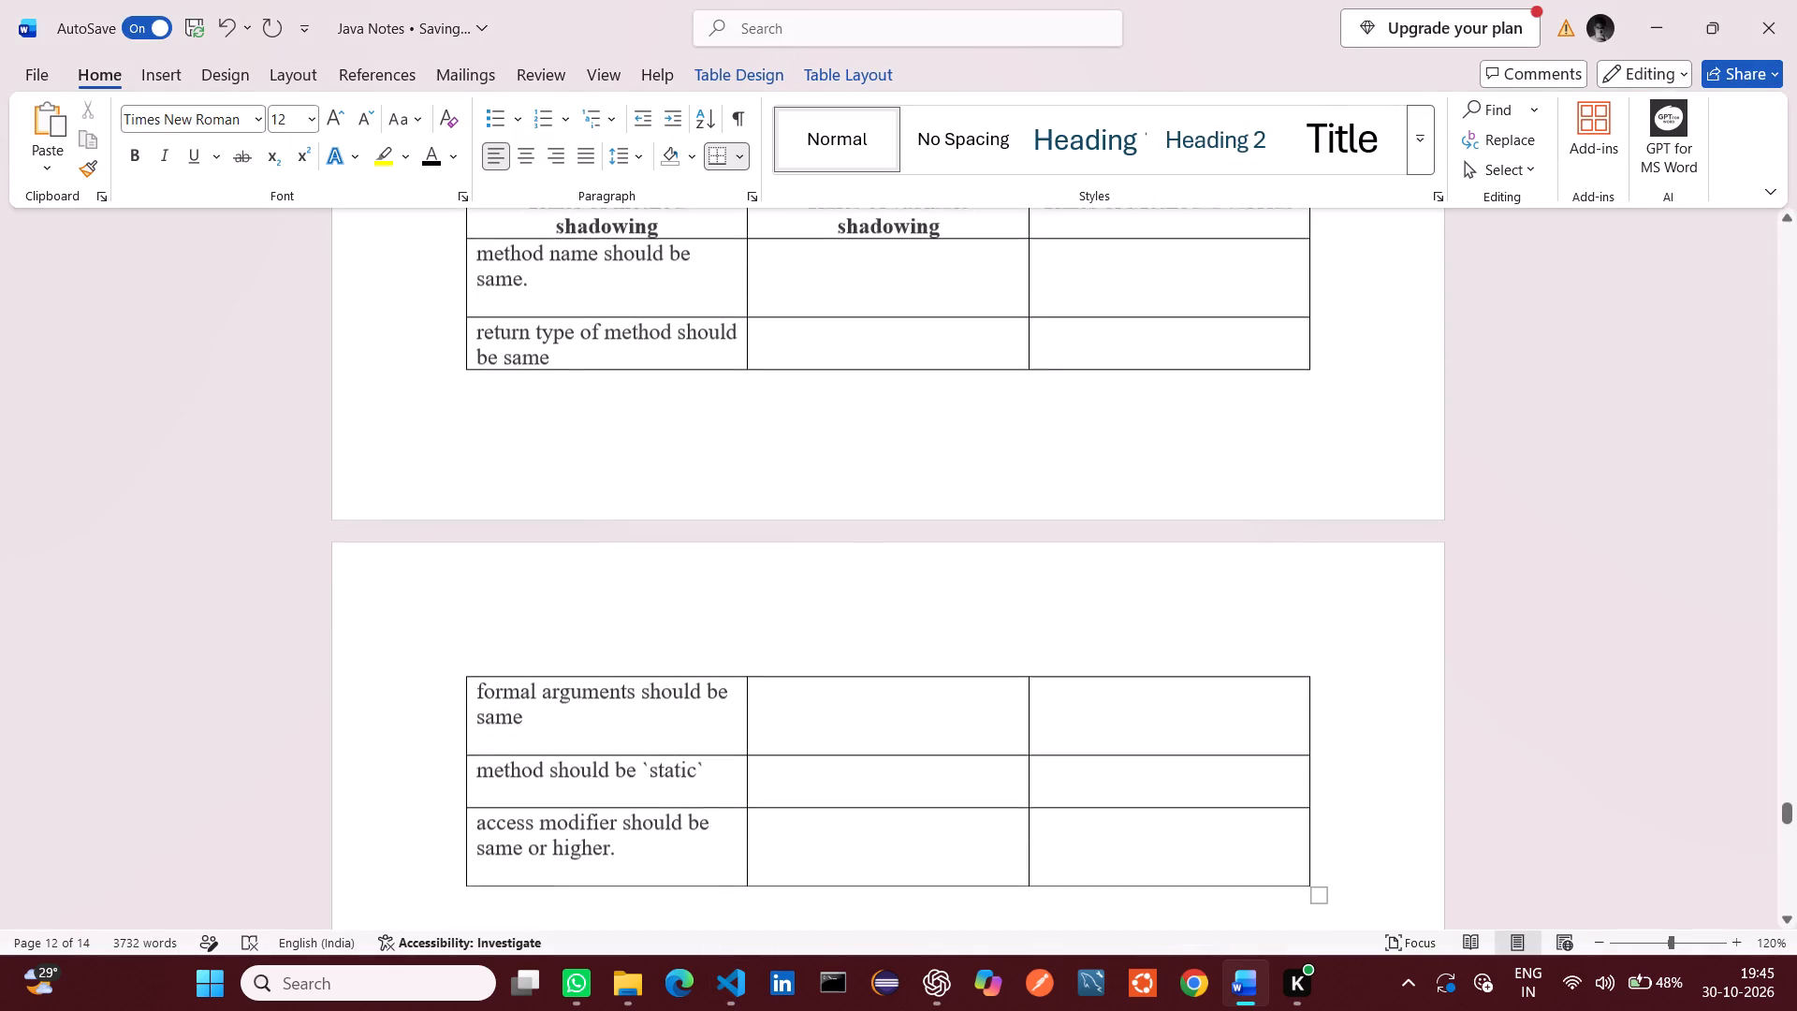
# Copy the three-line parent/child class definition of variable shadowing from VS Code to directly after "Variable shadowing ---" in Word, without a leading space.
pyautogui.hotkey('alt', 'Tab')
pyautogui.click(455, 745)
pyautogui.scroll(-2, 455, 745)
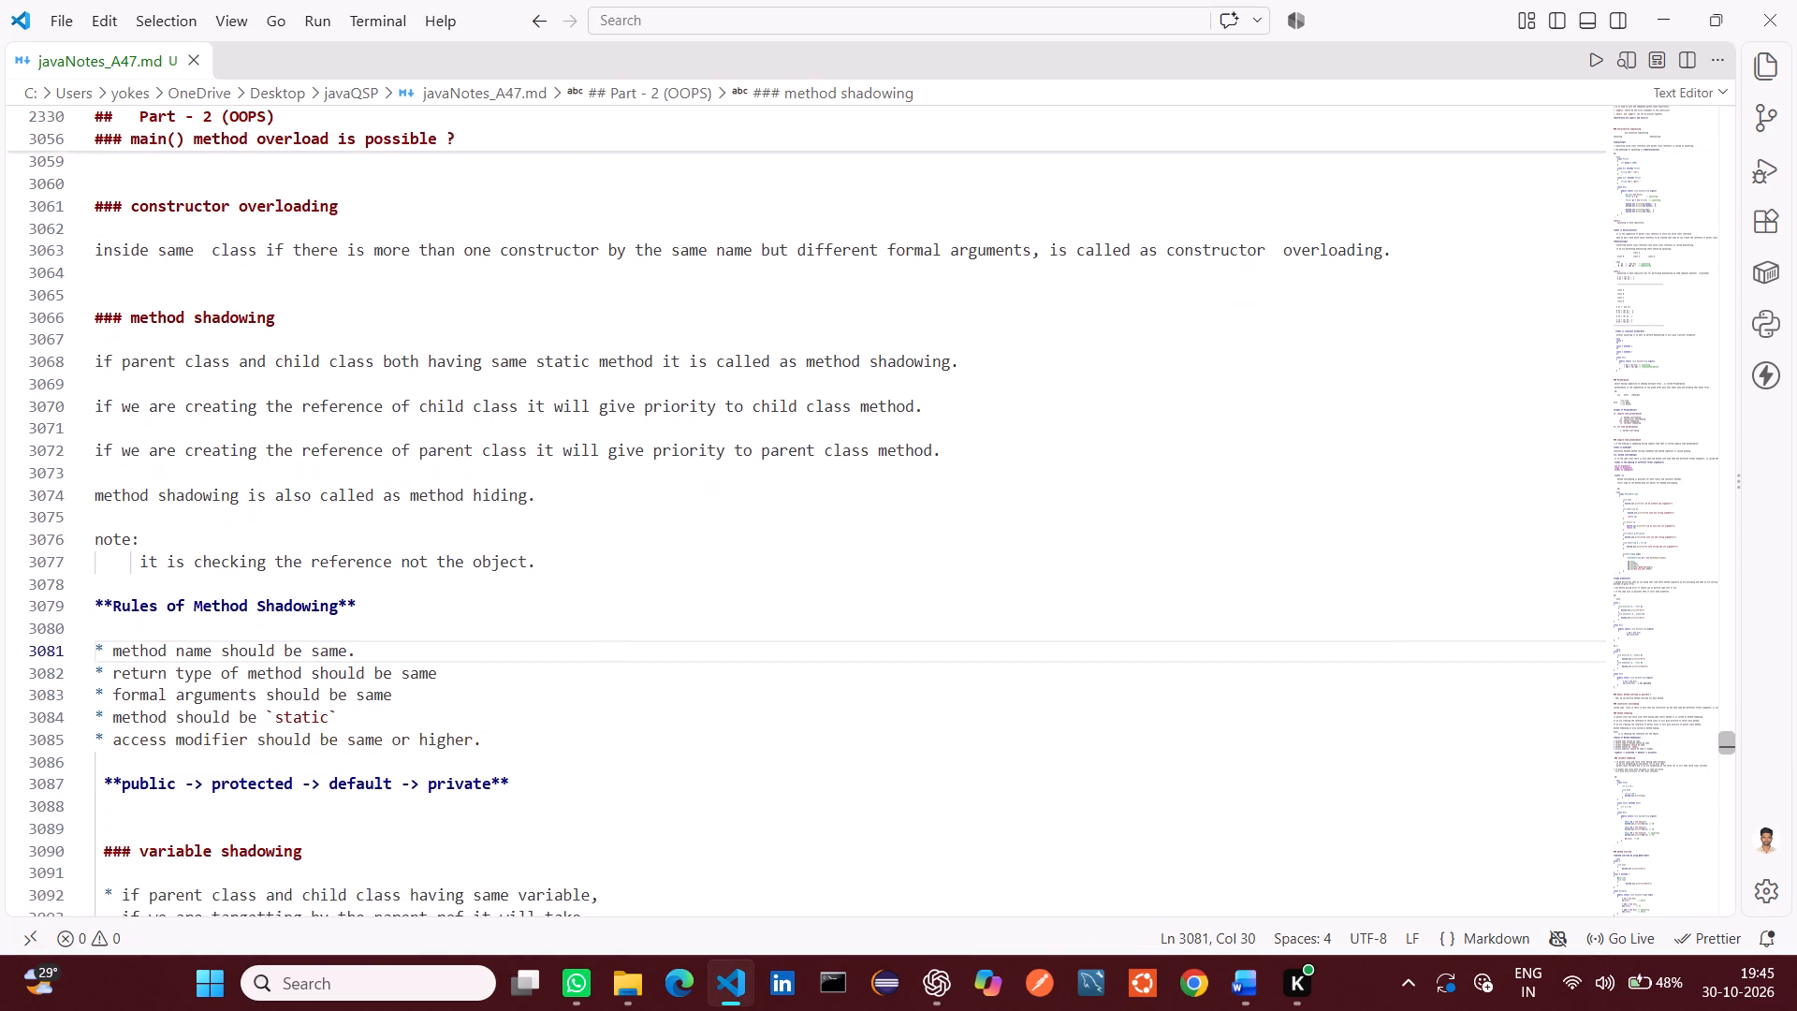
pyautogui.scroll(-4, 455, 745)
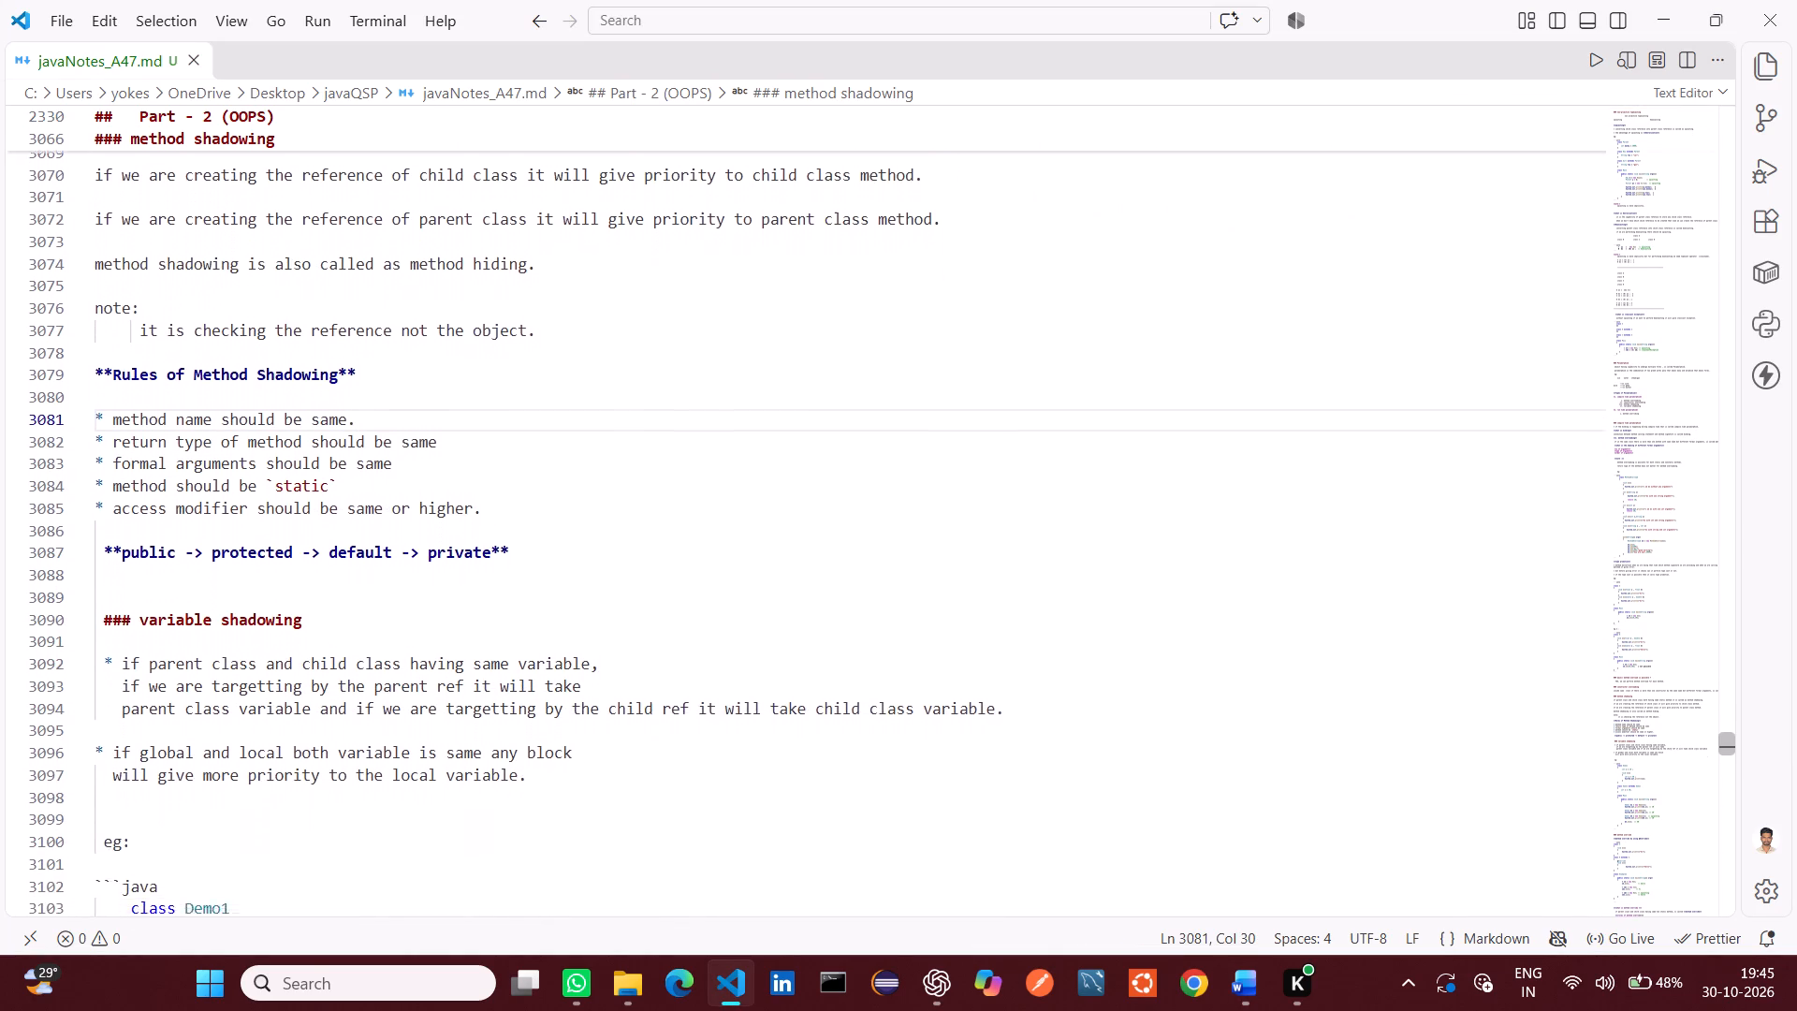
pyautogui.scroll(-3, 455, 745)
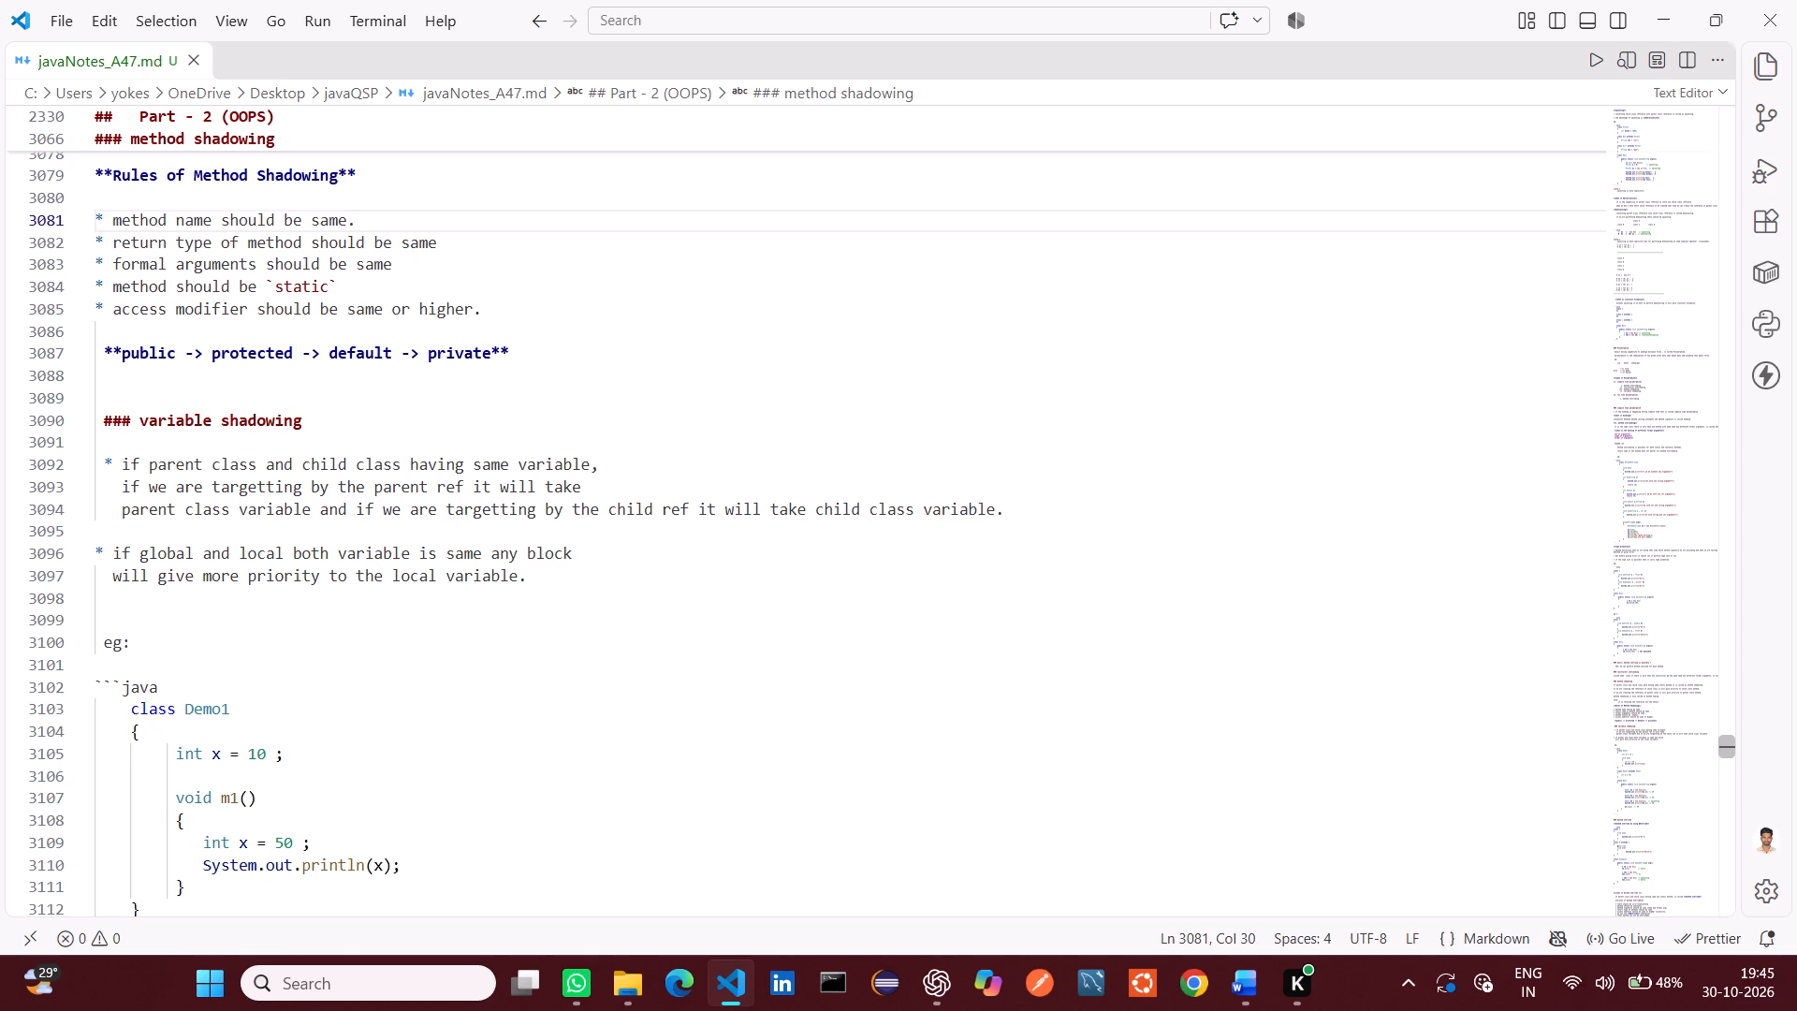
pyautogui.moveTo(121, 457); pyautogui.dragTo(139, 457)
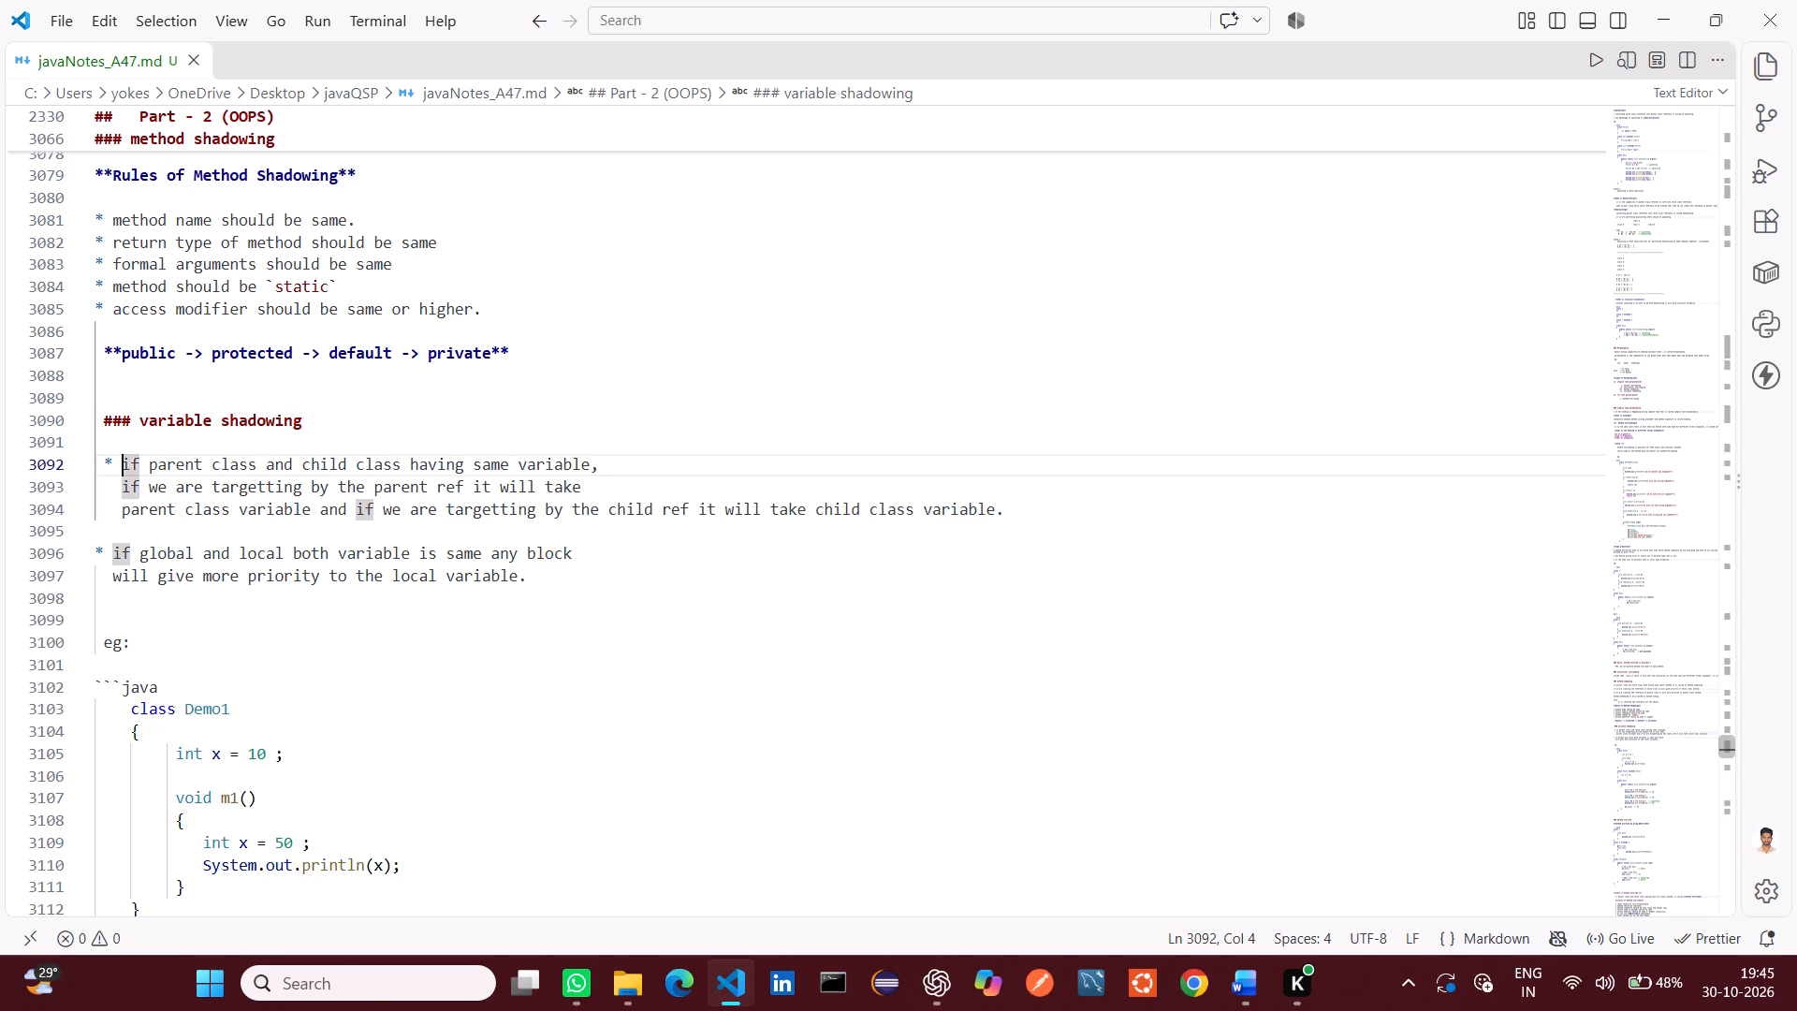
pyautogui.moveTo(139, 457); pyautogui.dragTo(569, 488)
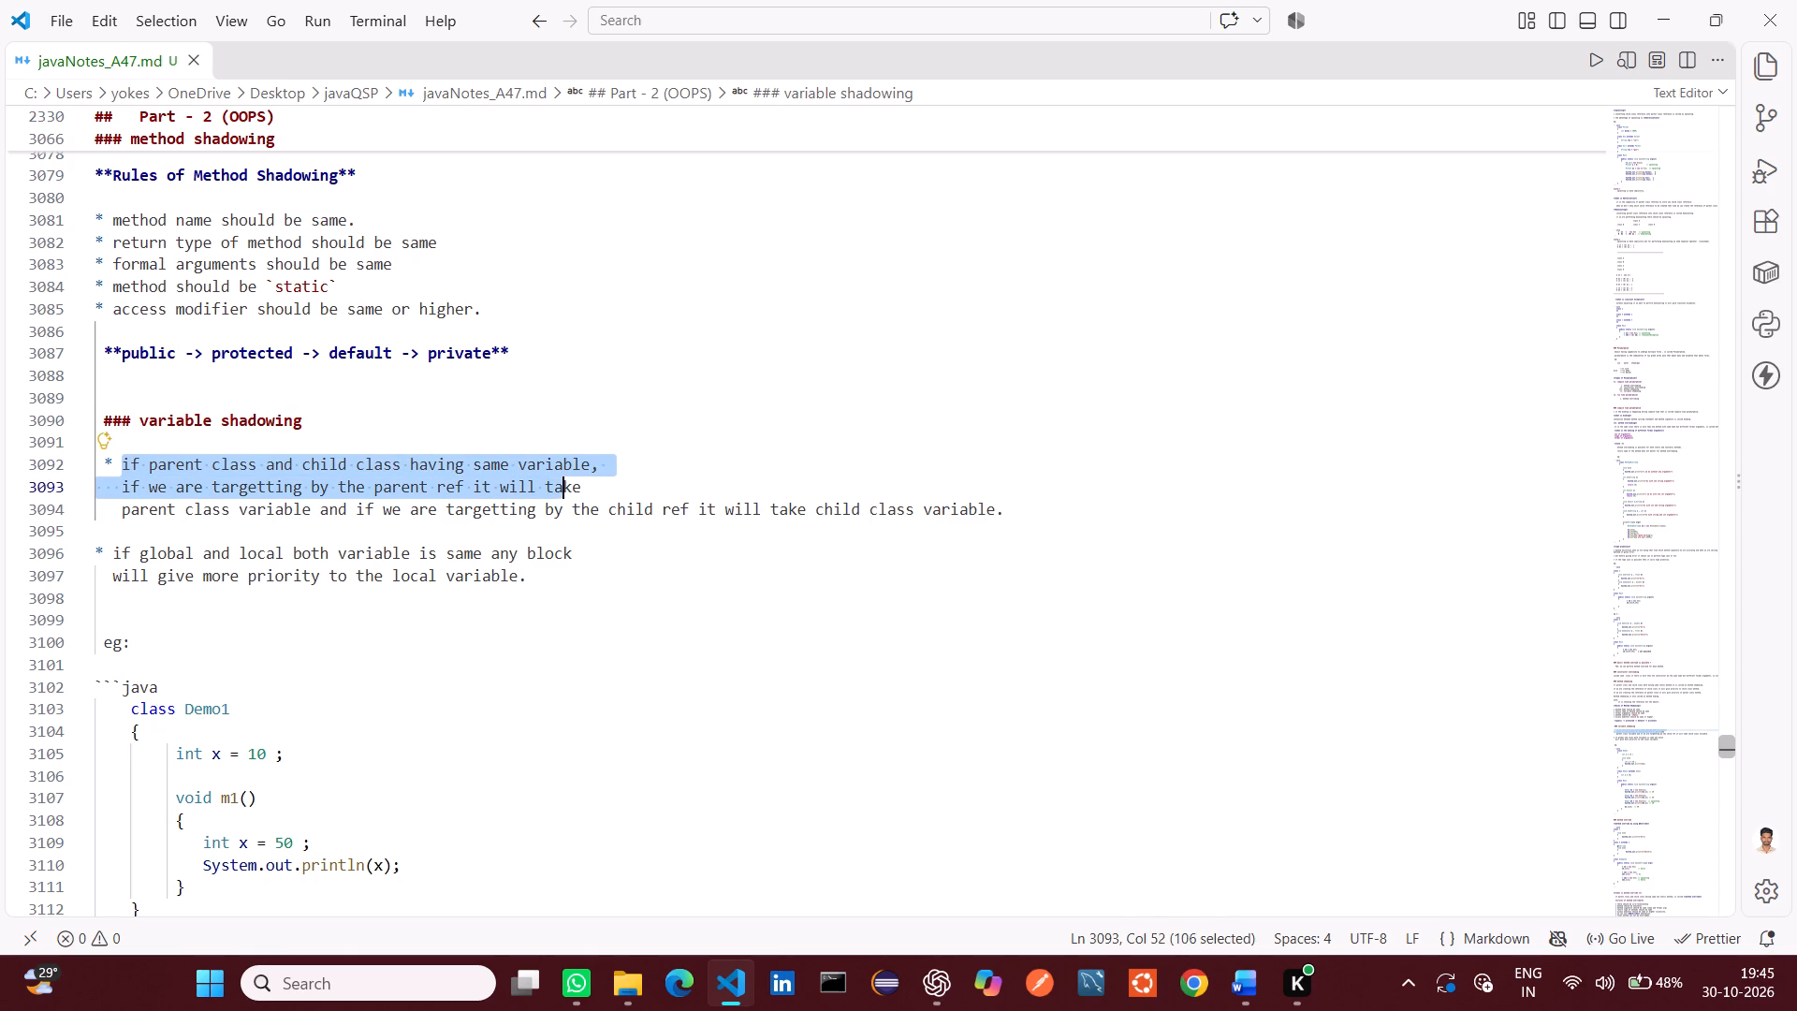
pyautogui.moveTo(569, 488); pyautogui.dragTo(577, 499)
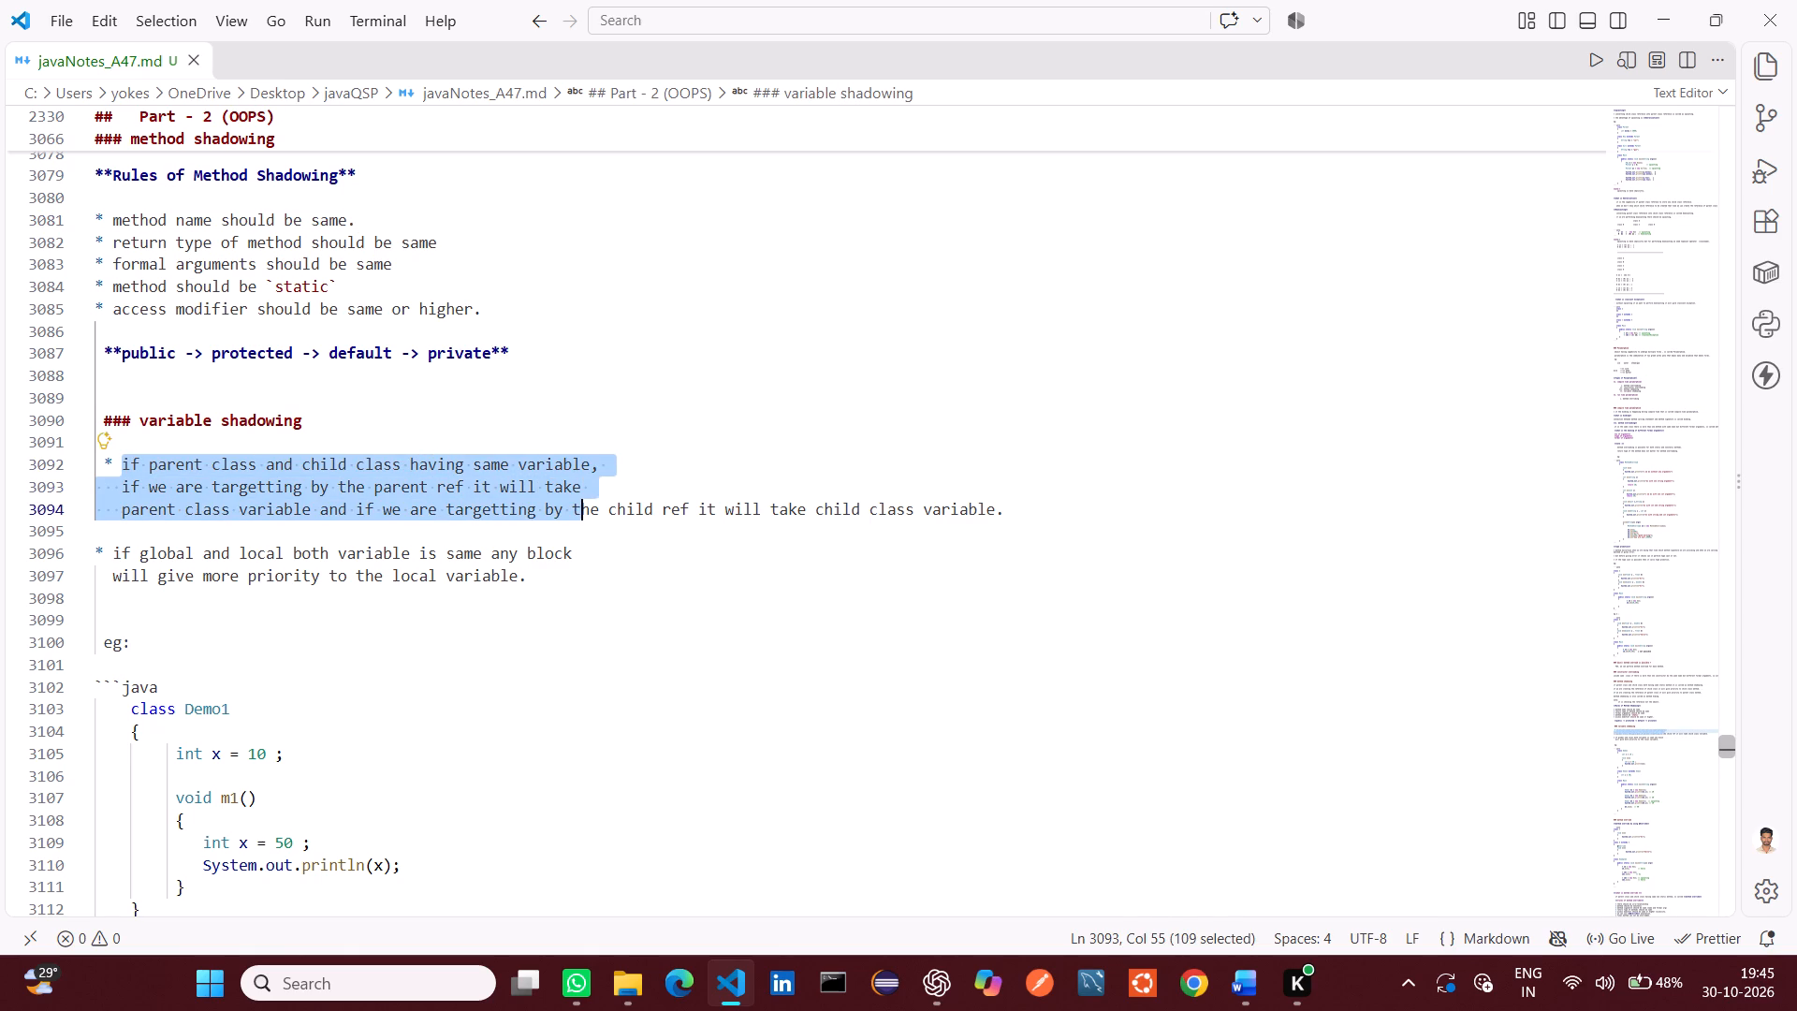
pyautogui.moveTo(577, 499); pyautogui.dragTo(1051, 518)
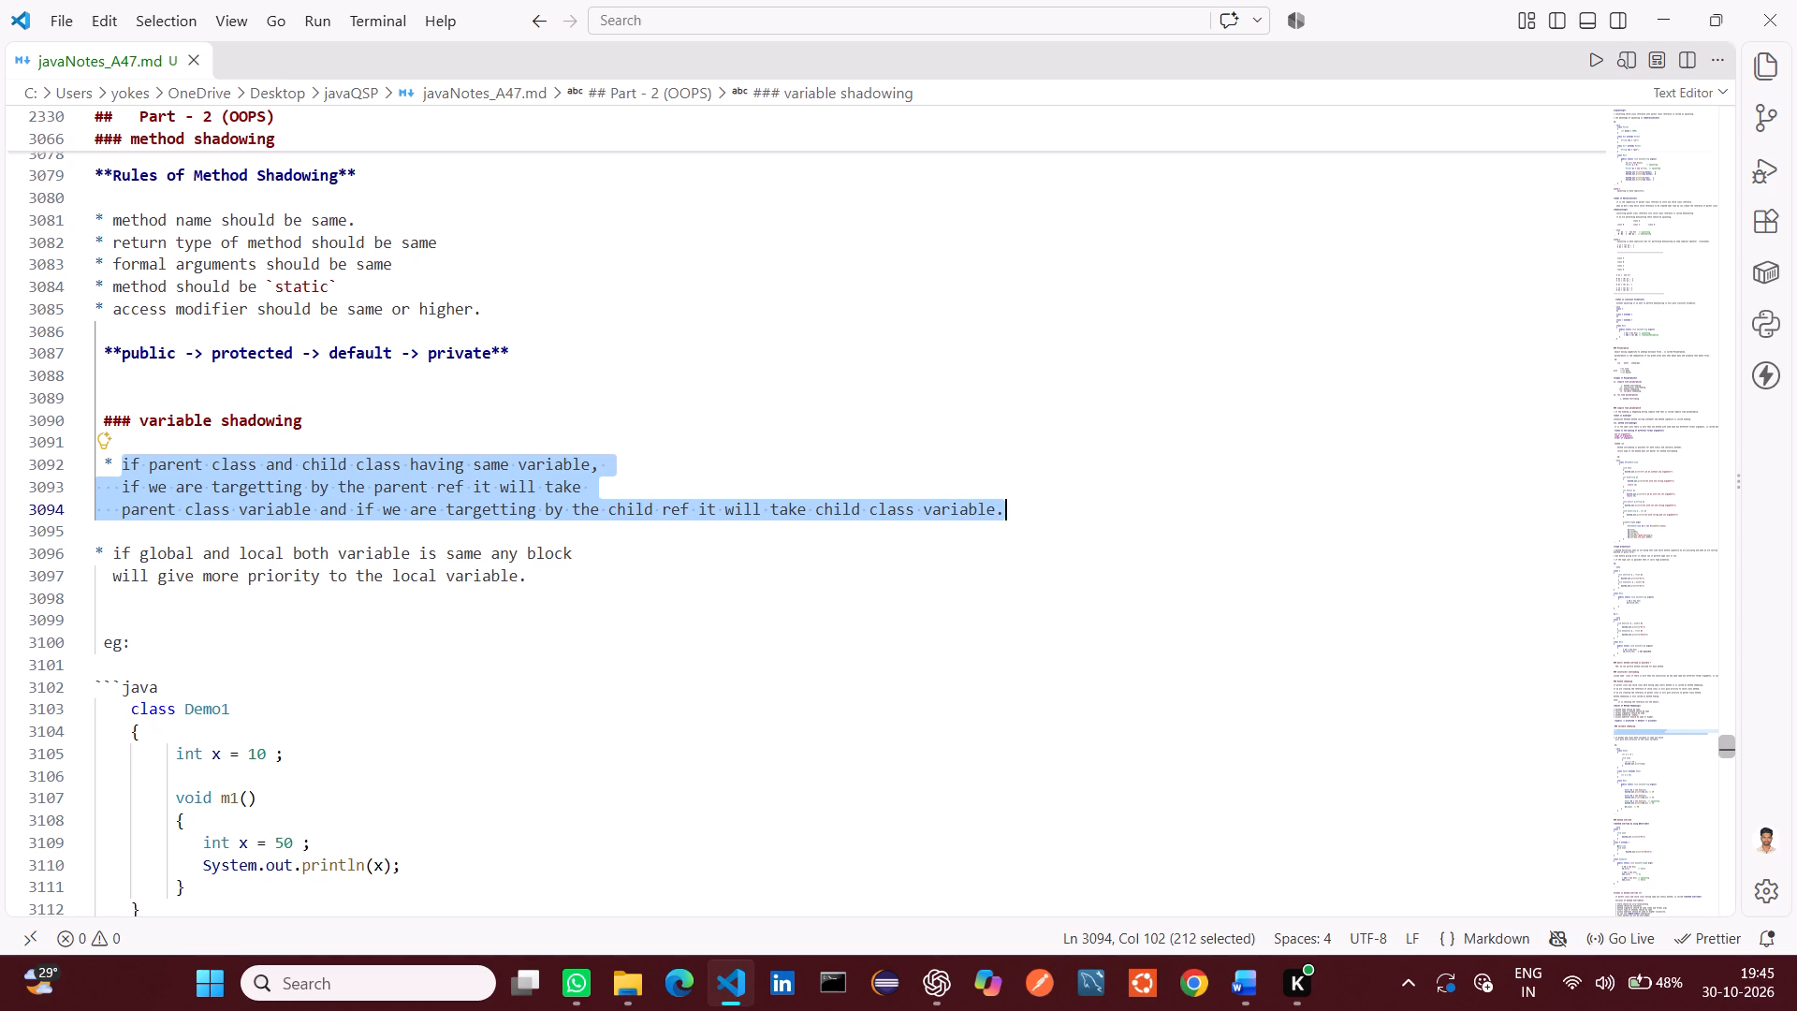
pyautogui.hotkey('ctrl', 'c')
pyautogui.hotkey('alt', 'Tab')
pyautogui.scroll(1, 942, 455)
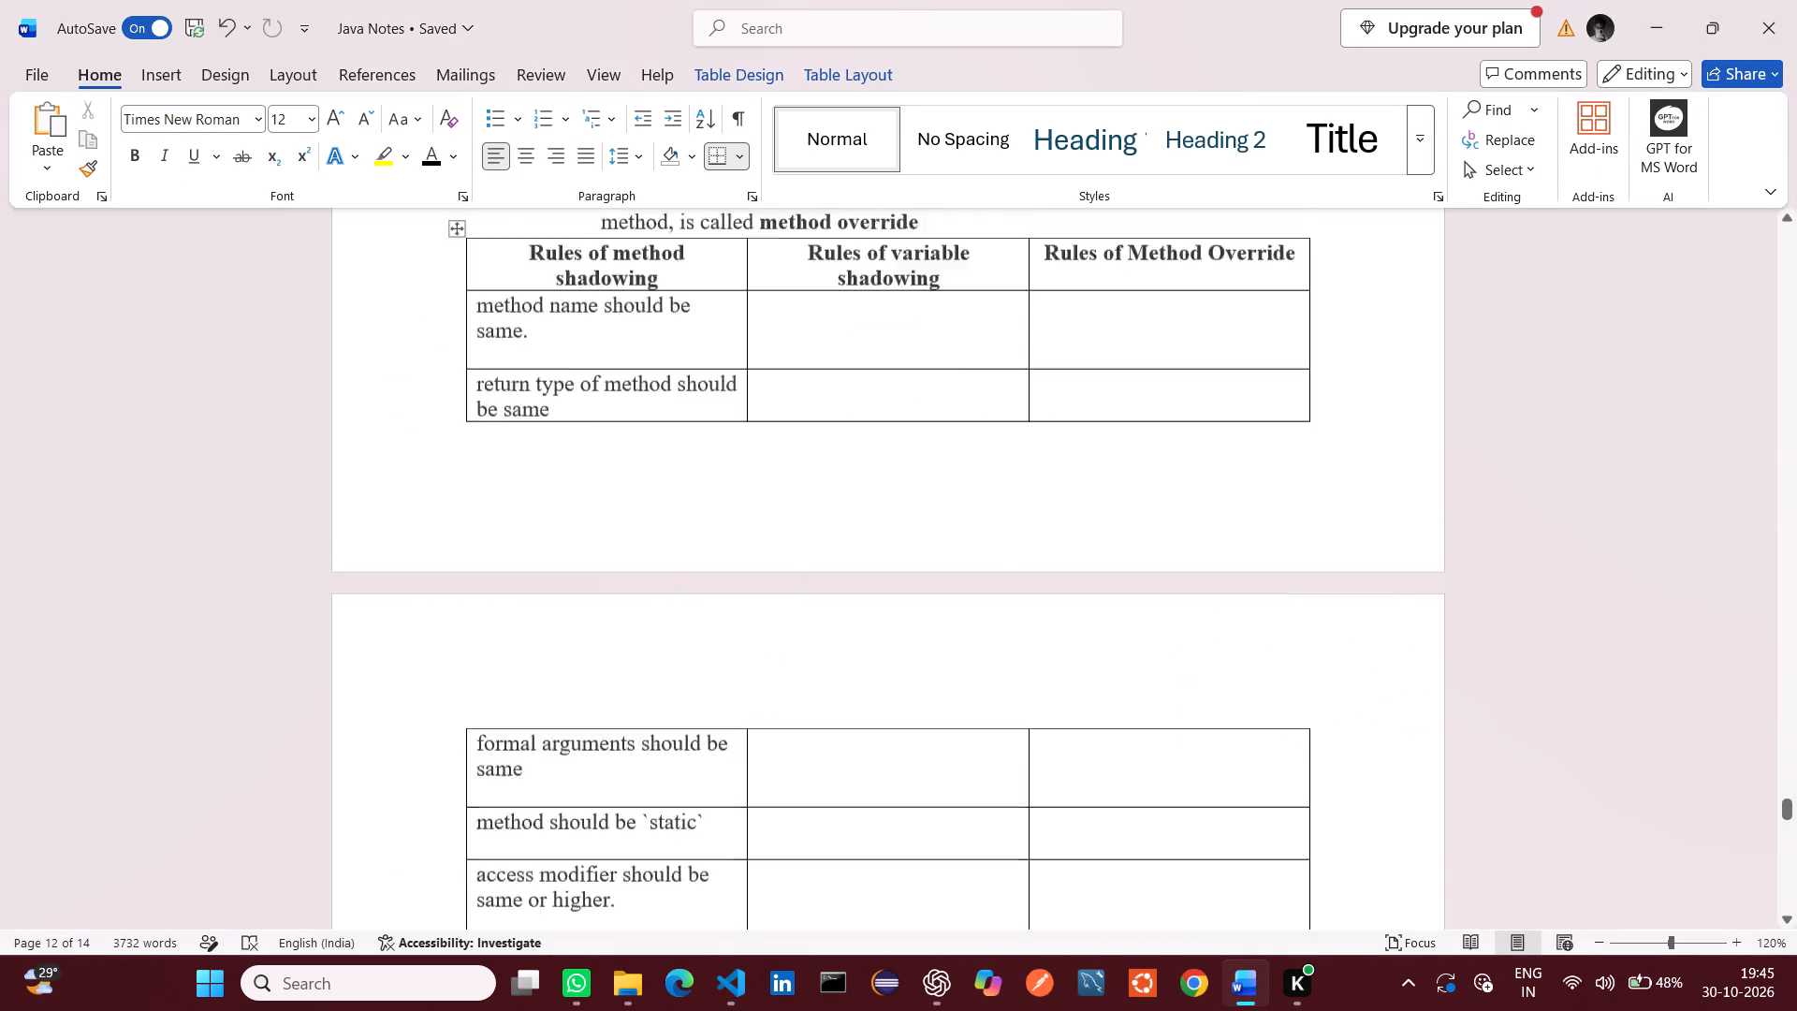
pyautogui.scroll(1, 942, 455)
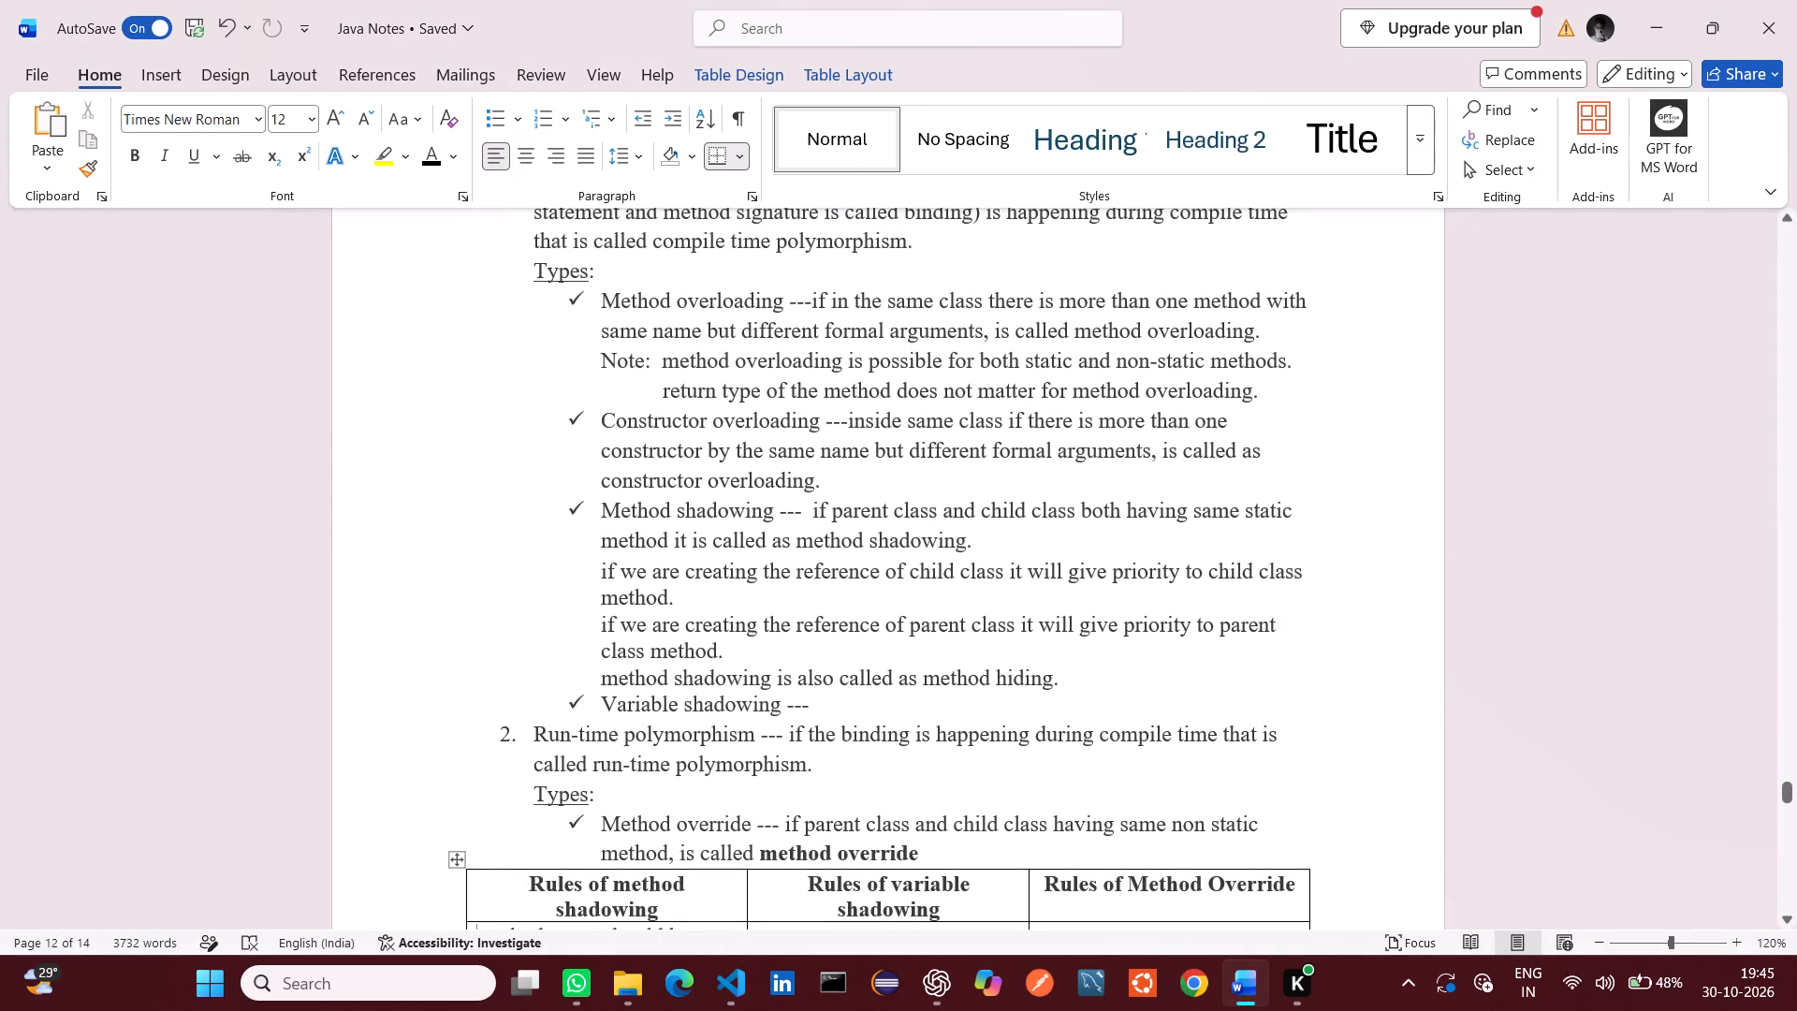
pyautogui.click(827, 704)
pyautogui.hotkey('ctrl', 'v')
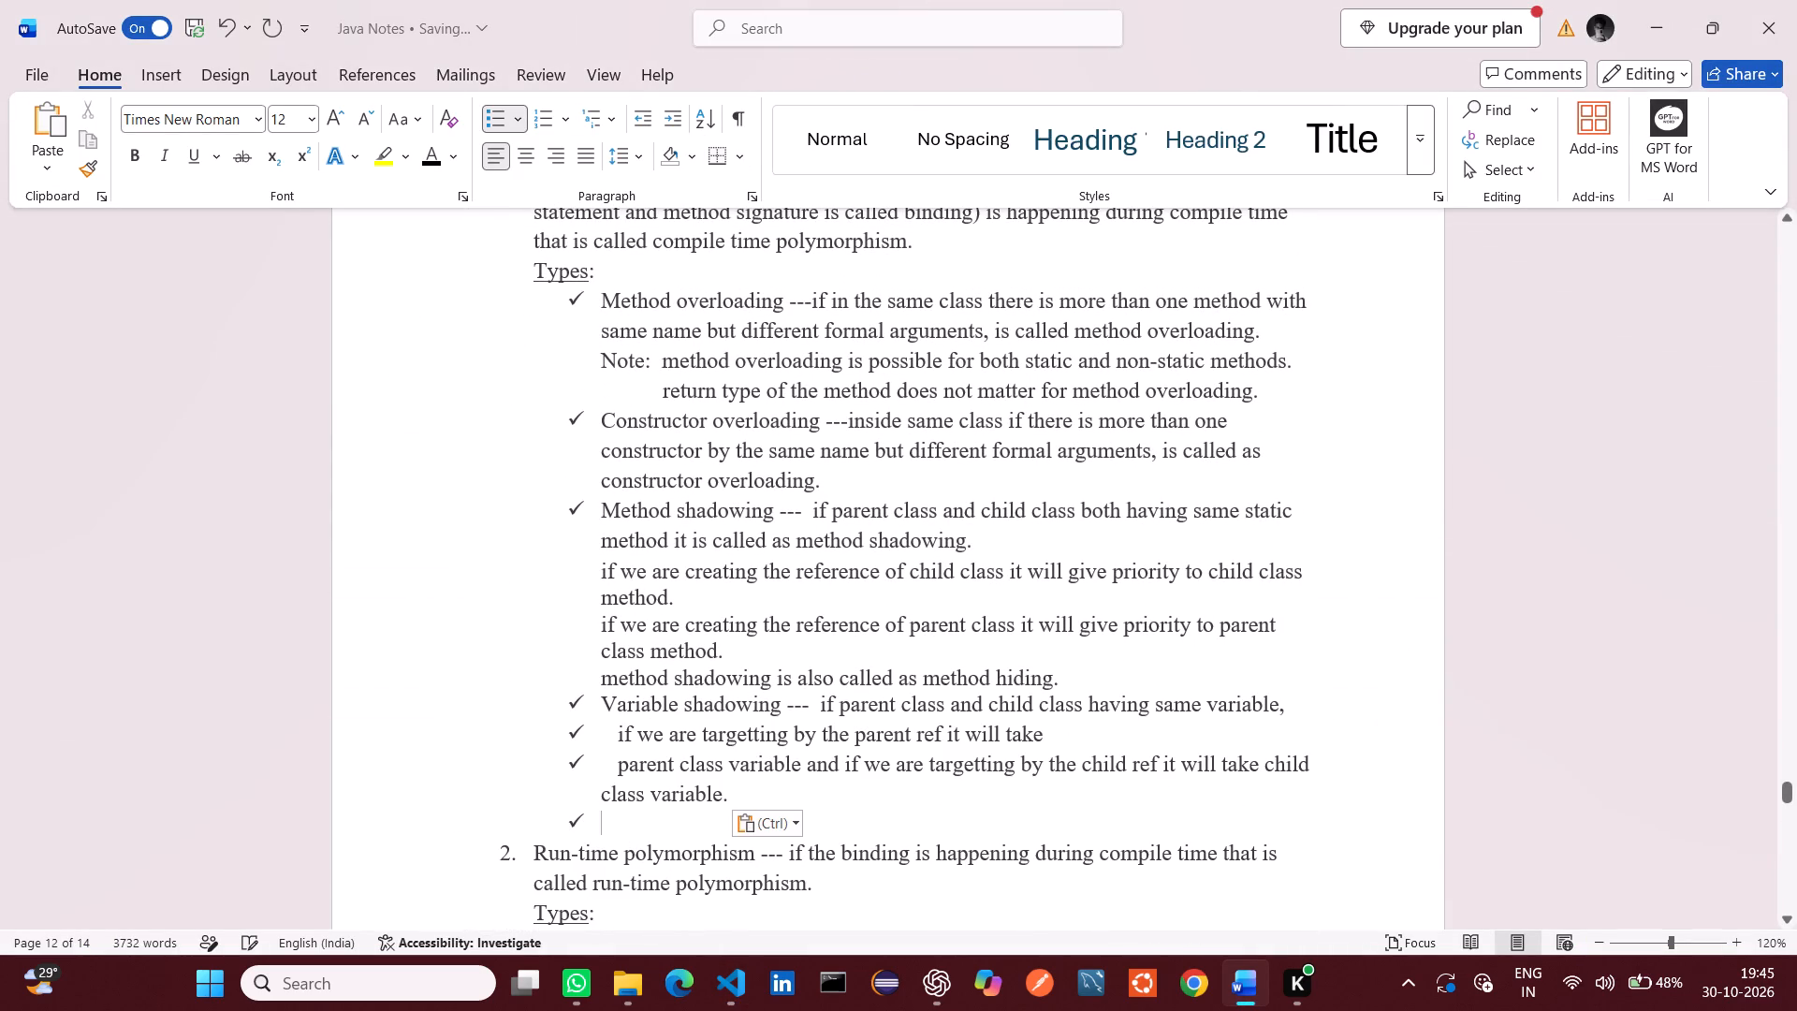
pyautogui.click(818, 705)
pyautogui.press('BackSpace')
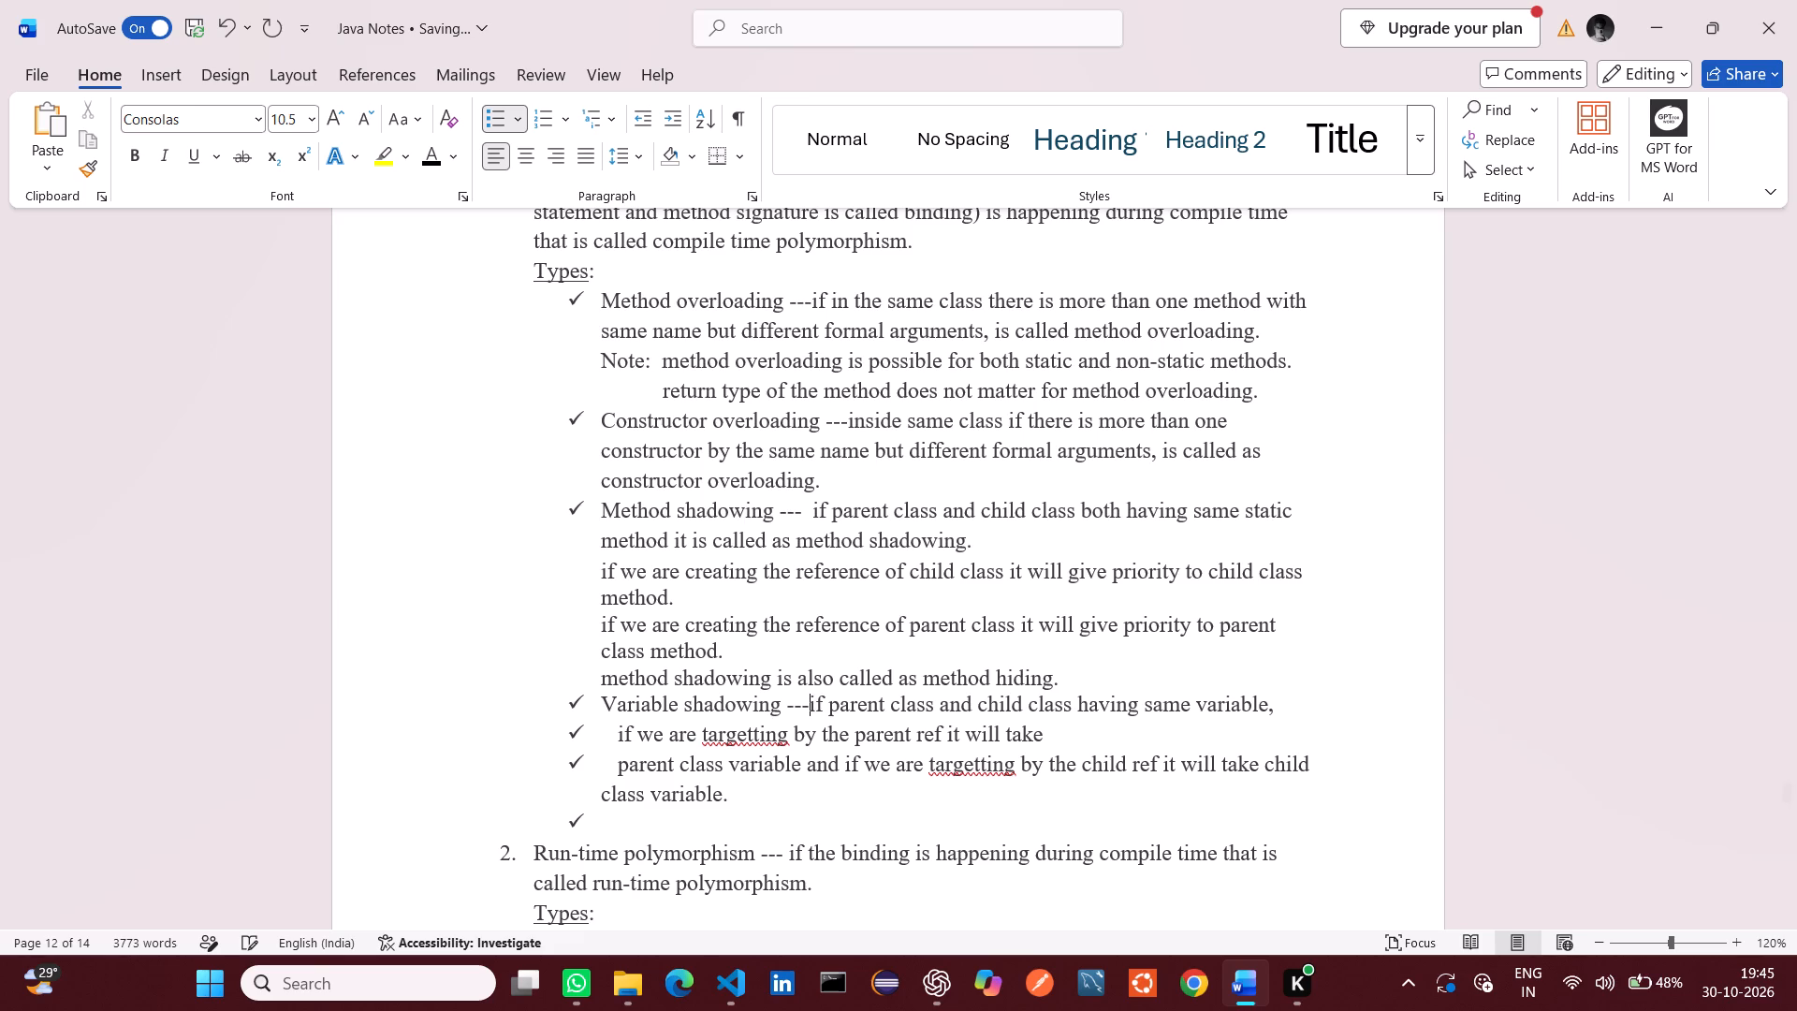
# Merge the separate bullet "if we are targetting by the parent ref it will take" into the end of the Variable shadowing bullet's first line.
pyautogui.click(616, 734)
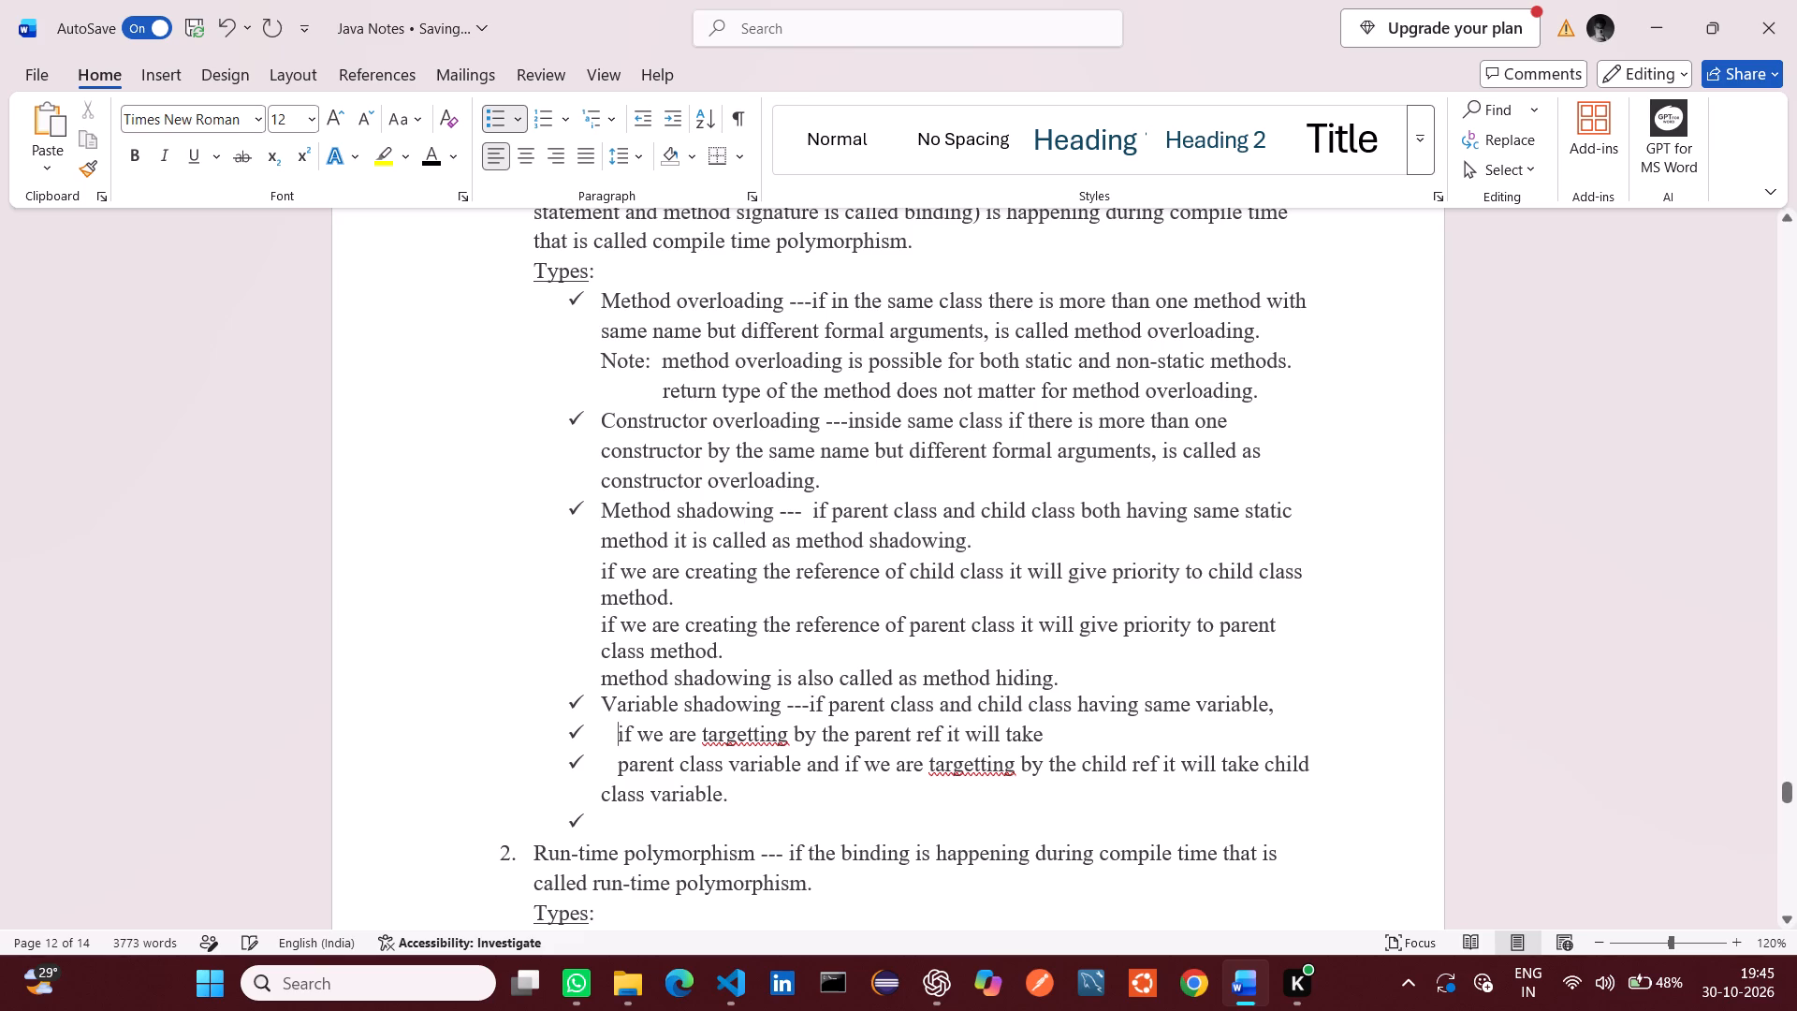
pyautogui.press('BackSpace')
pyautogui.press('BackSpace')
pyautogui.press('BackSpace')
pyautogui.press('BackSpace')
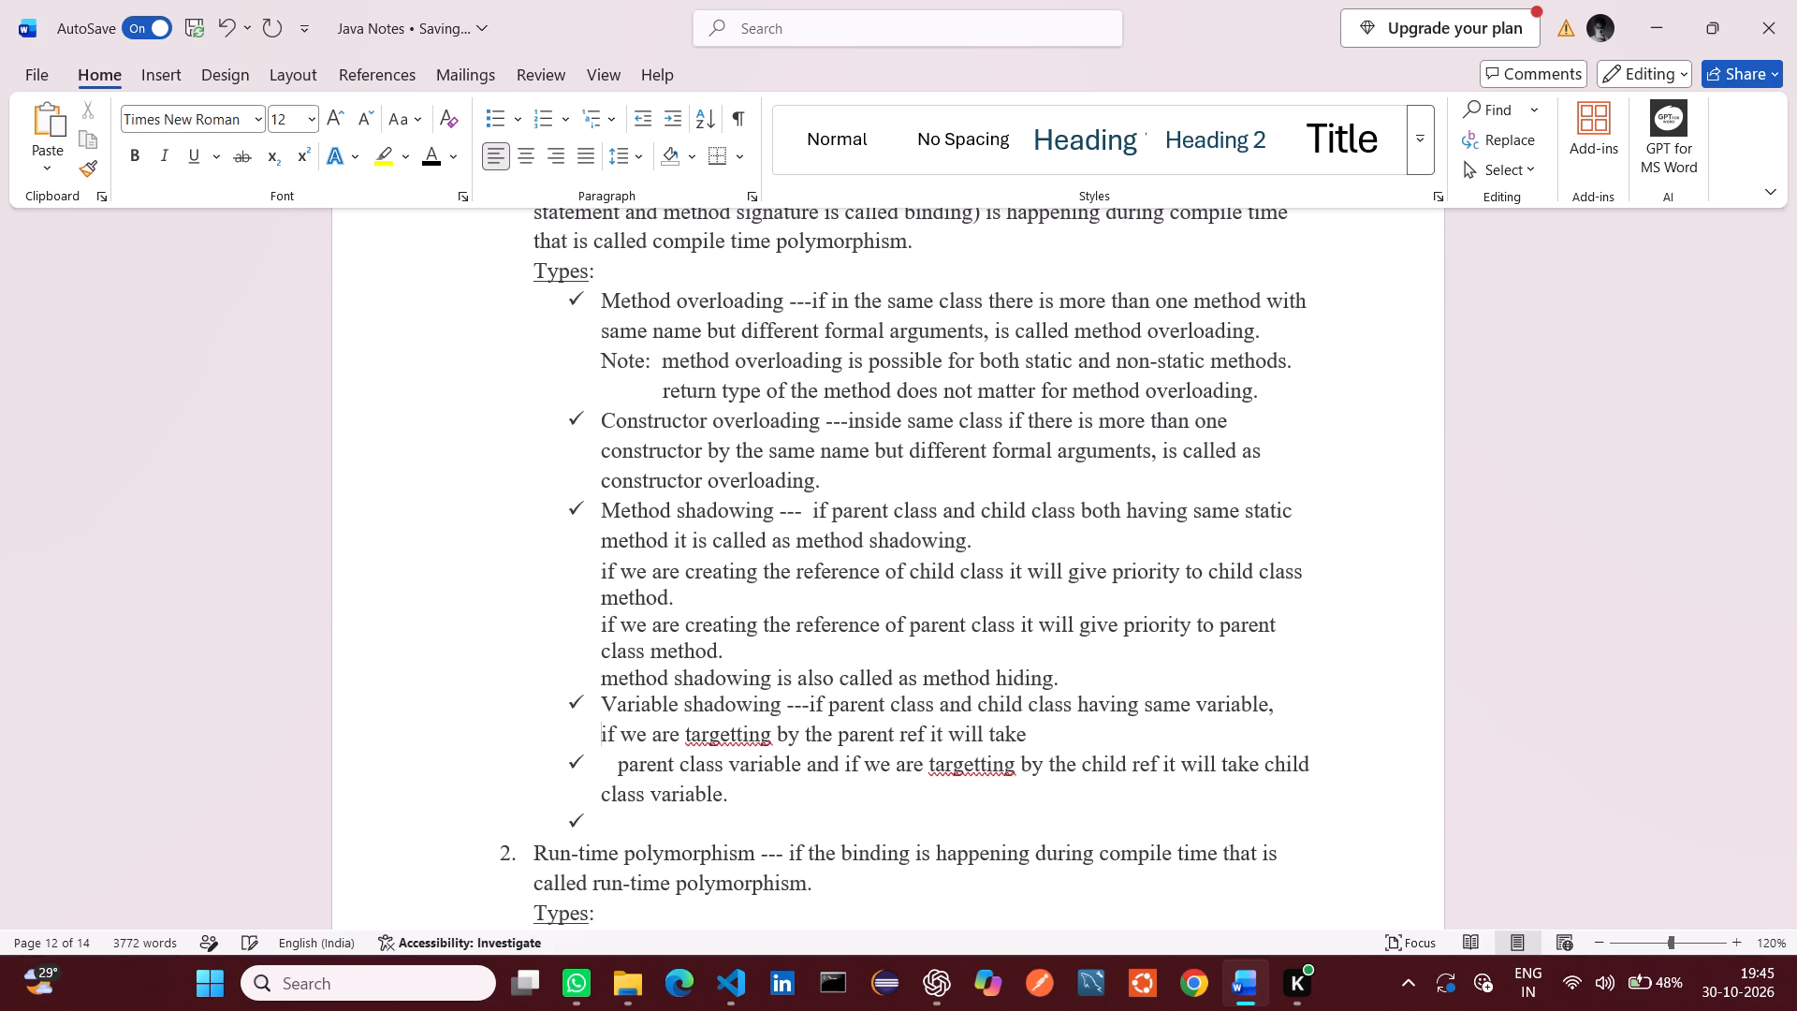
pyautogui.press('BackSpace')
pyautogui.press('BackSpace')
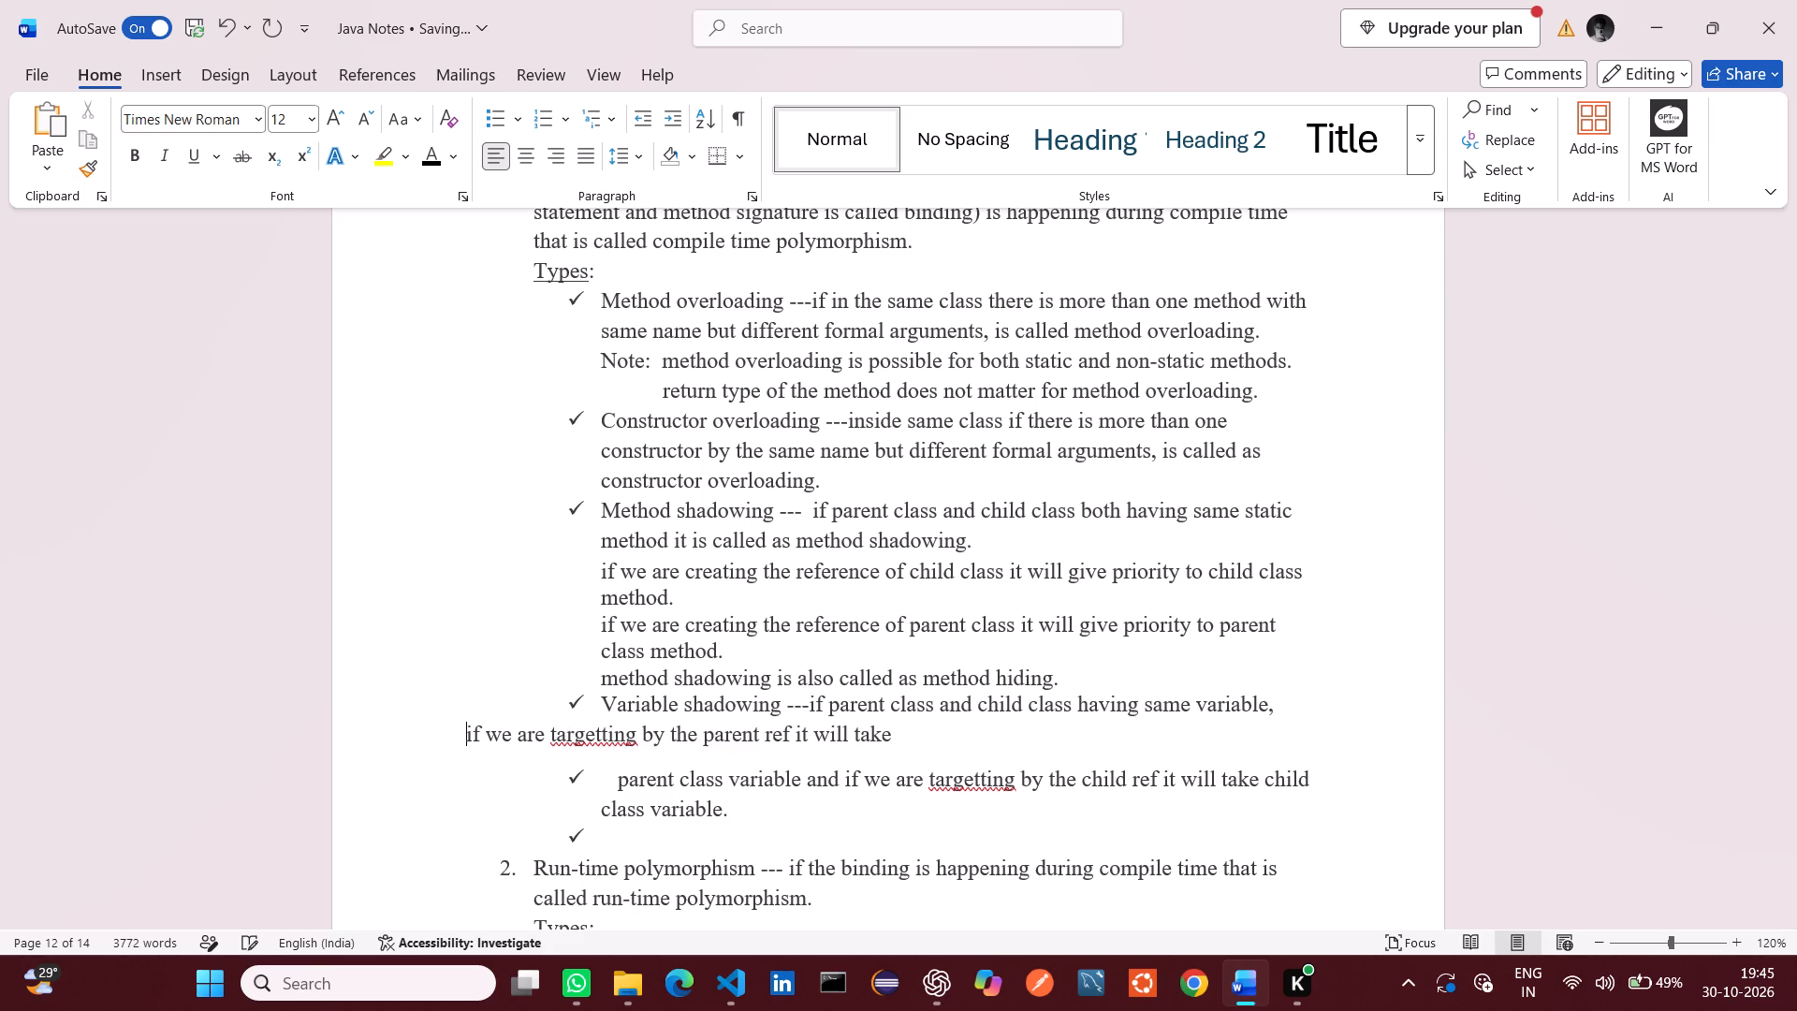
pyautogui.press('BackSpace')
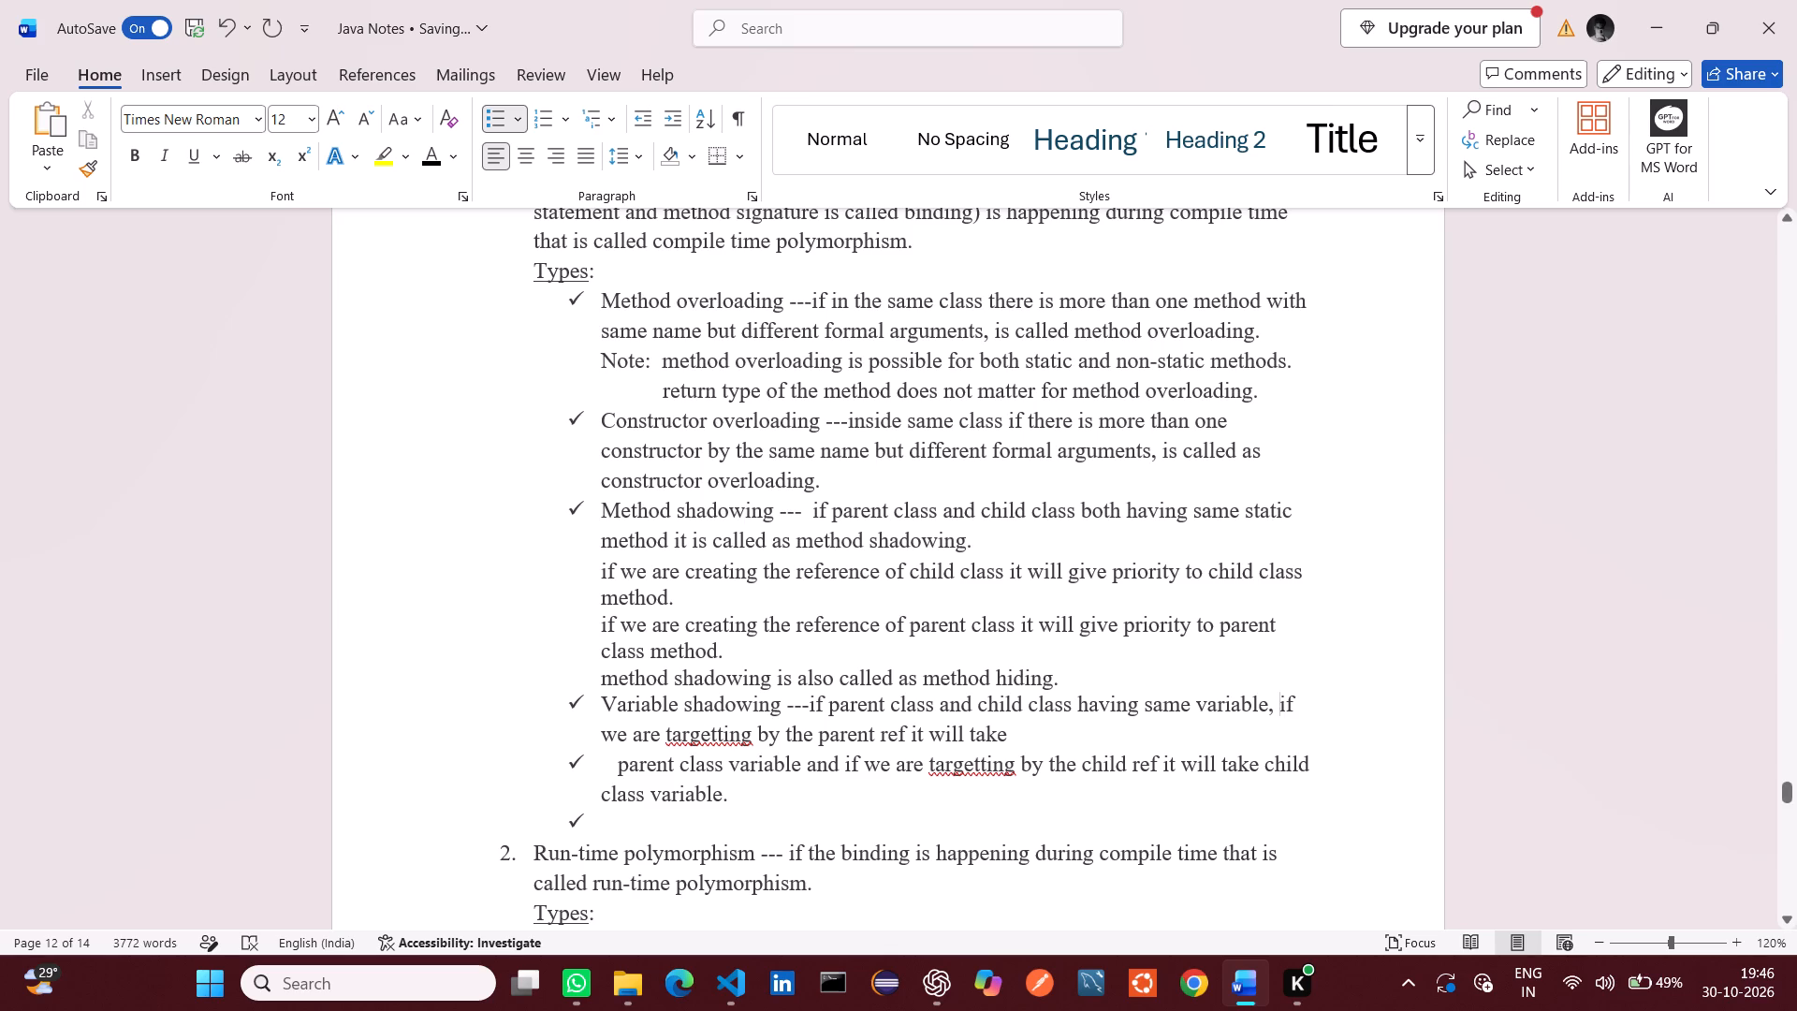
# Merge the separate bullet starting "parent class variable and if we are" into the end of the Variable shadowing bullet, without its leading spaces.
pyautogui.click(621, 762)
pyautogui.press('BackSpace')
pyautogui.press('BackSpace')
pyautogui.press('BackSpace')
pyautogui.press('BackSpace')
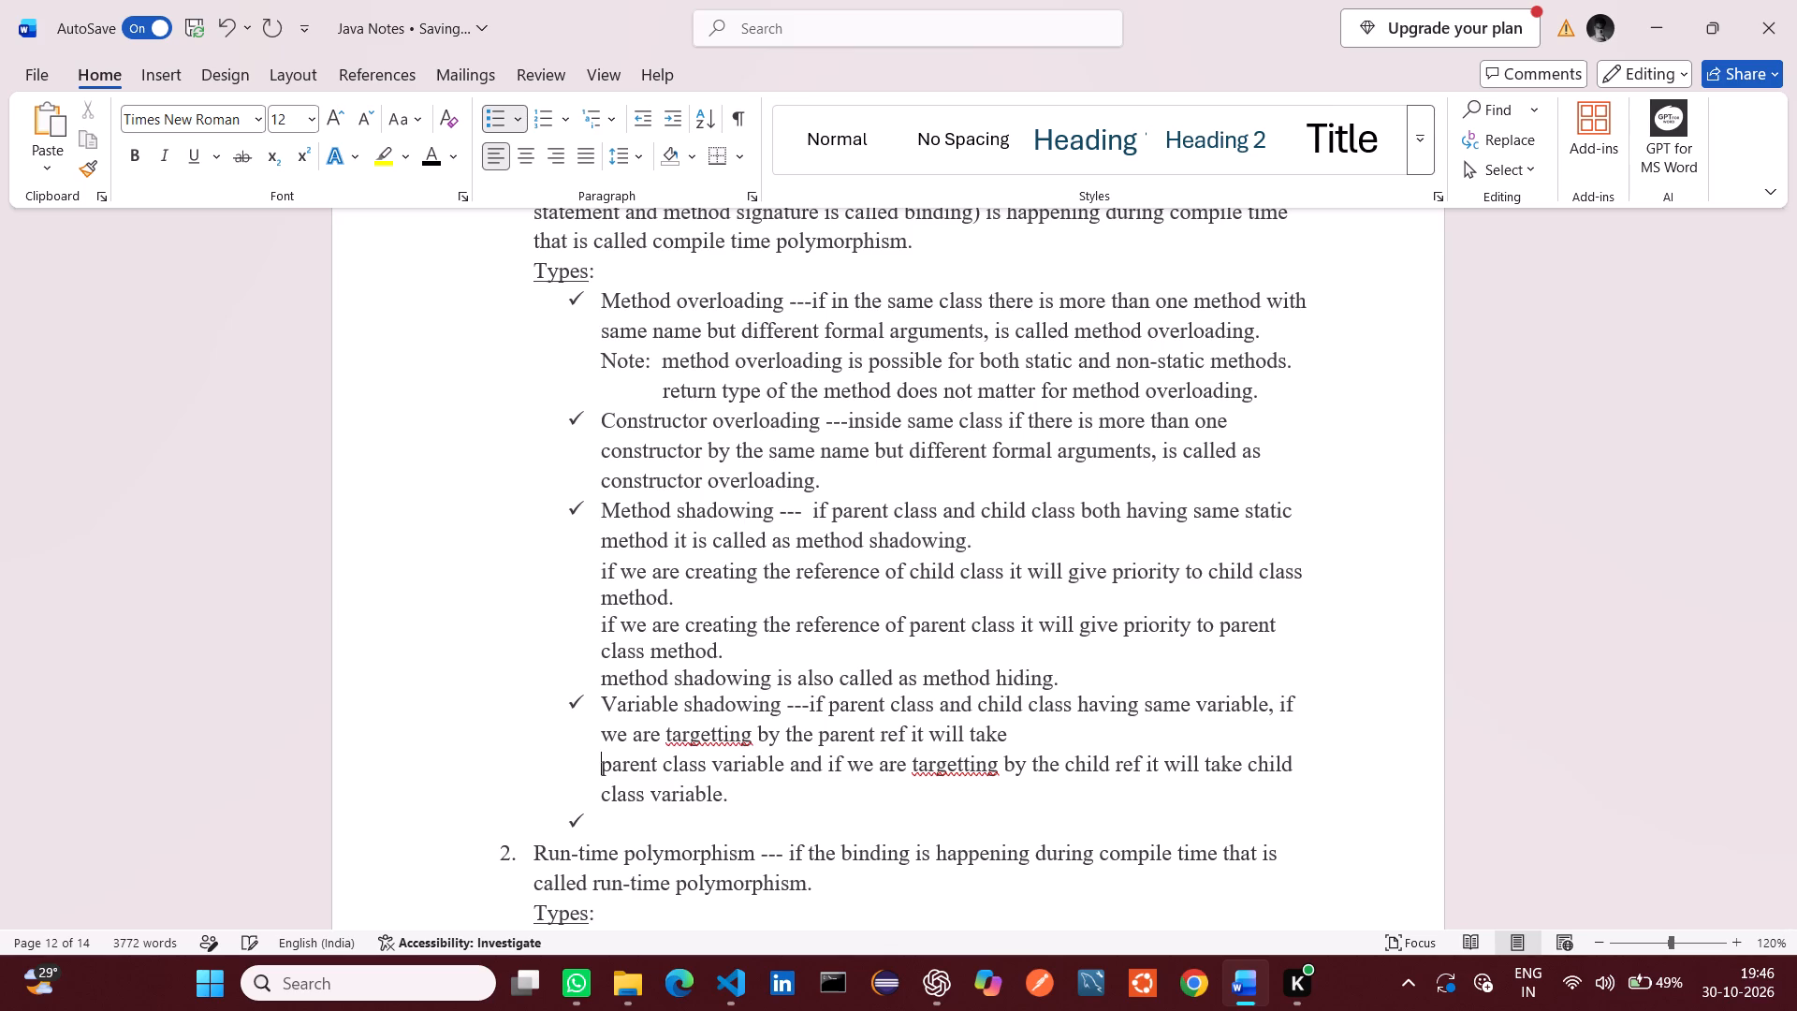
pyautogui.press('BackSpace')
pyautogui.press('BackSpace')
pyautogui.press('BackSpace')
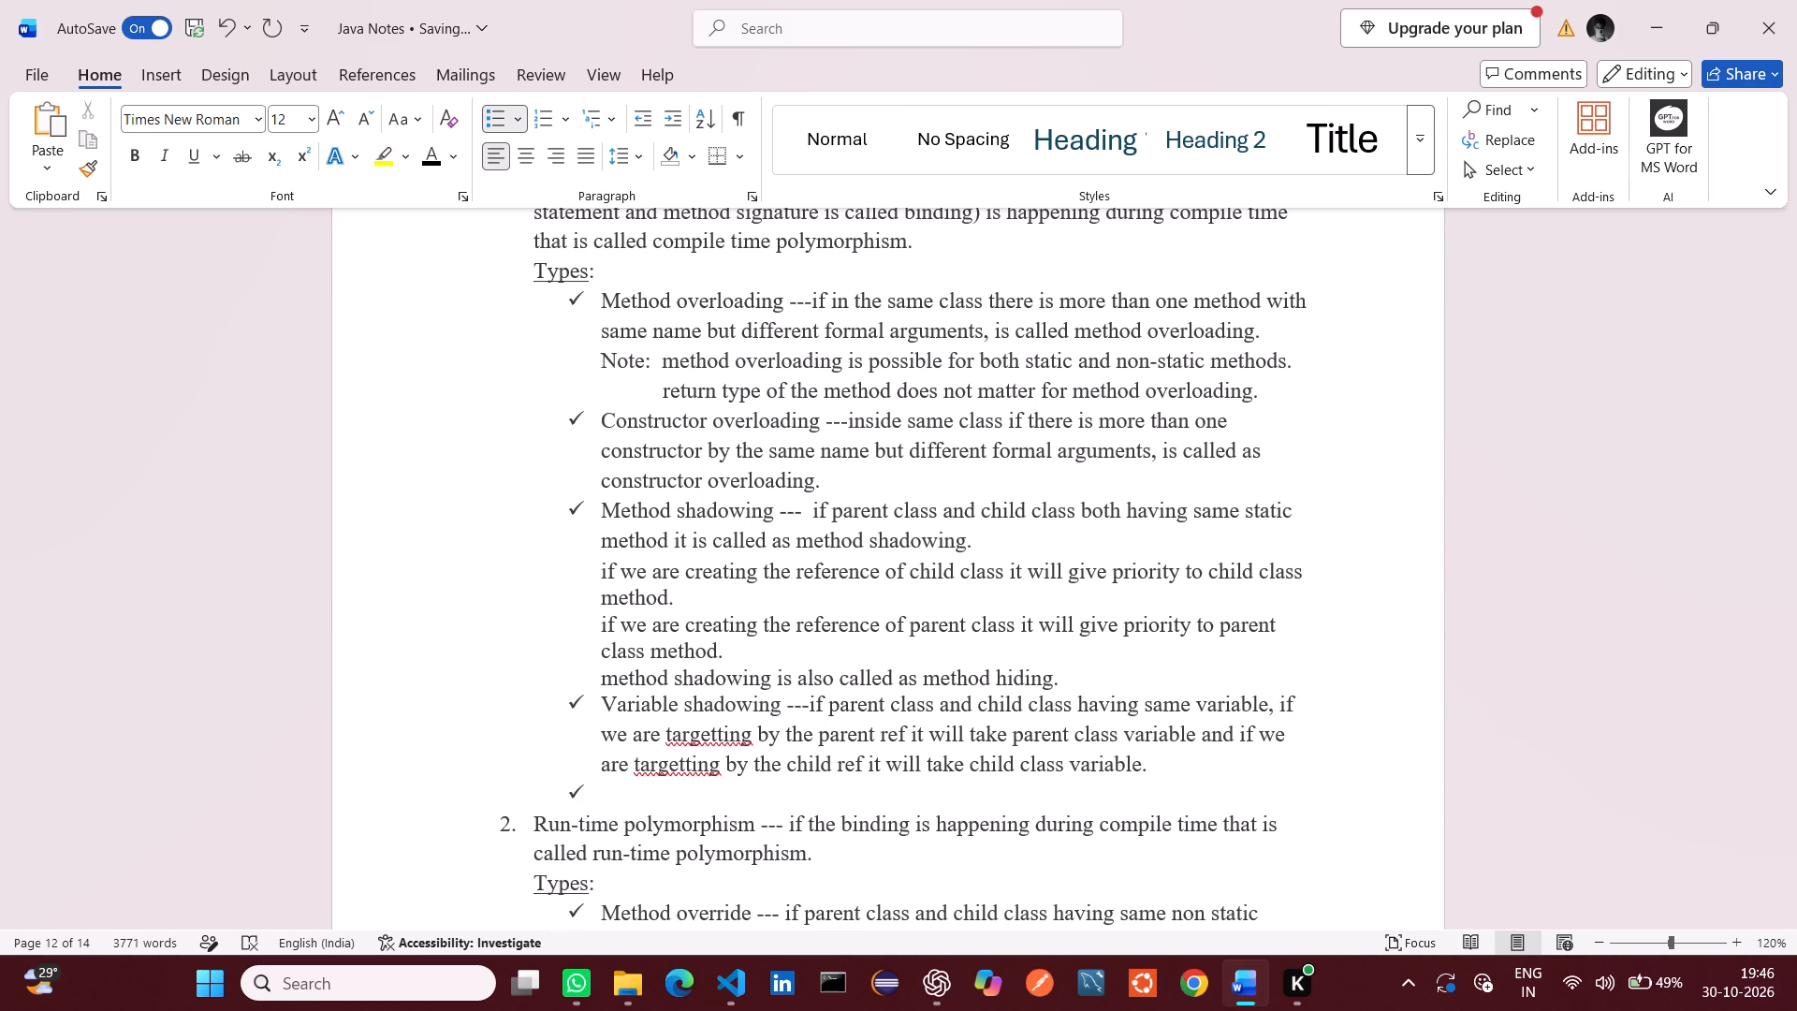
# Correct both misspelled occurrences of "targetting" in the Variable shadowing bullet to "targeting".
pyautogui.rightClick(692, 734)
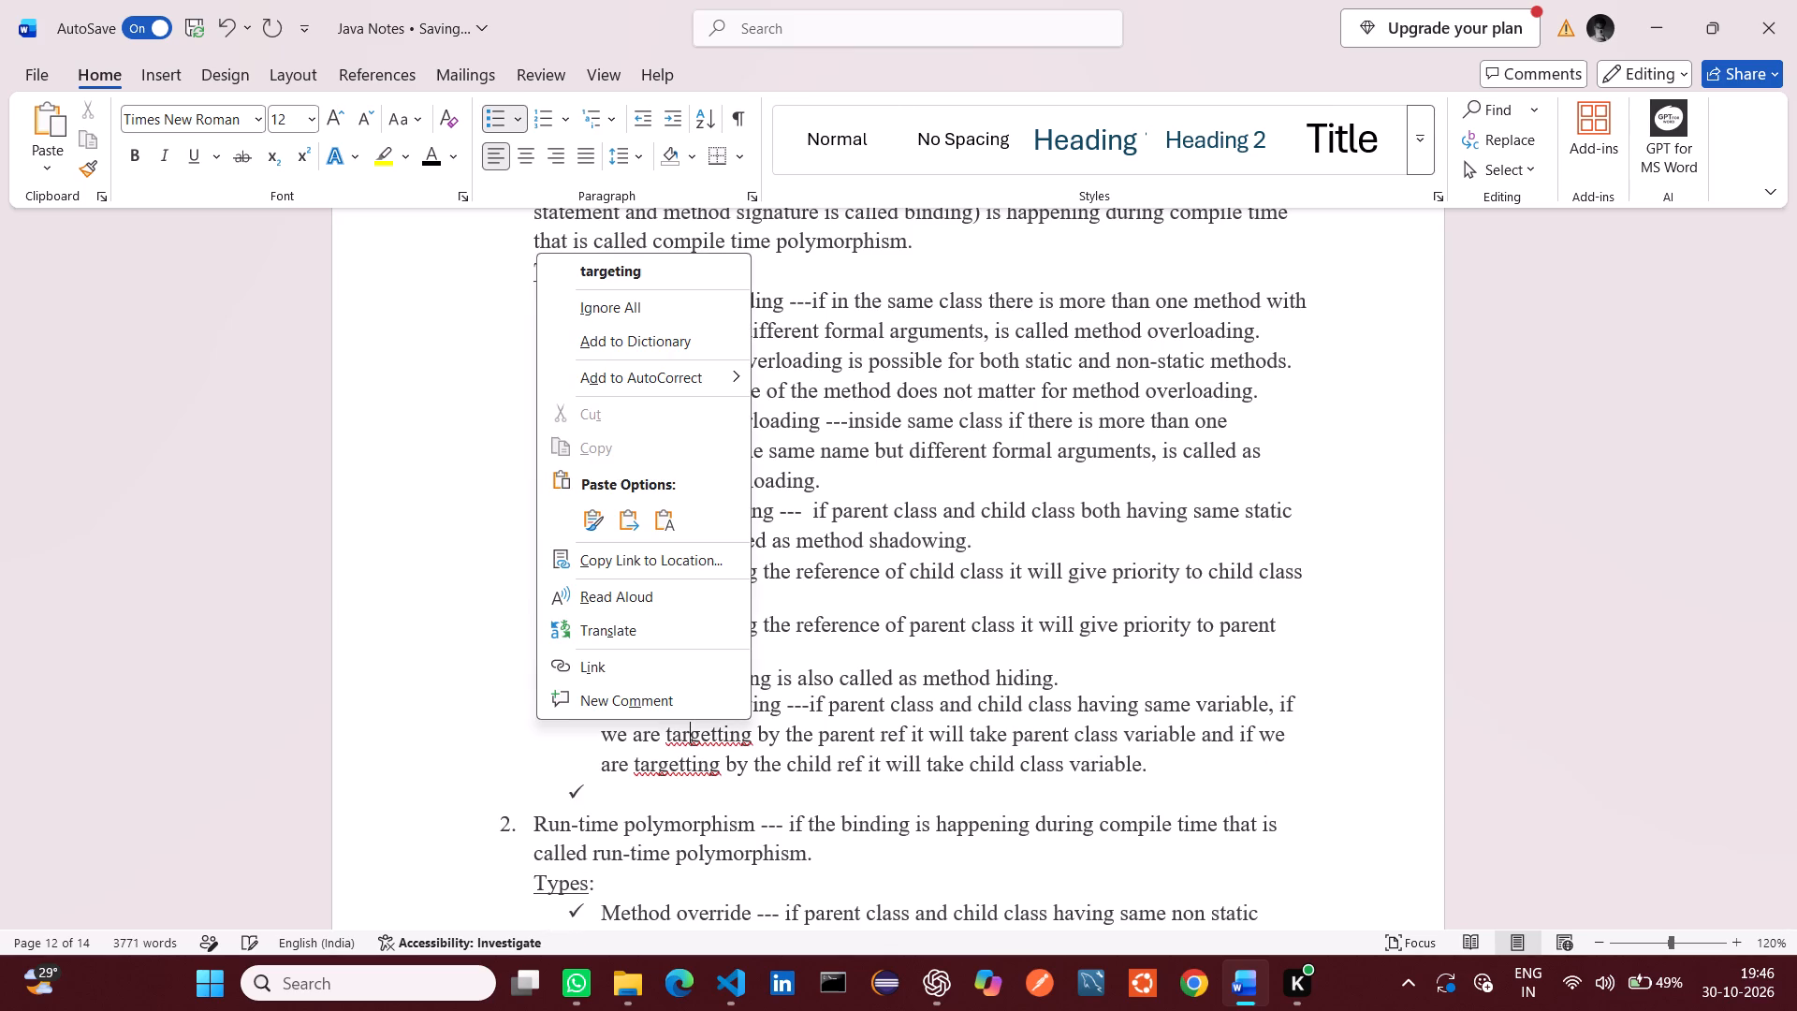
pyautogui.click(620, 276)
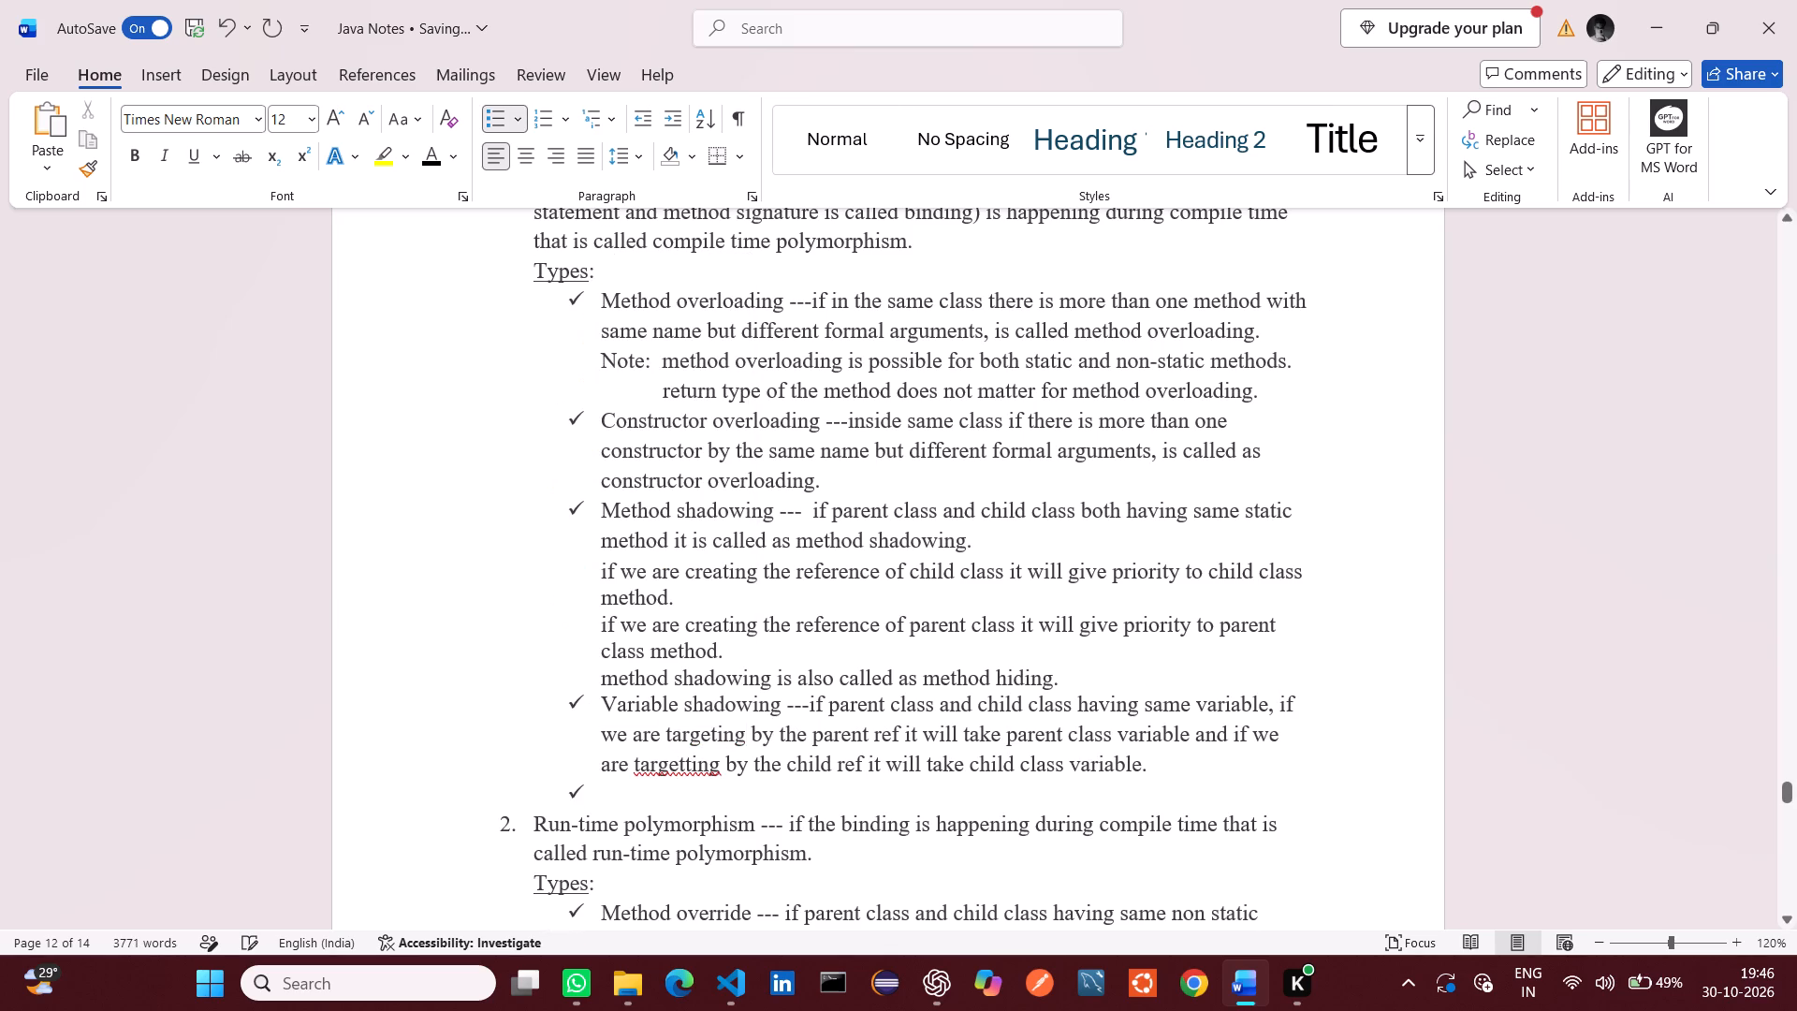
pyautogui.rightClick(675, 760)
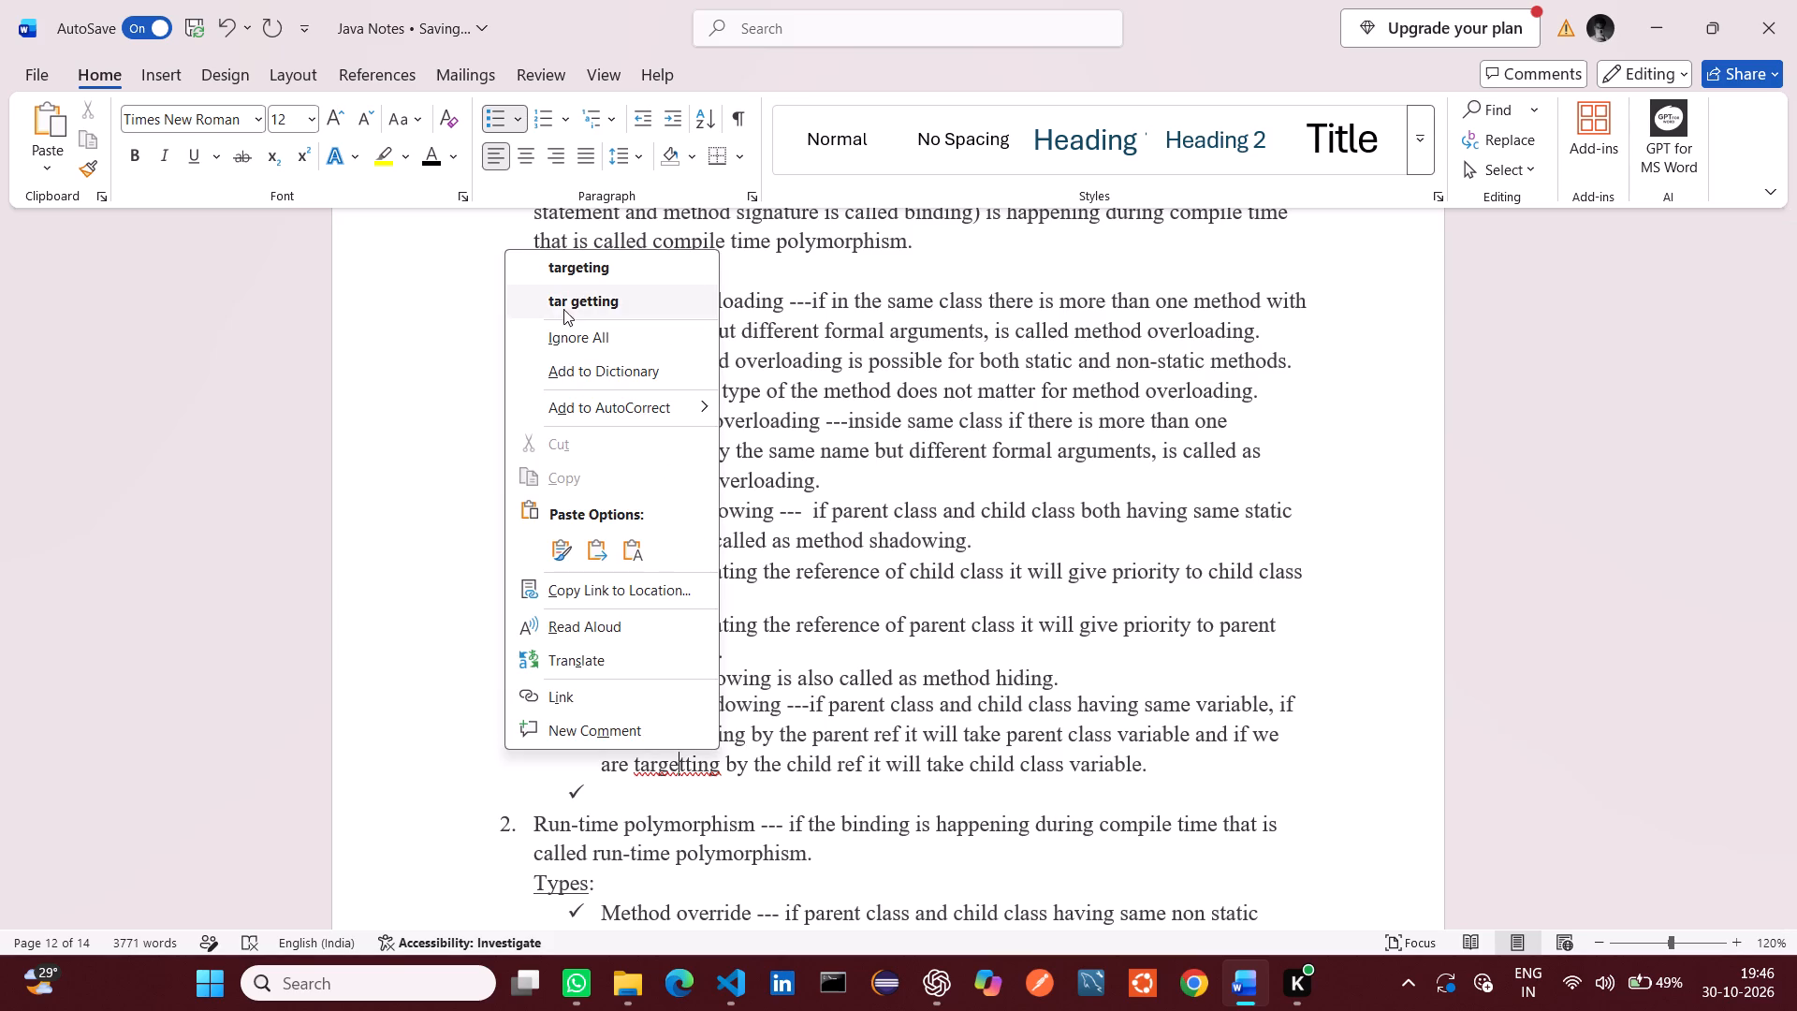
pyautogui.click(576, 275)
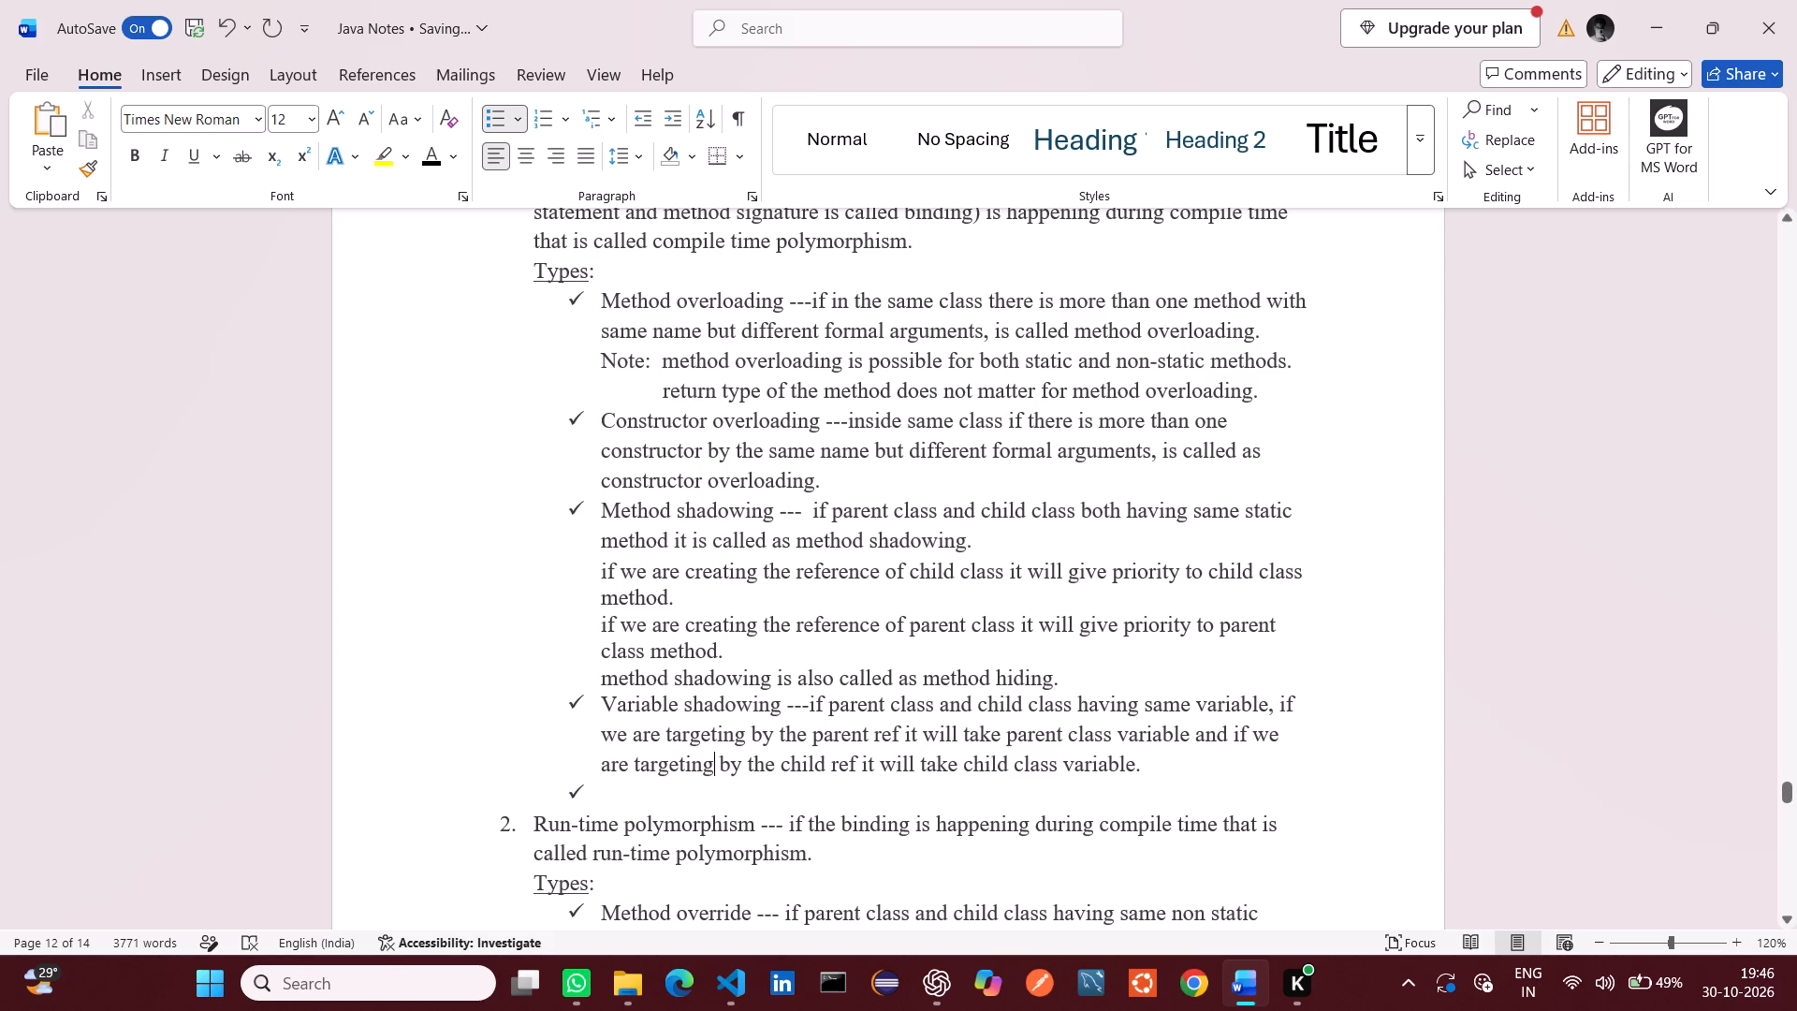
# Delete the empty bullet between the Variable shadowing bullet and the Run-time polymorphism item.
pyautogui.click(1150, 769)
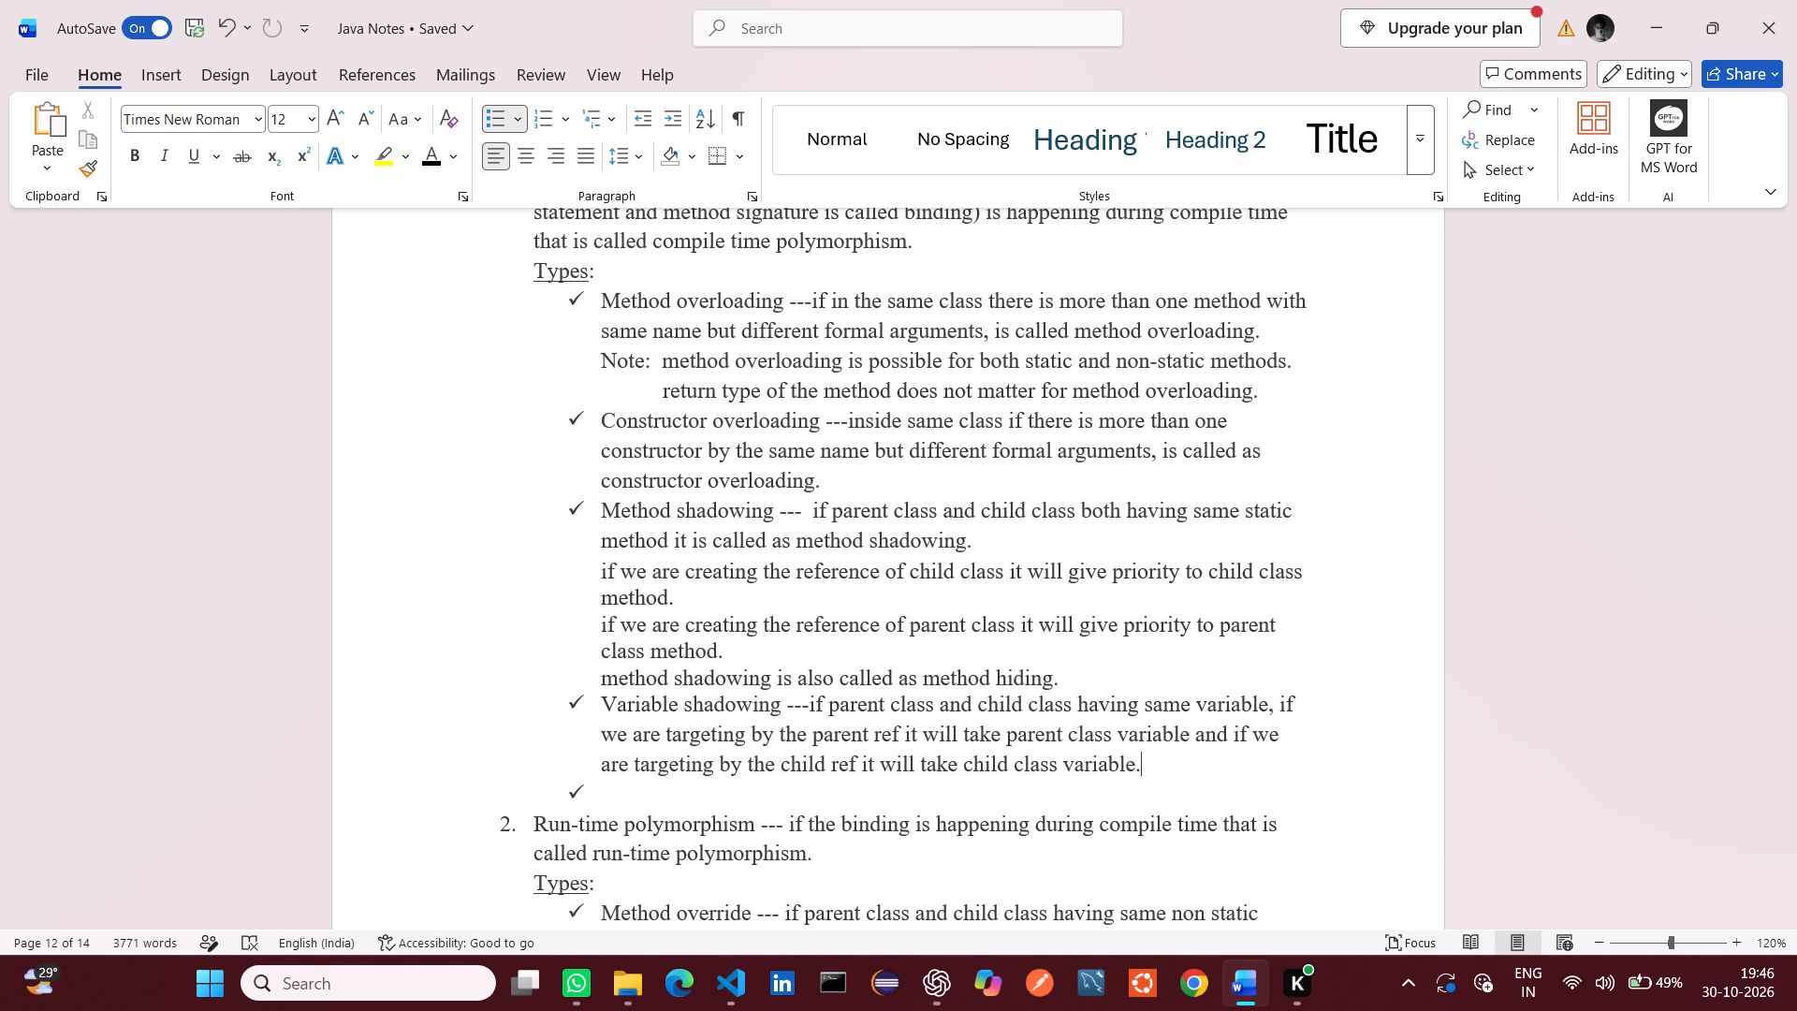
pyautogui.click(702, 801)
pyautogui.press('BackSpace')
pyautogui.press('BackSpace')
pyautogui.press('BackSpace')
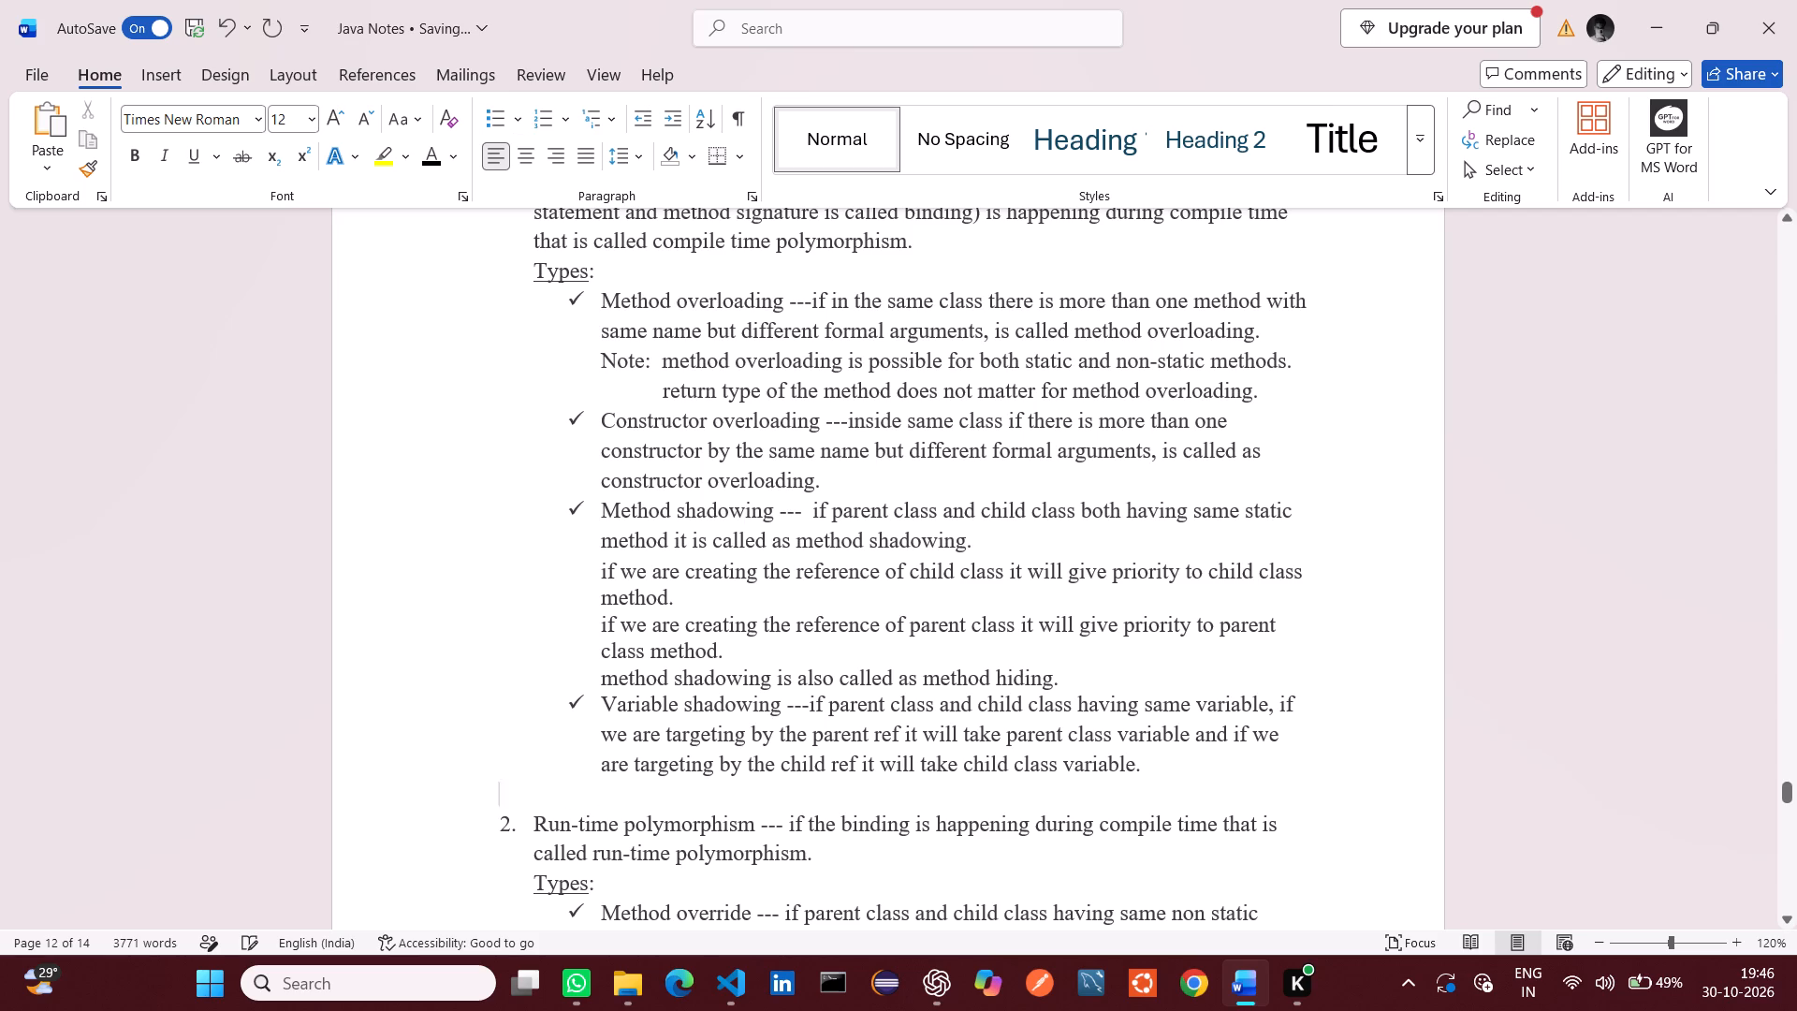
pyautogui.press('BackSpace')
# Copy the two-line VS Code note about global and local variables being the same to a new line below the Variable shadowing bullet in Word.
pyautogui.scroll(-3, 702, 801)
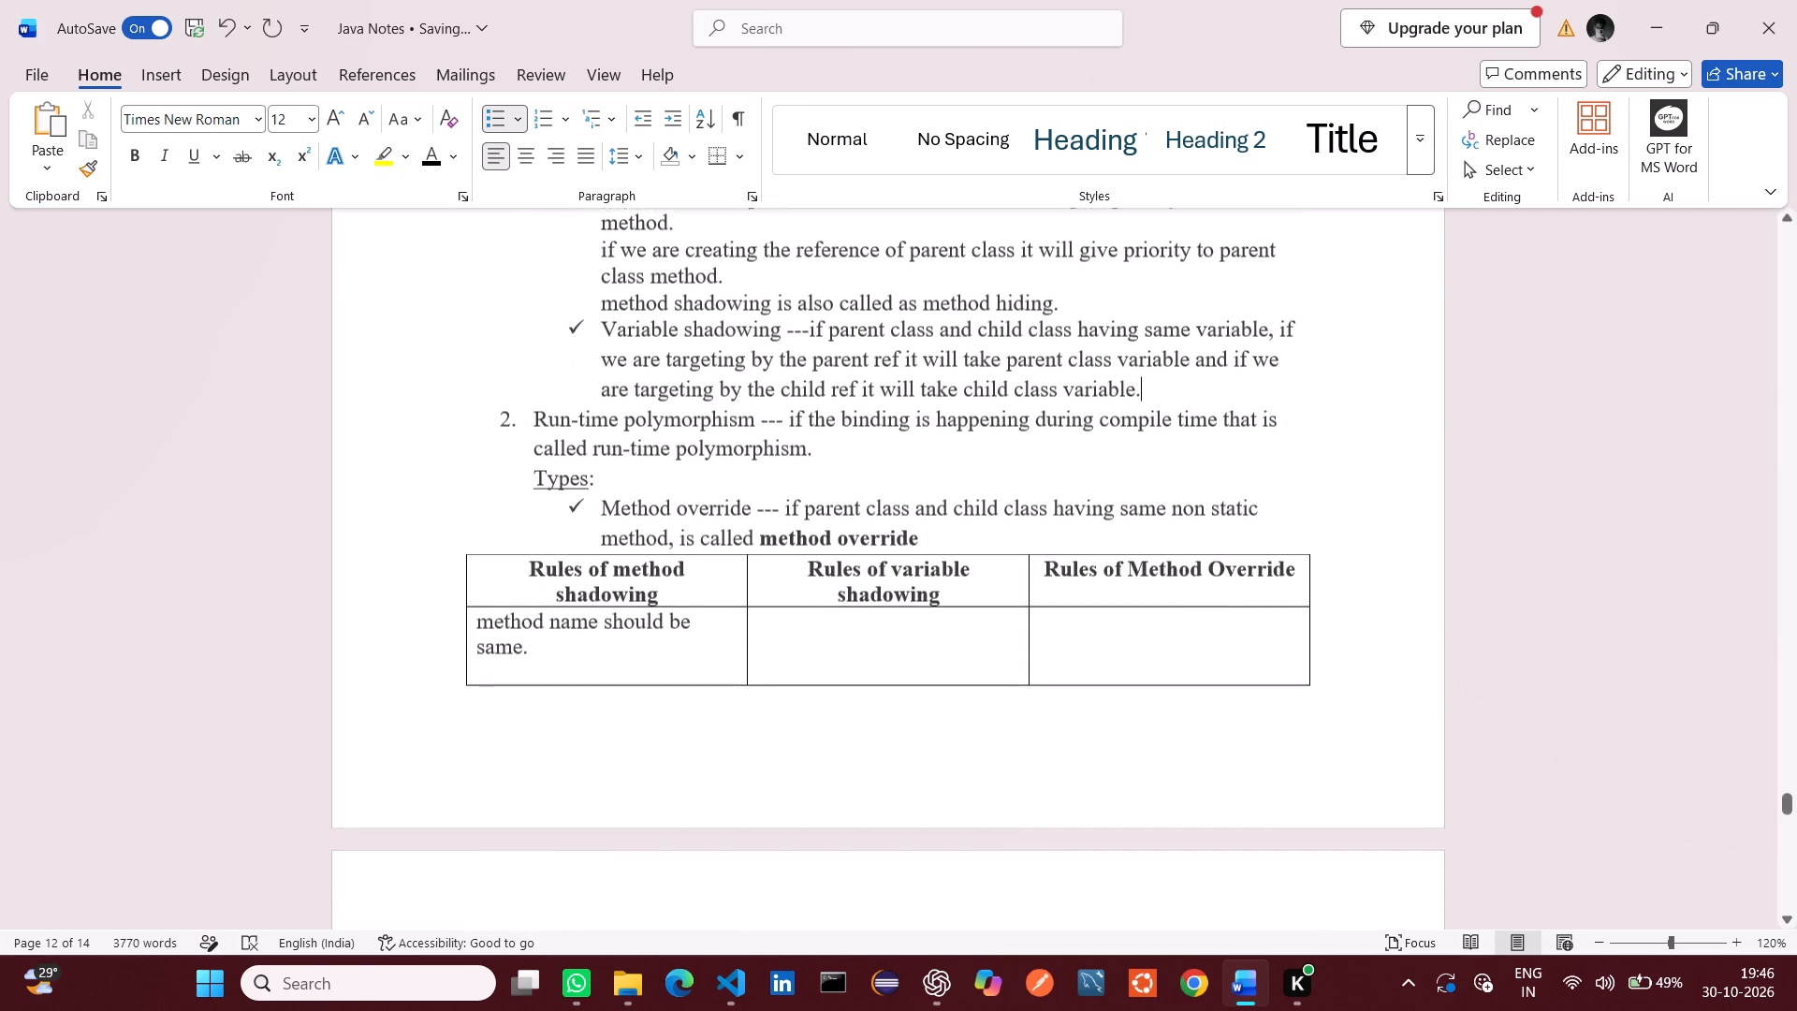
pyautogui.scroll(-1, 702, 801)
pyautogui.hotkey('alt', 'Tab')
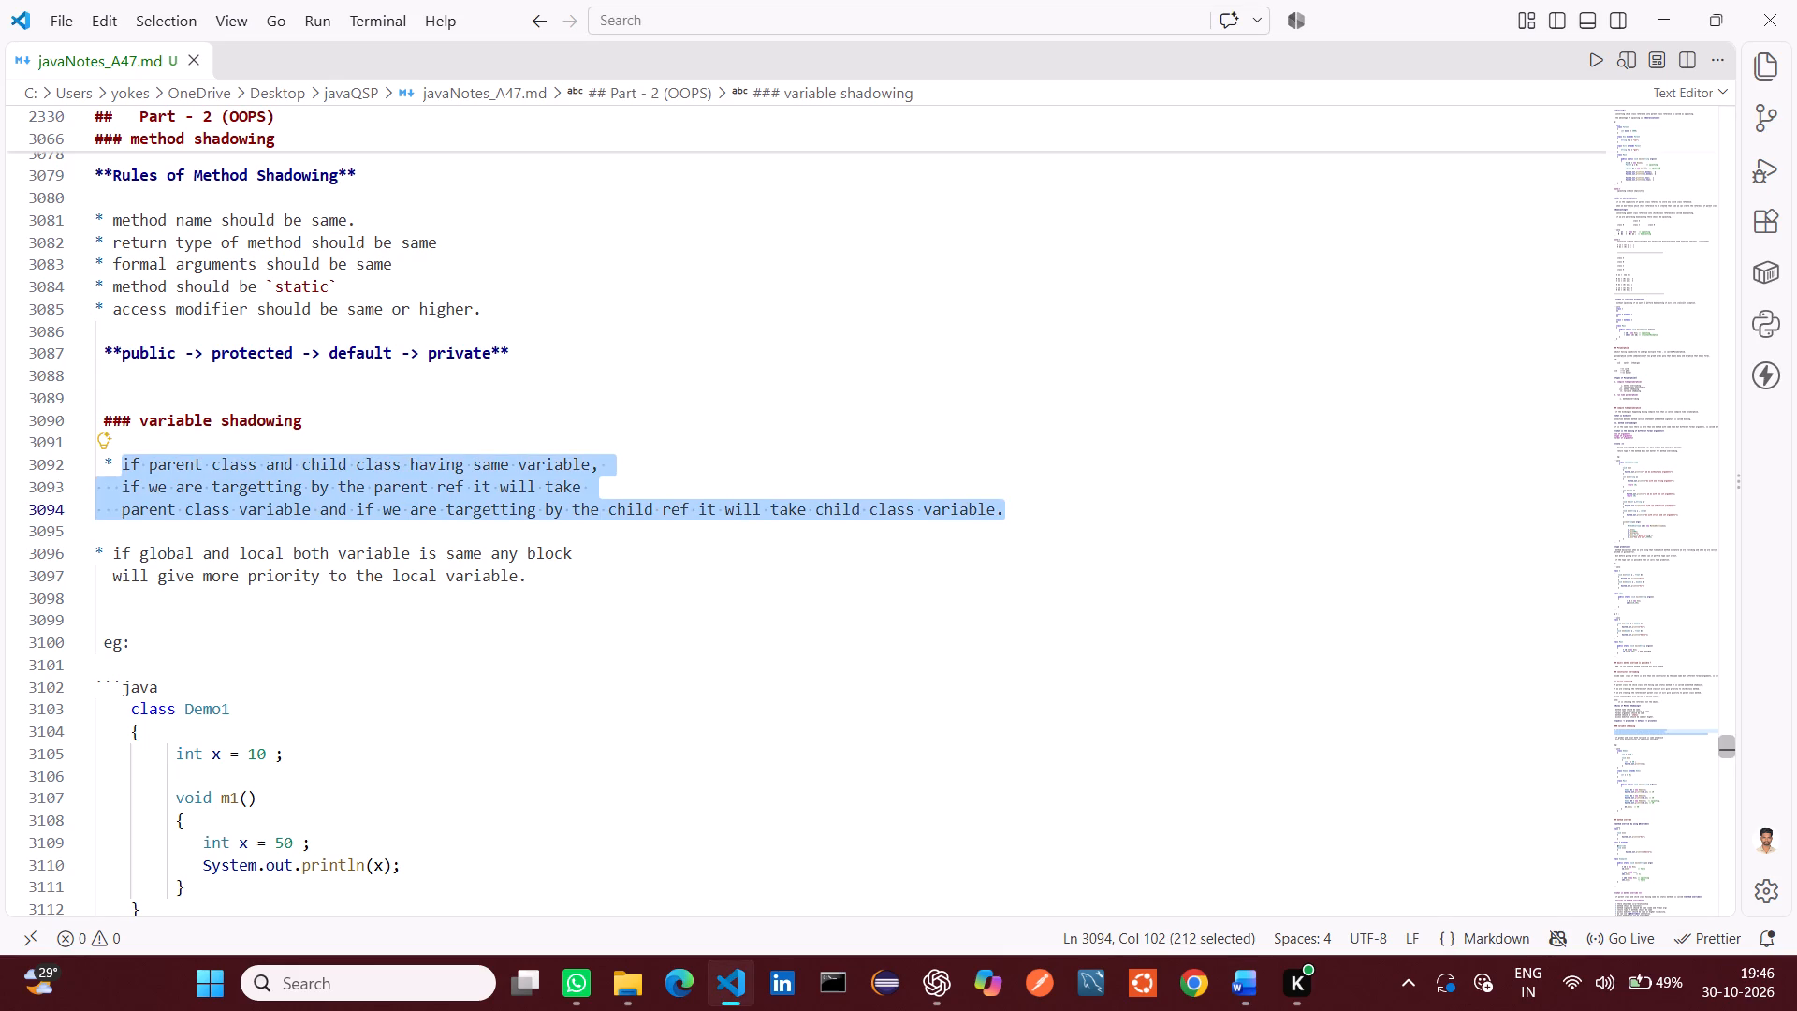
pyautogui.click(565, 618)
pyautogui.moveTo(531, 577); pyautogui.dragTo(126, 552)
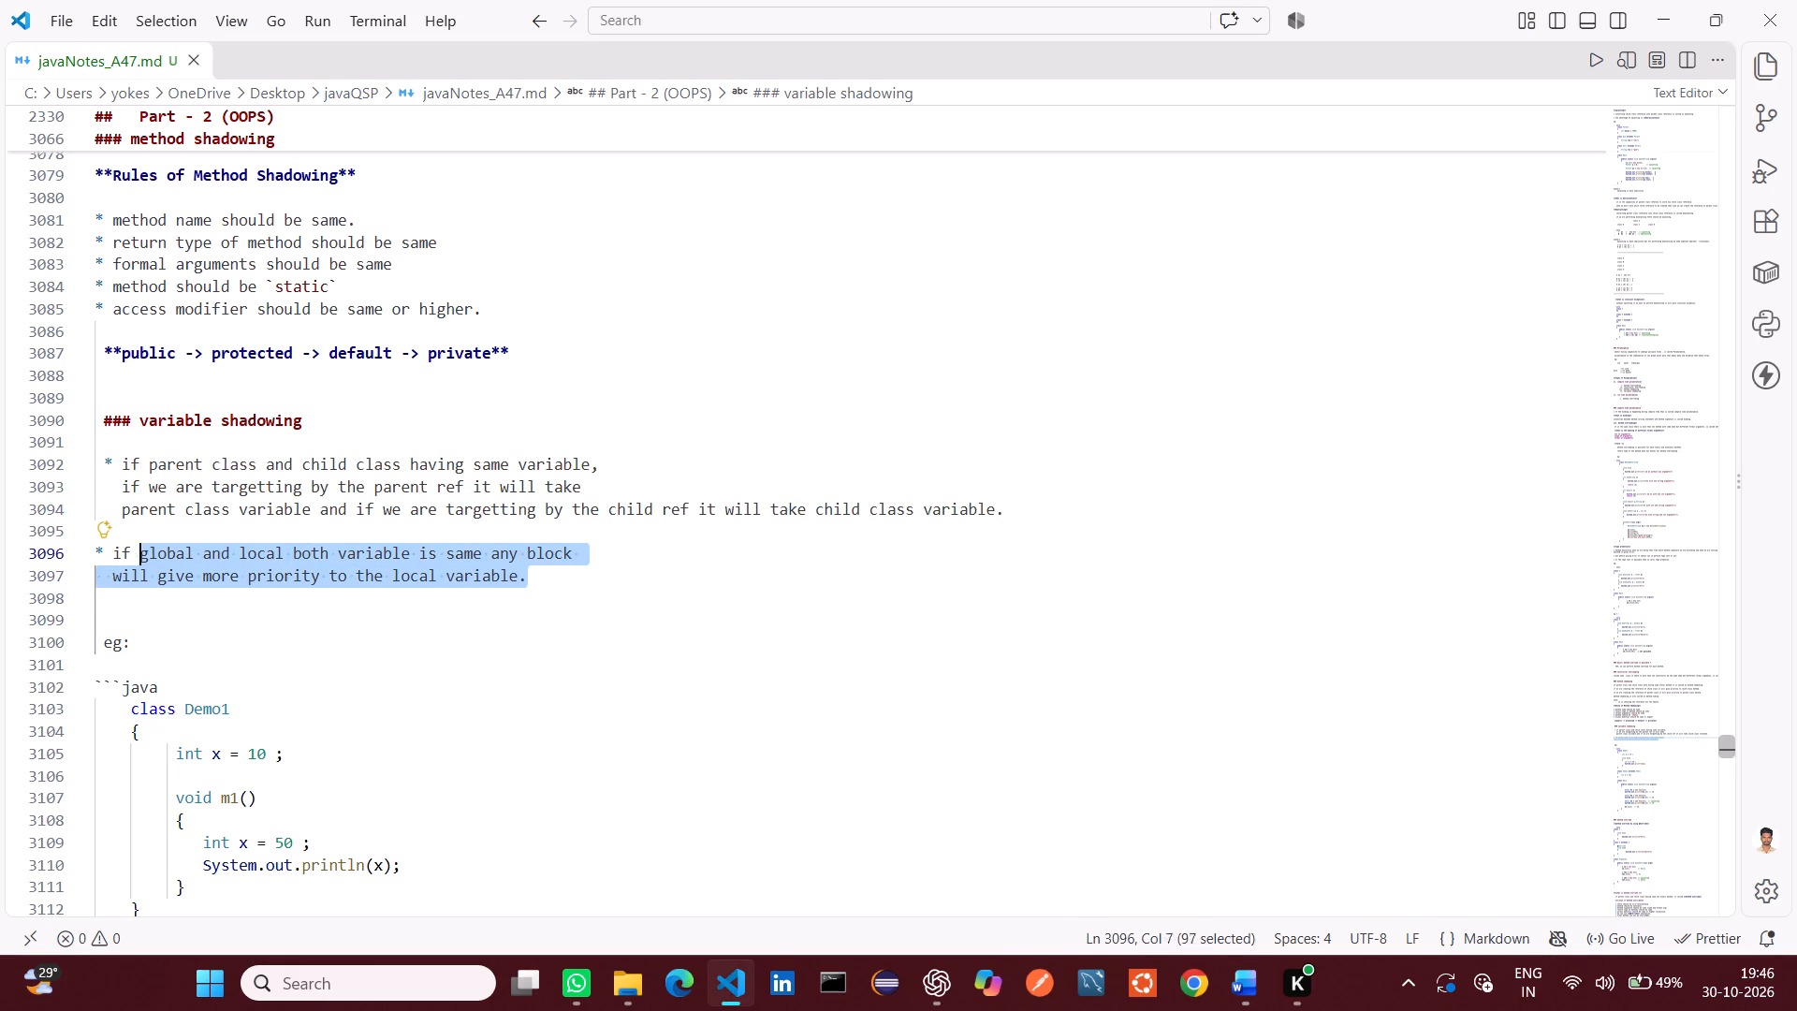
pyautogui.moveTo(126, 552); pyautogui.dragTo(113, 550)
pyautogui.hotkey('ctrl', 'c')
pyautogui.hotkey('alt', 'Tab')
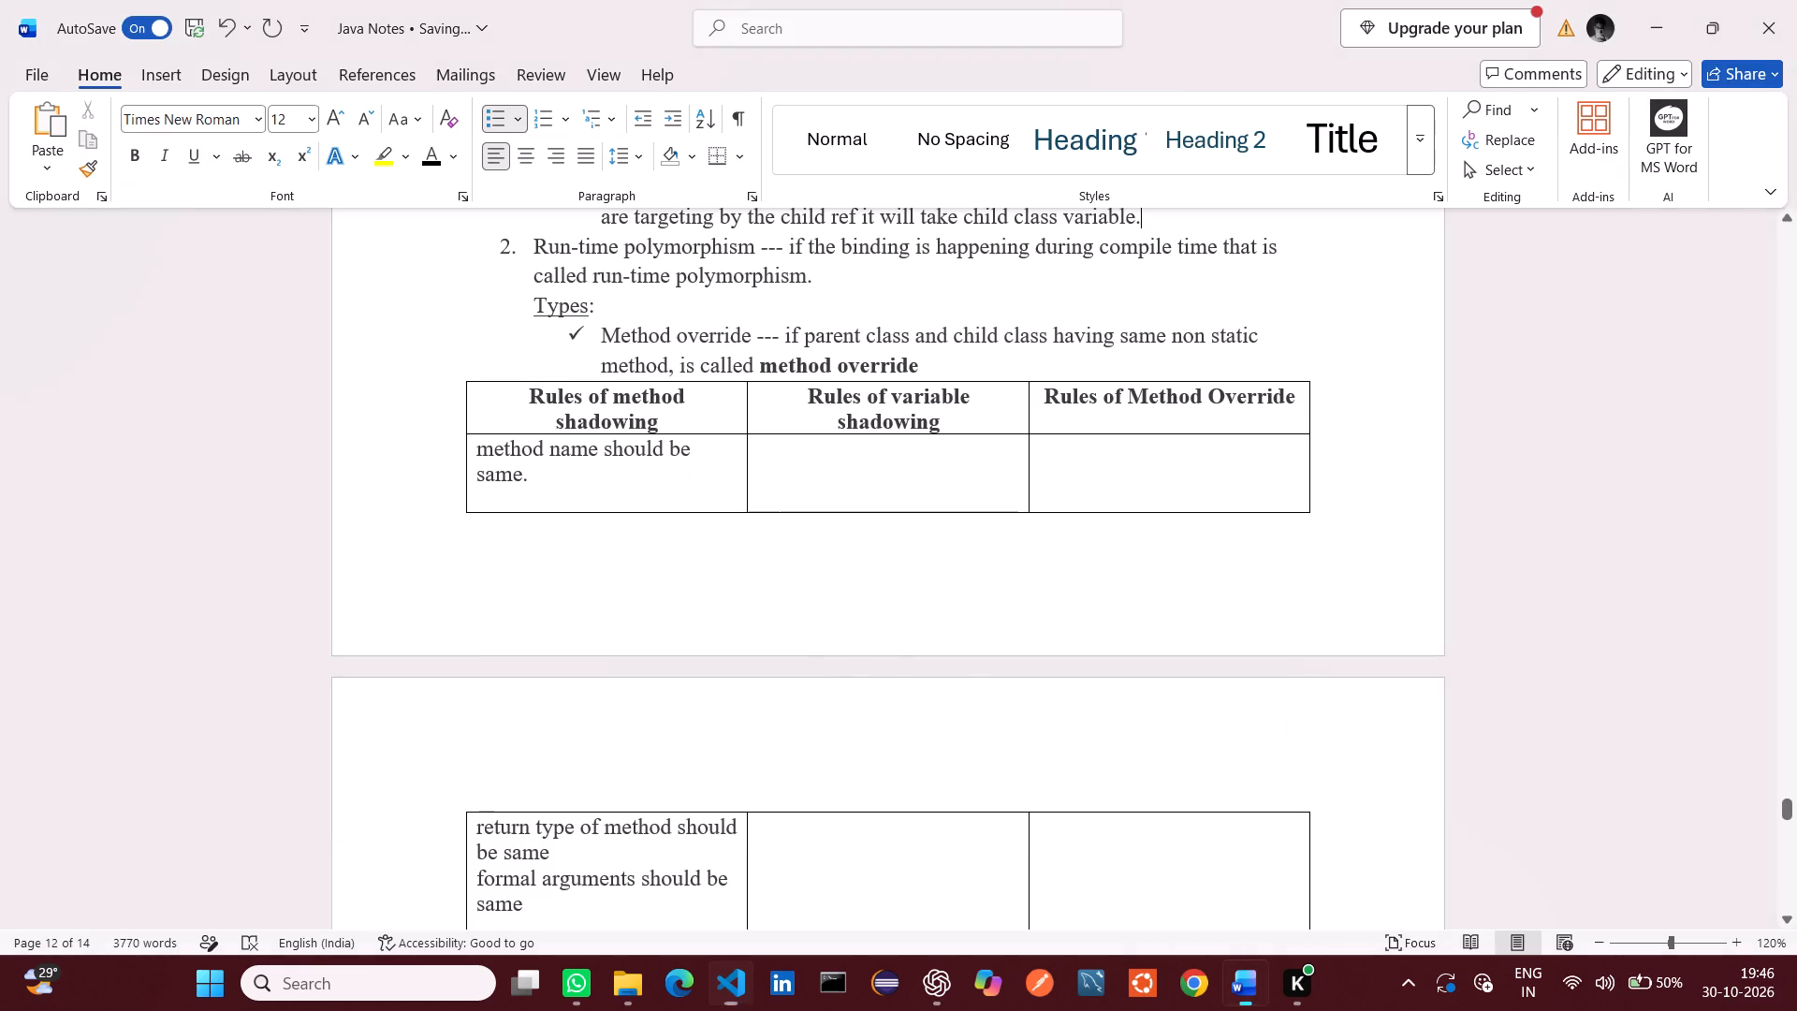
pyautogui.scroll(-1, 792, 466)
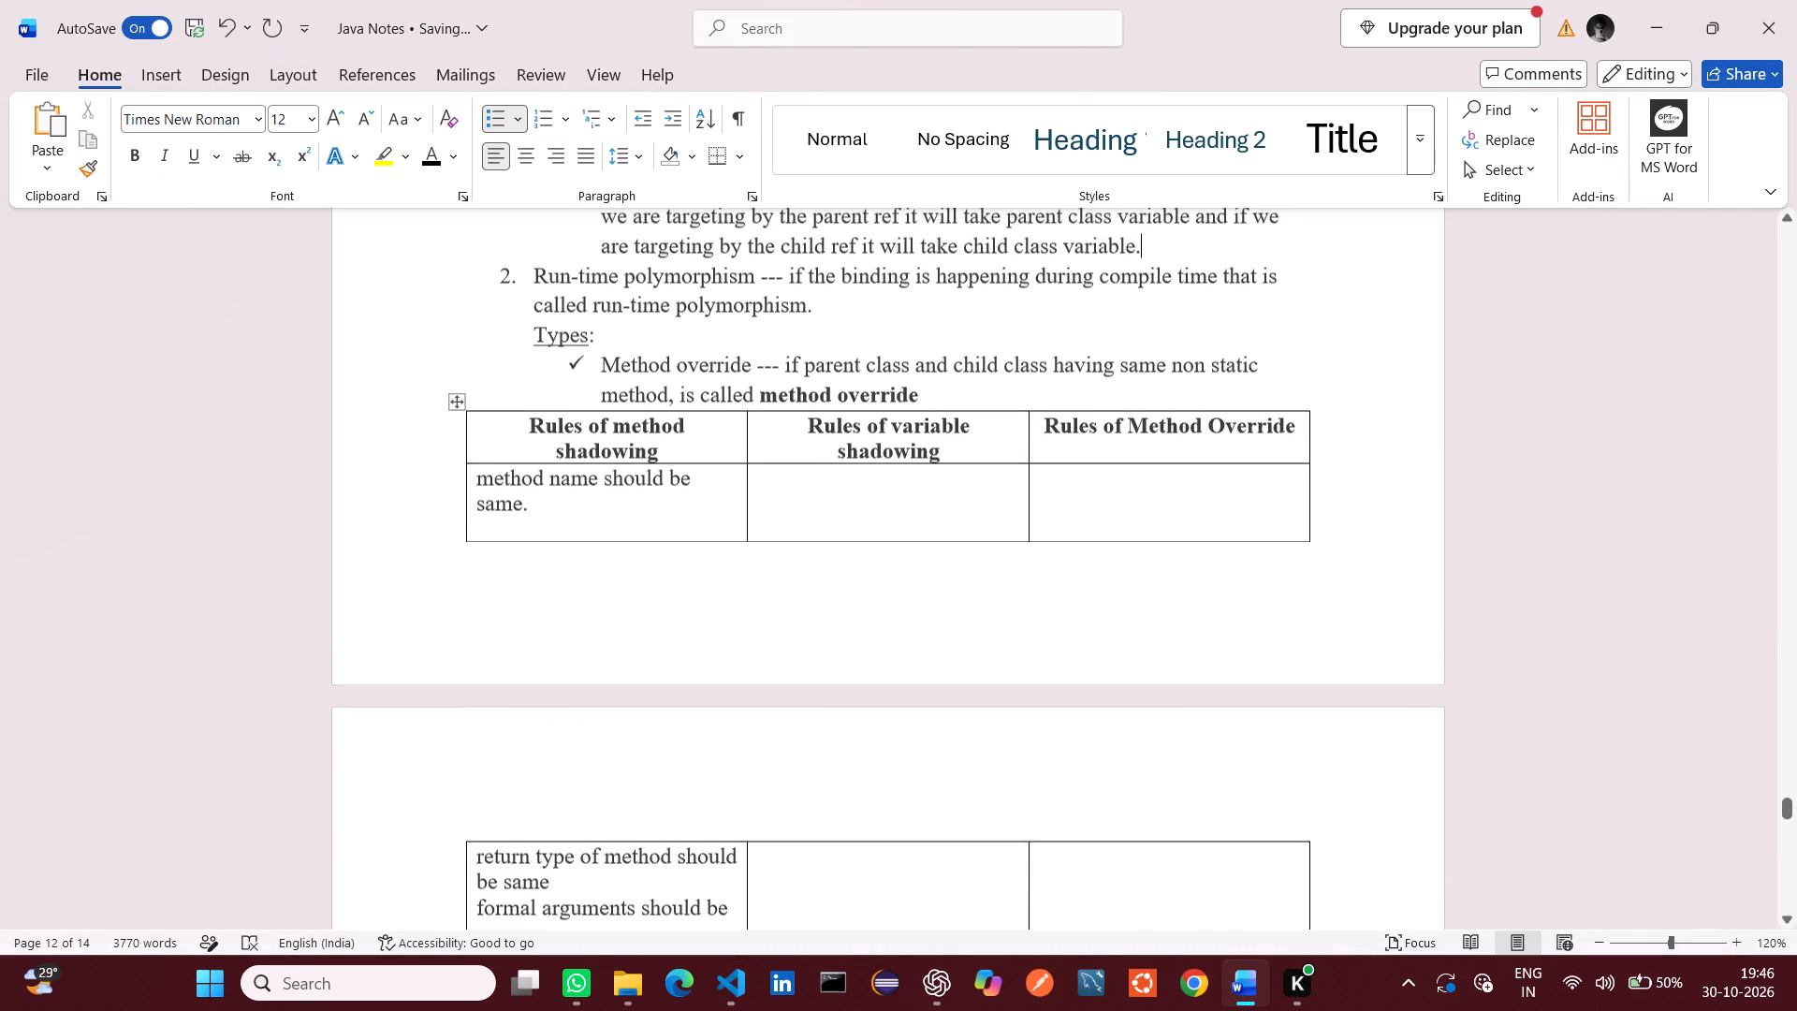
pyautogui.scroll(-1, 792, 466)
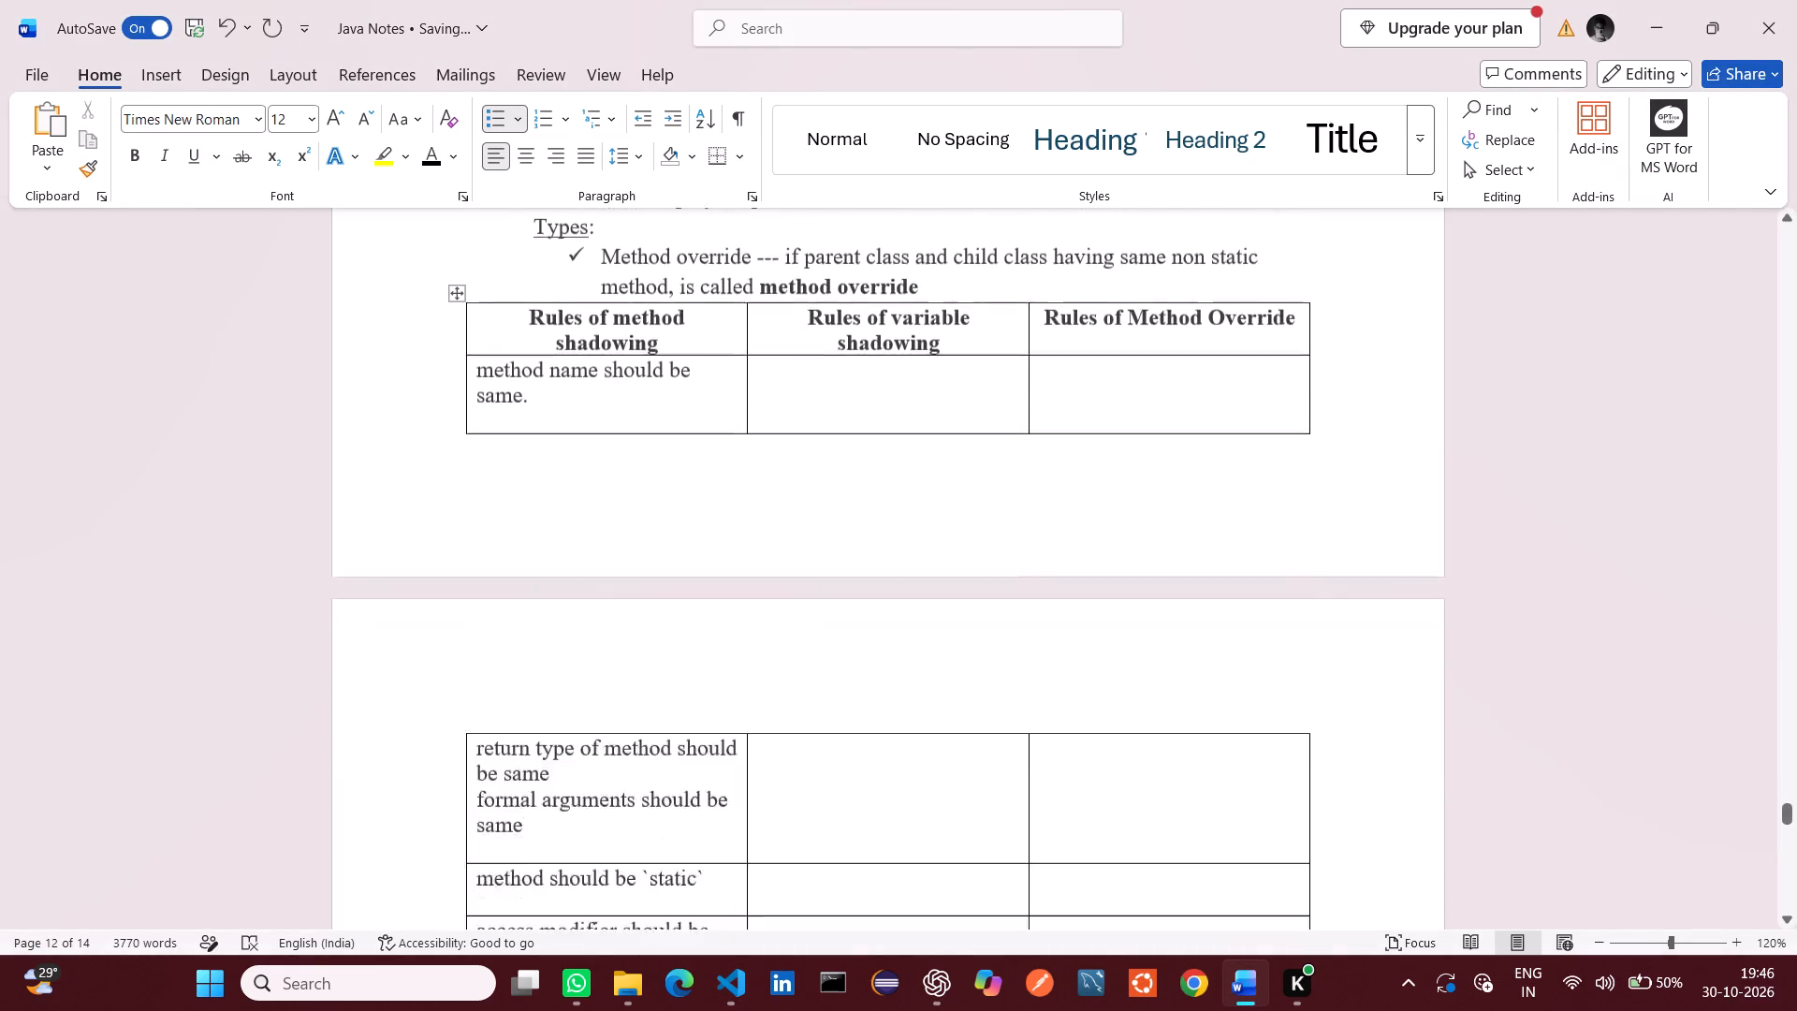
pyautogui.scroll(-1, 792, 466)
pyautogui.scroll(1, 792, 466)
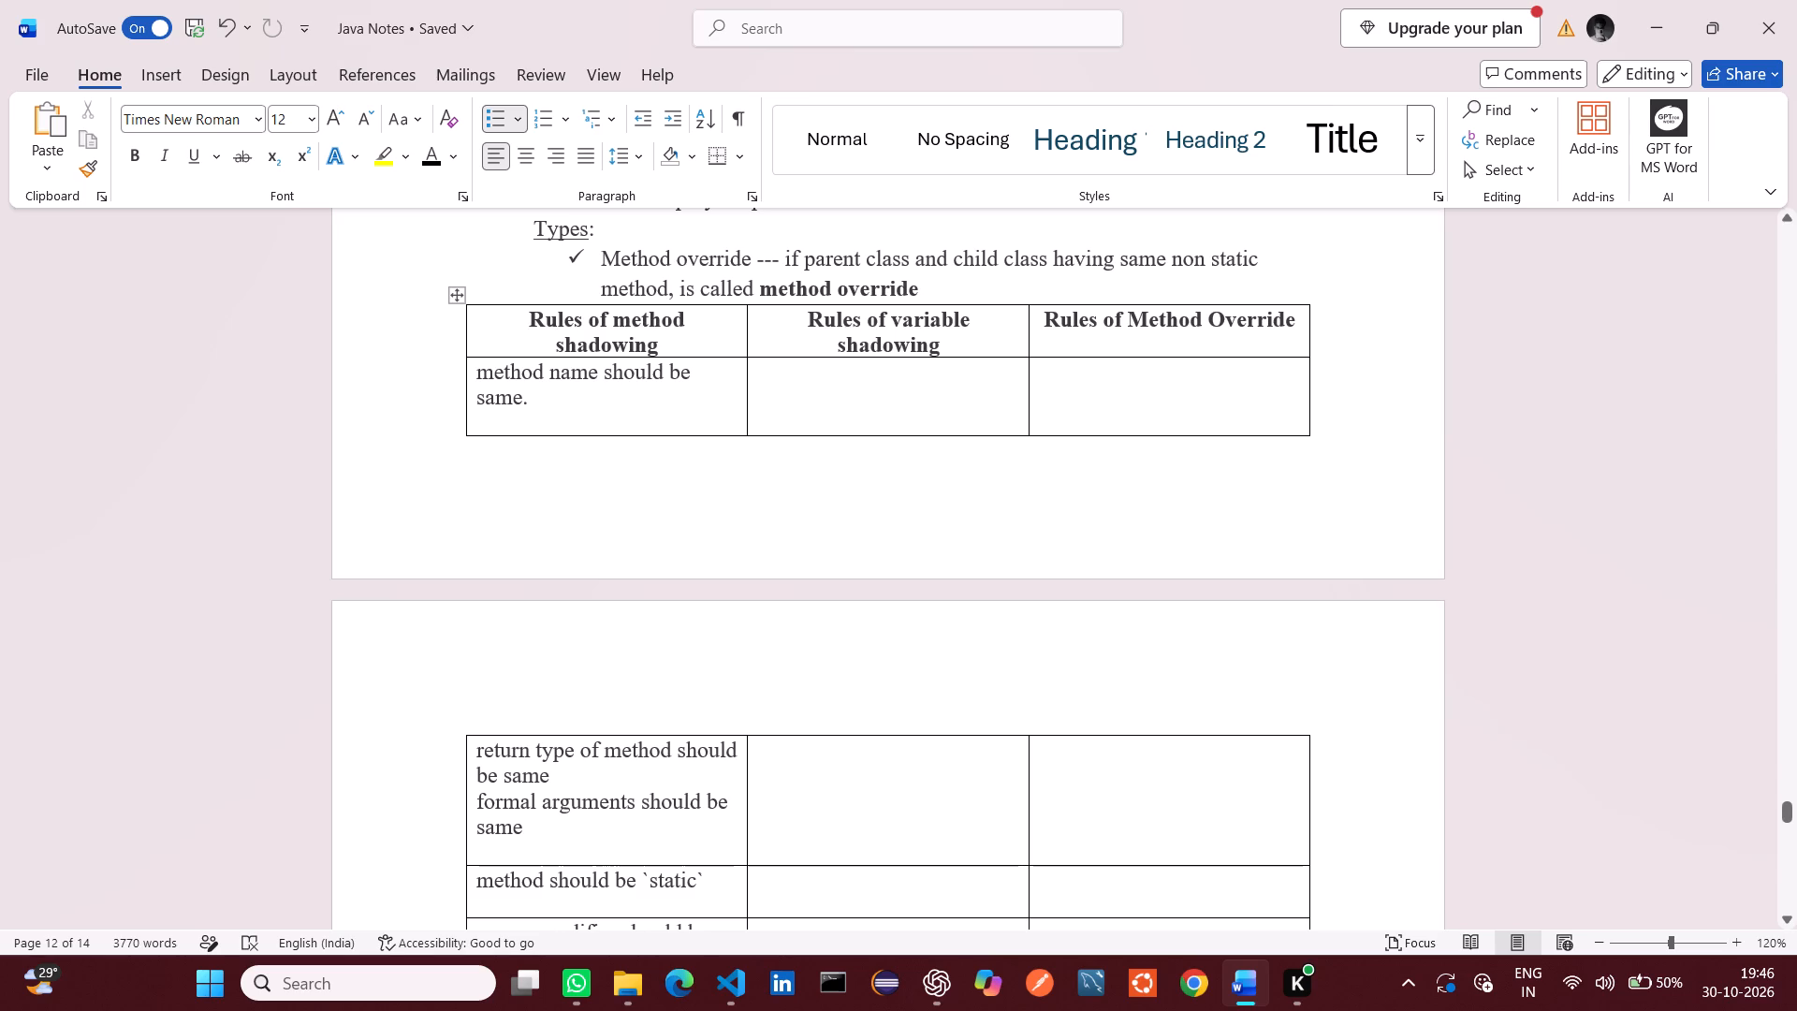
pyautogui.hotkey('alt', 'Tab')
pyautogui.hotkey('alt', 'Tab')
pyautogui.scroll(1, 841, 506)
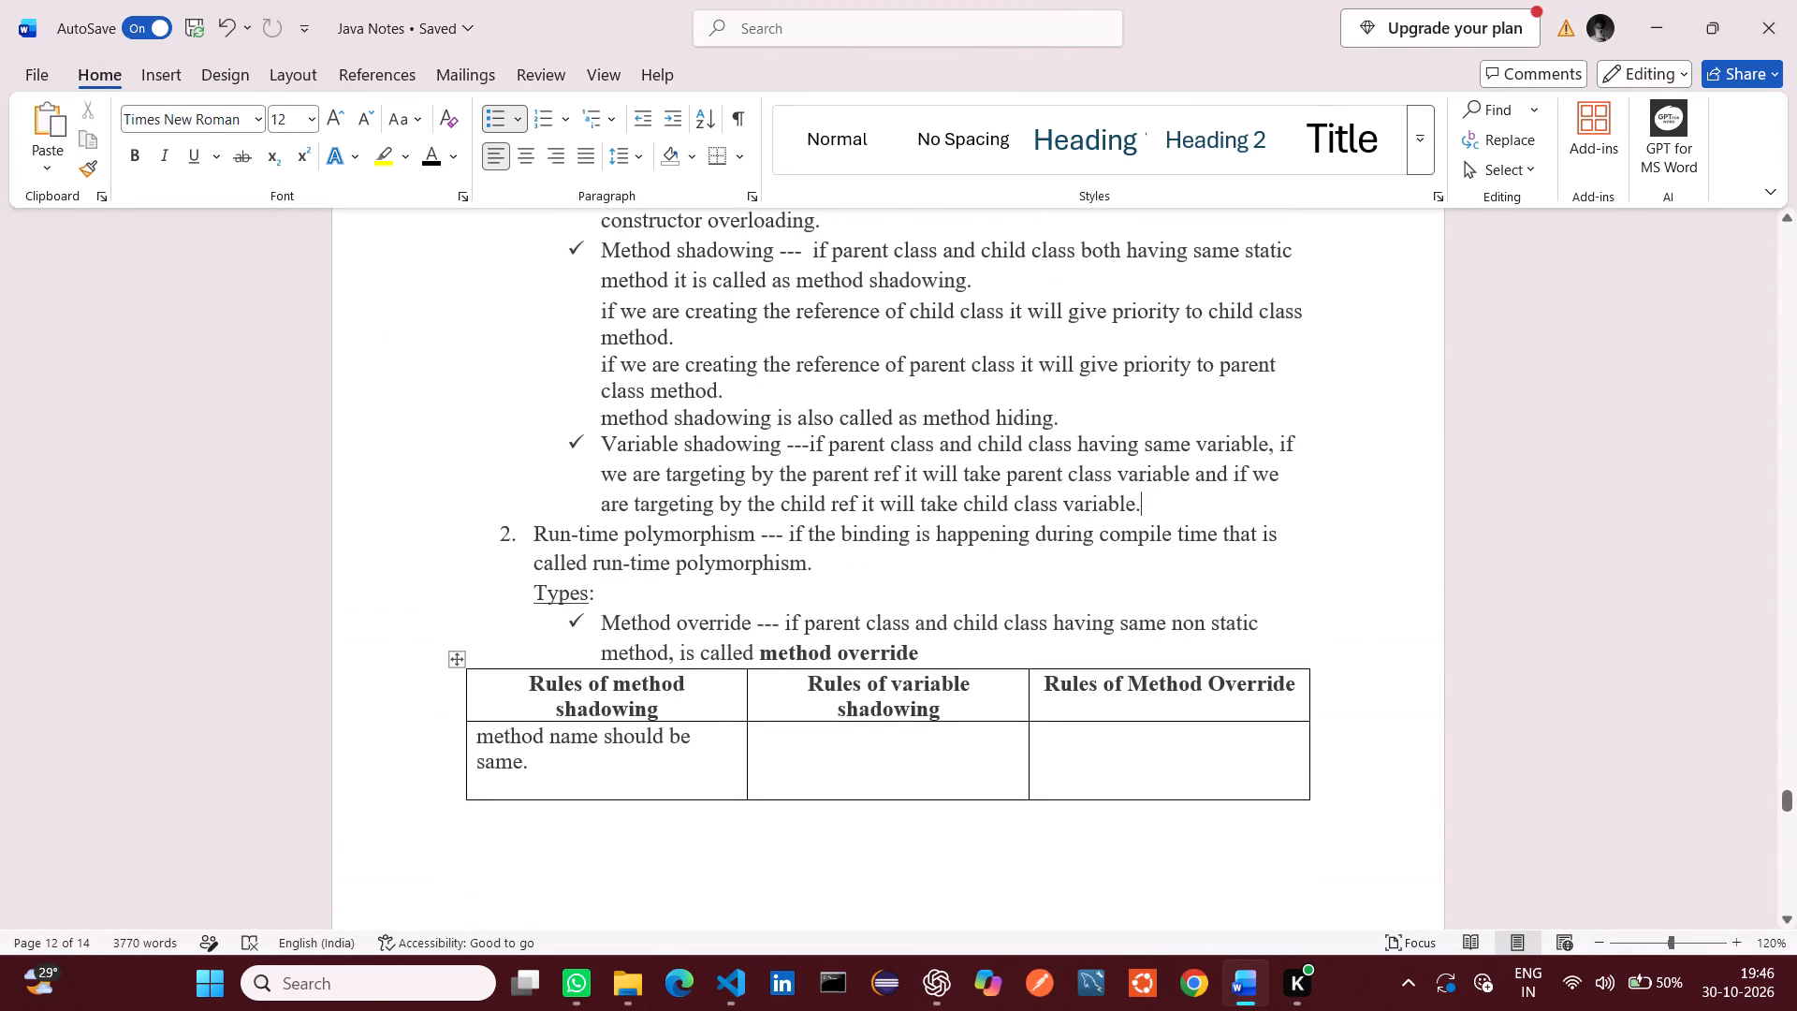
pyautogui.press('Return')
pyautogui.press('BackSpace')
pyautogui.hotkey('ctrl', 'v')
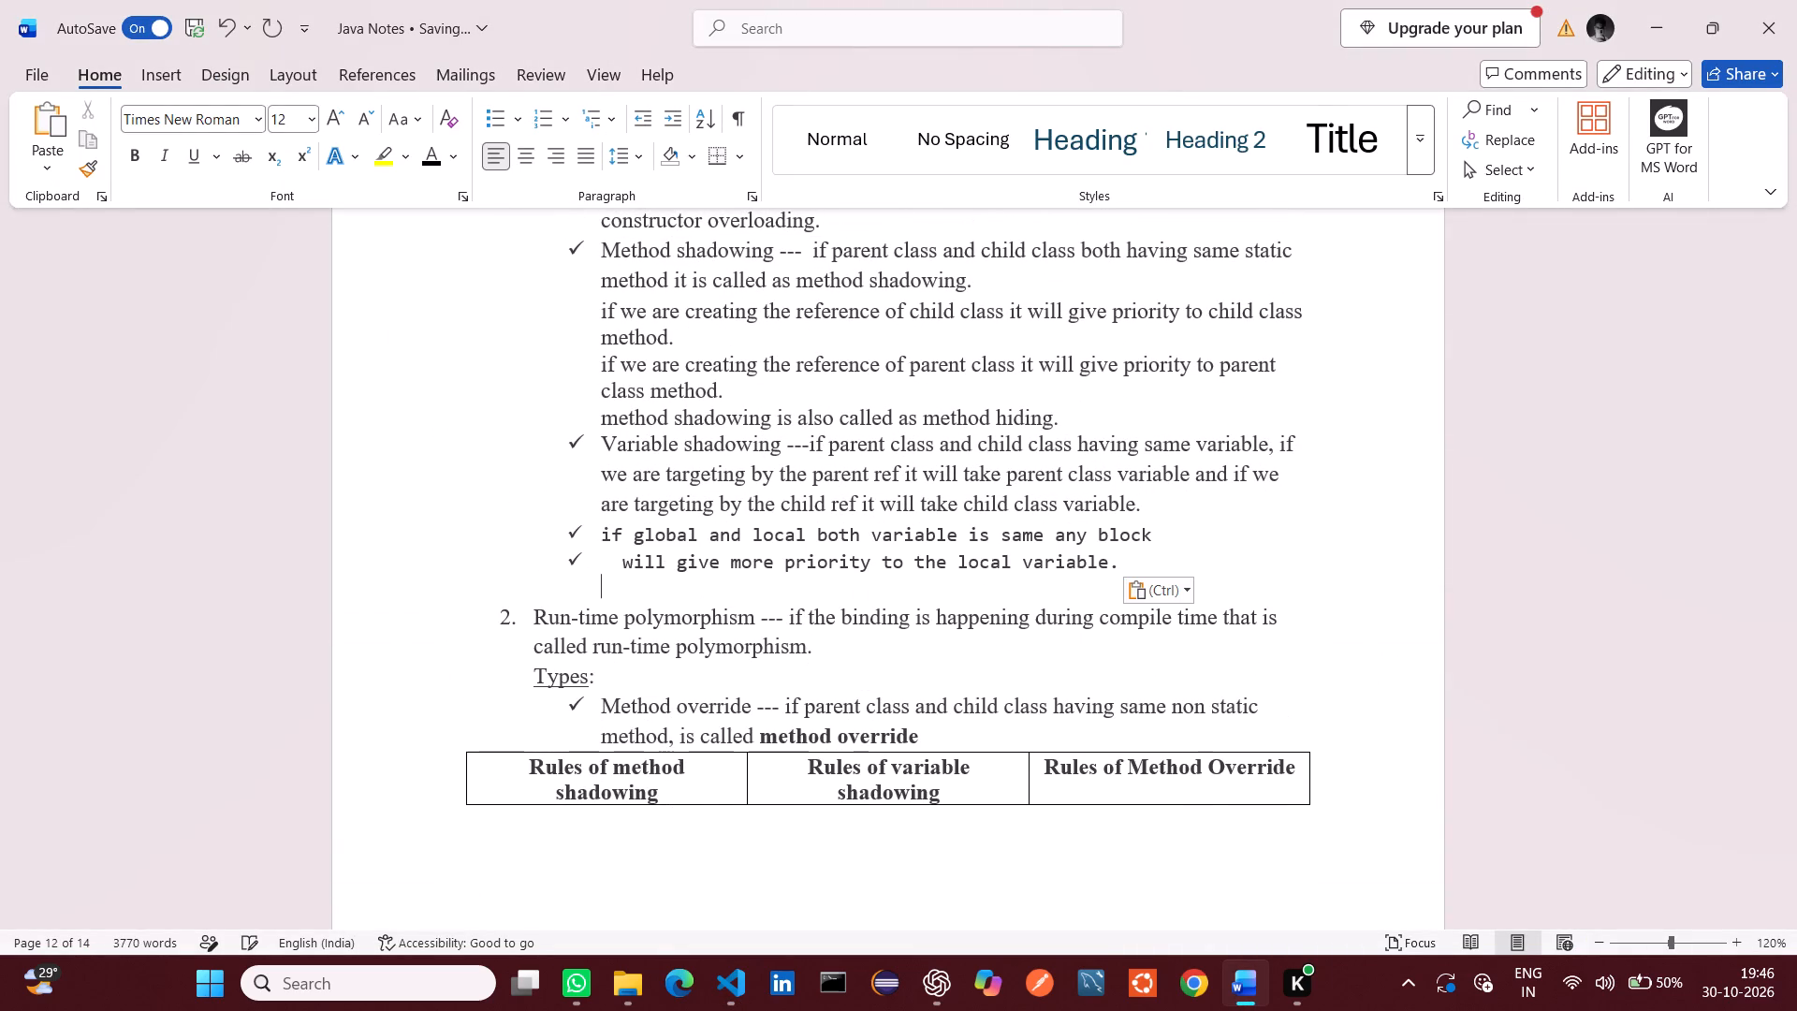
# Format the two pasted lines about global and local variables in Times New Roman, size 12.
pyautogui.moveTo(1132, 564); pyautogui.dragTo(990, 556)
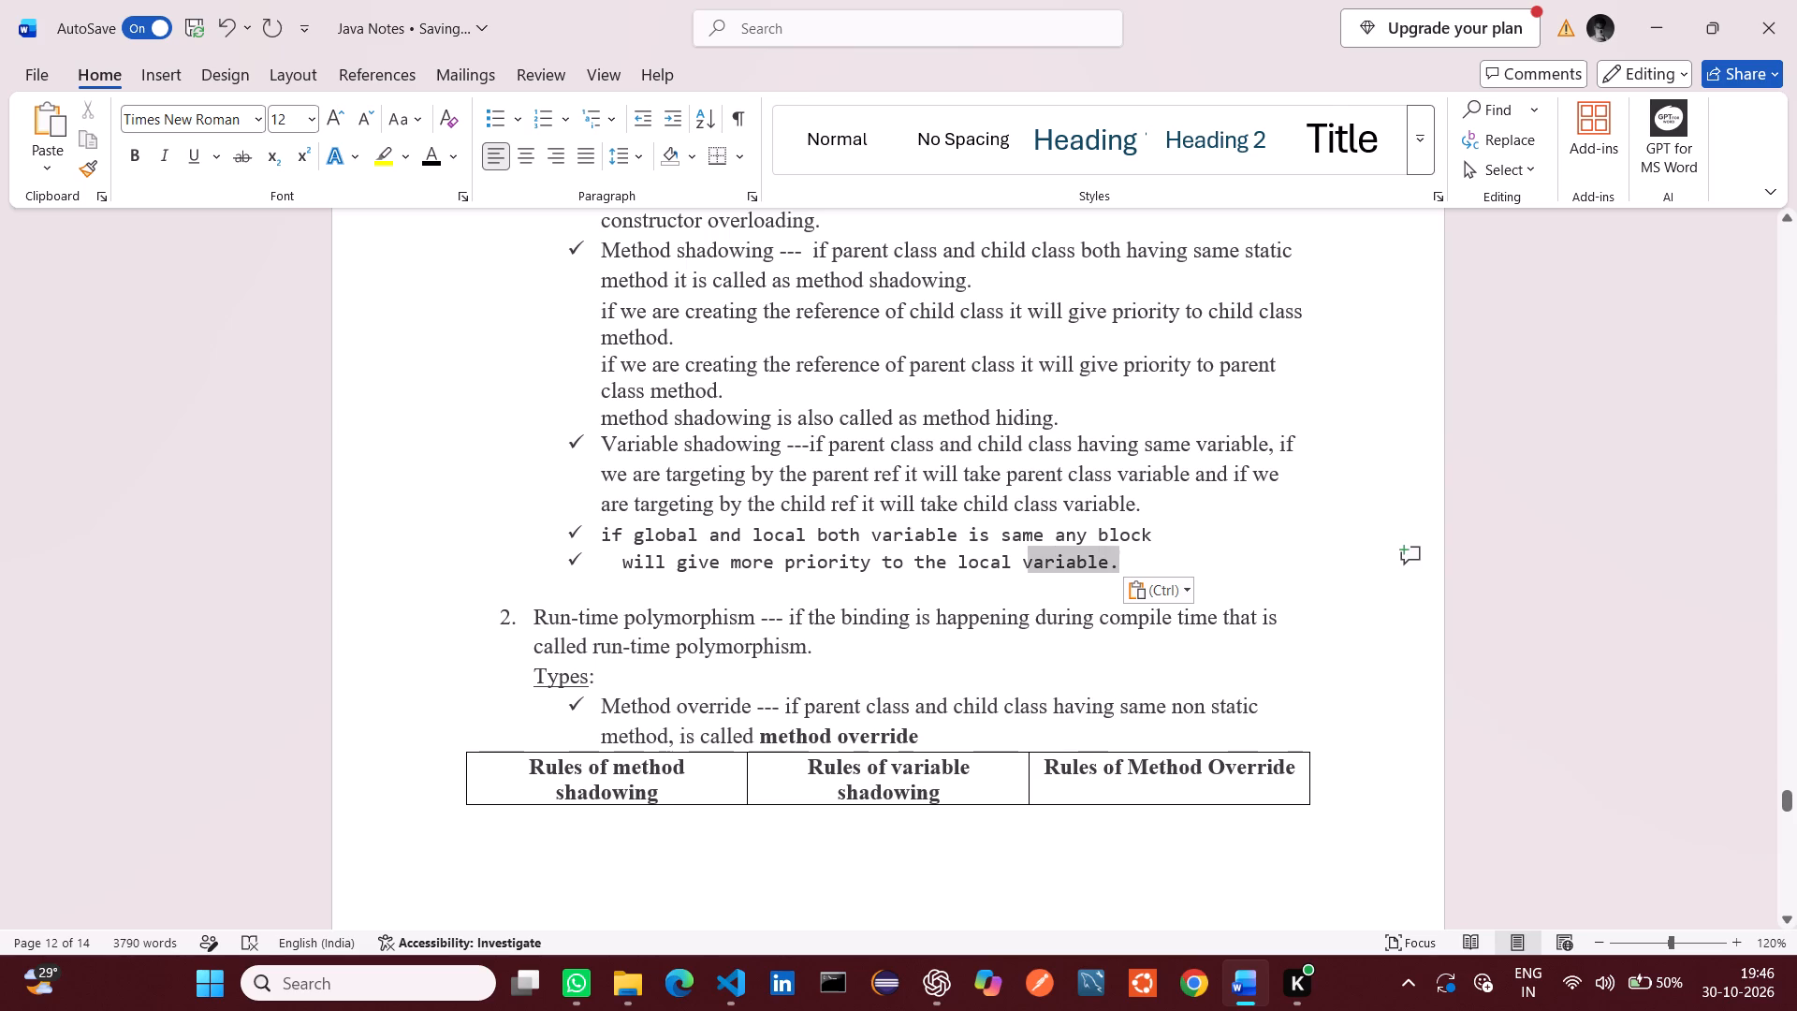
pyautogui.moveTo(990, 556); pyautogui.dragTo(609, 532)
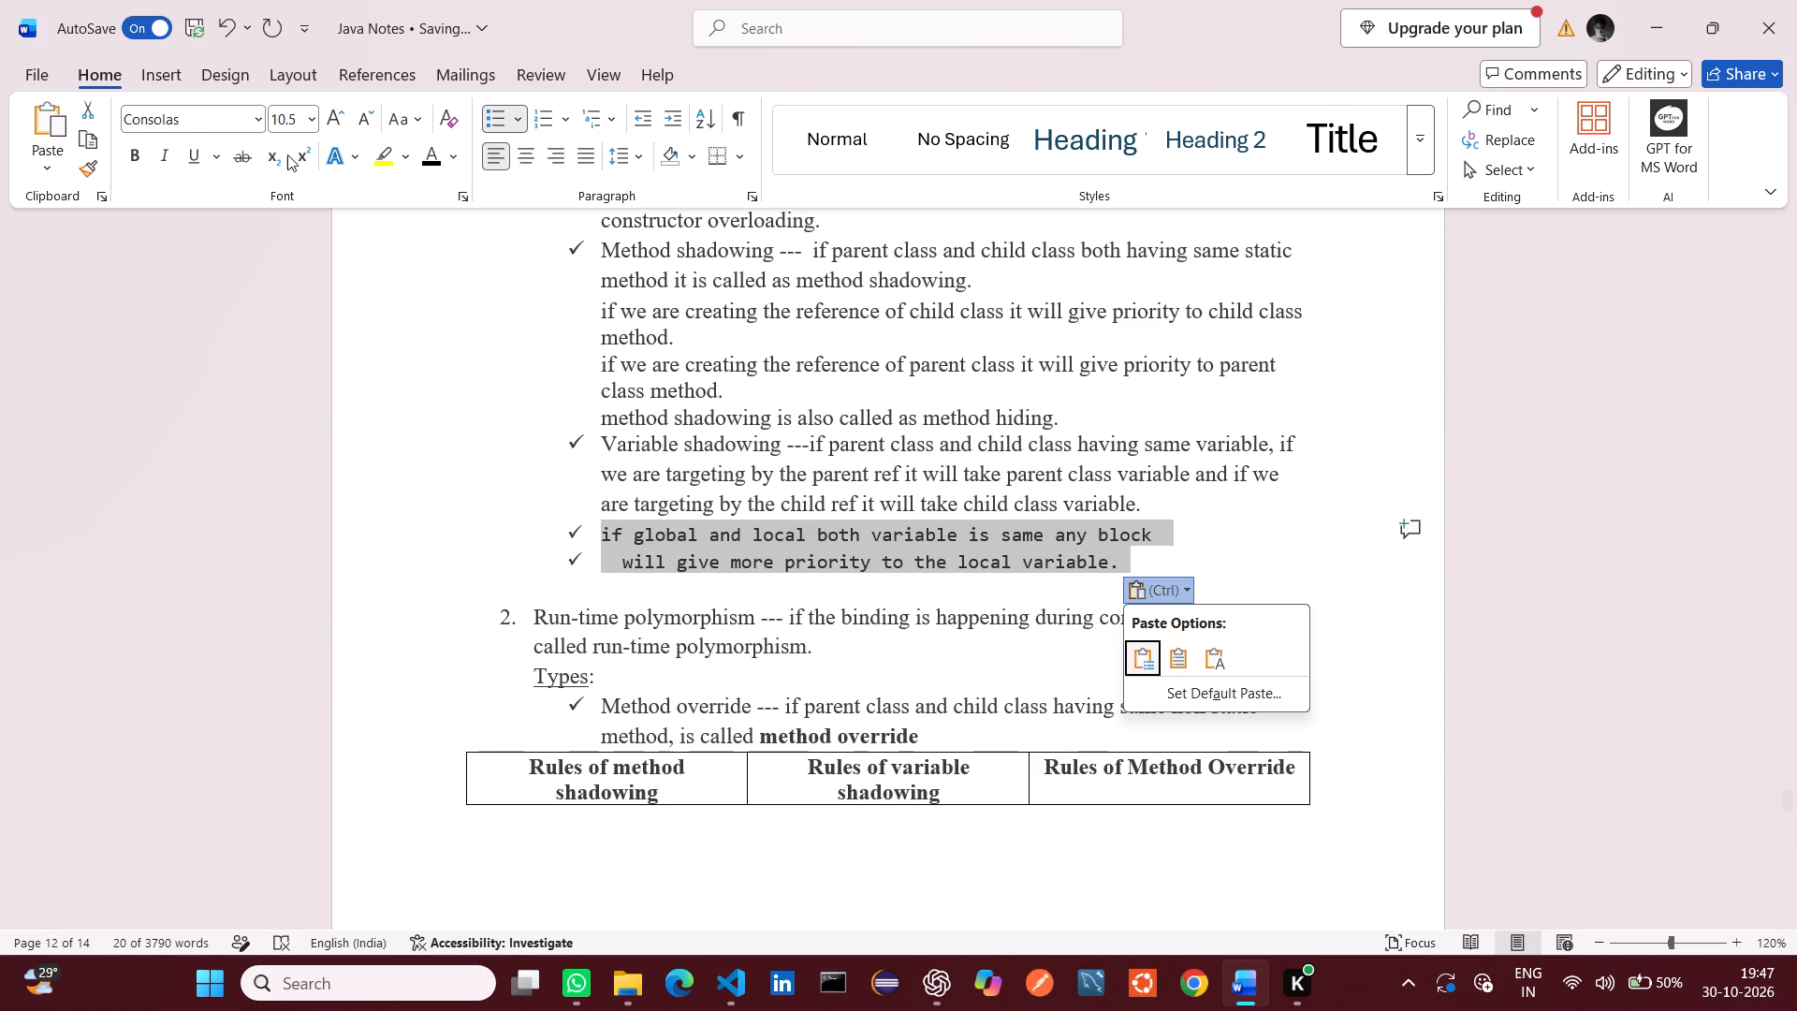
pyautogui.click(311, 120)
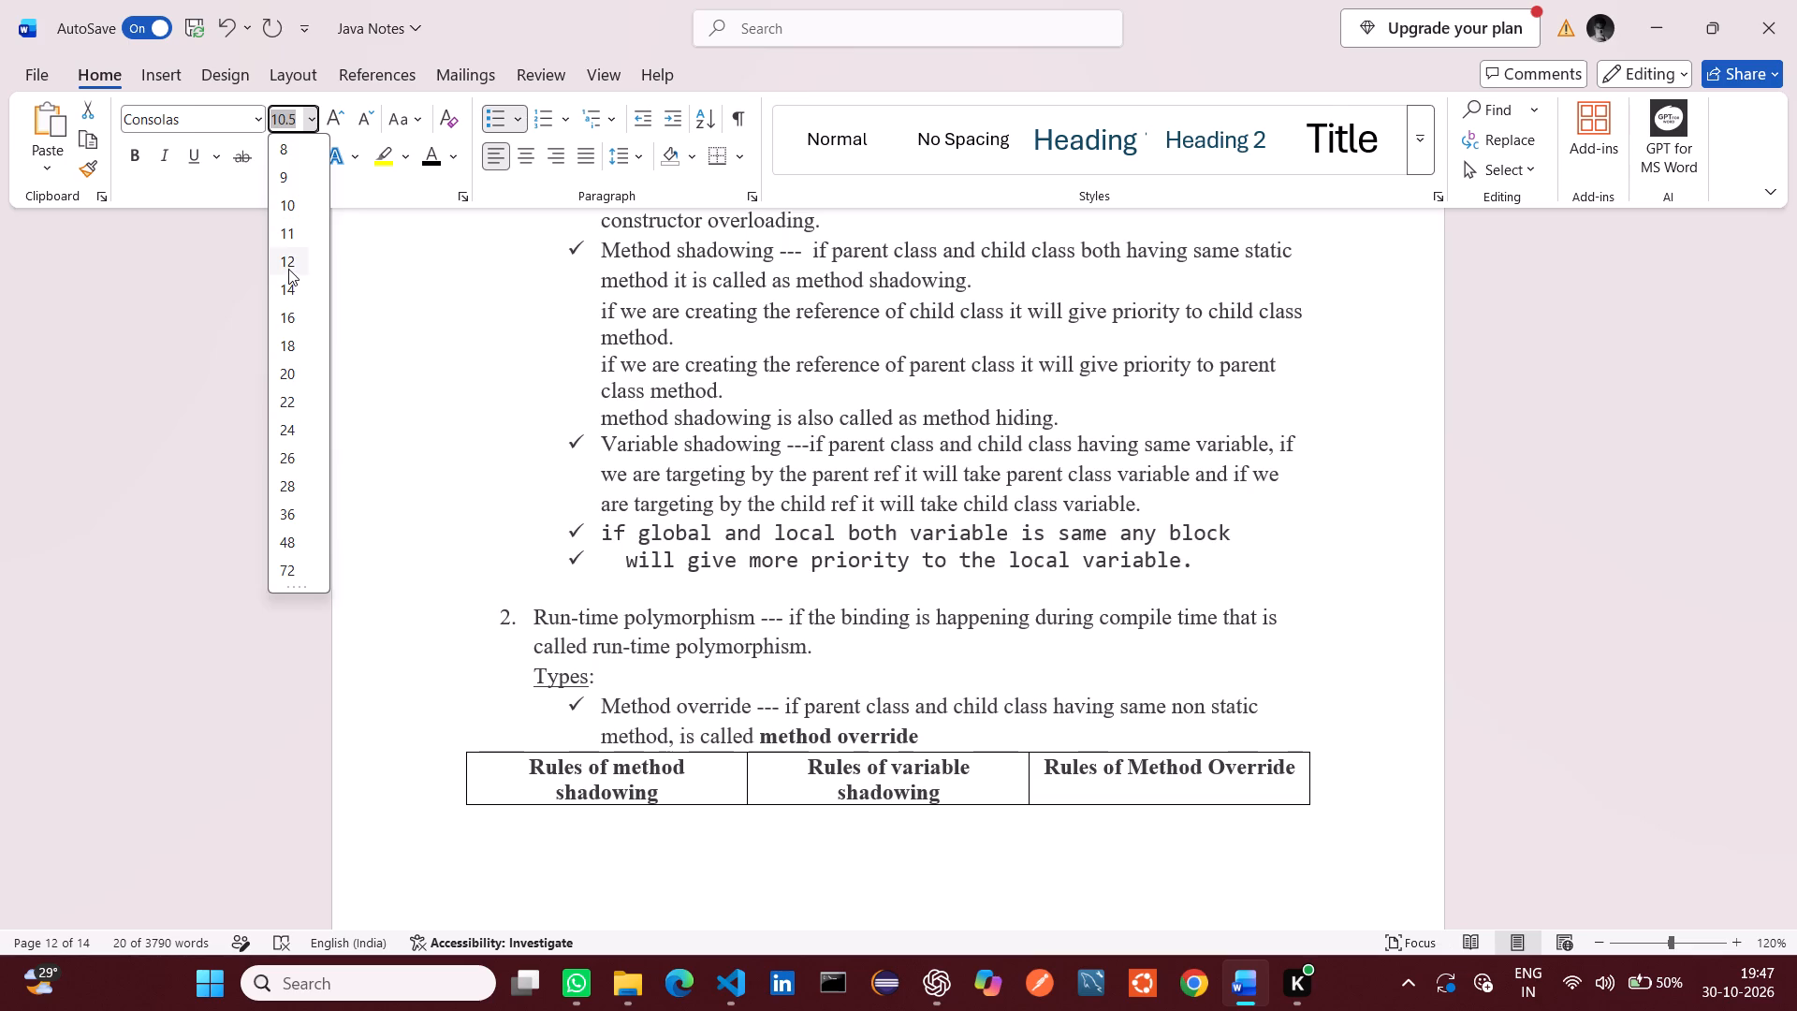
pyautogui.click(288, 269)
pyautogui.click(256, 121)
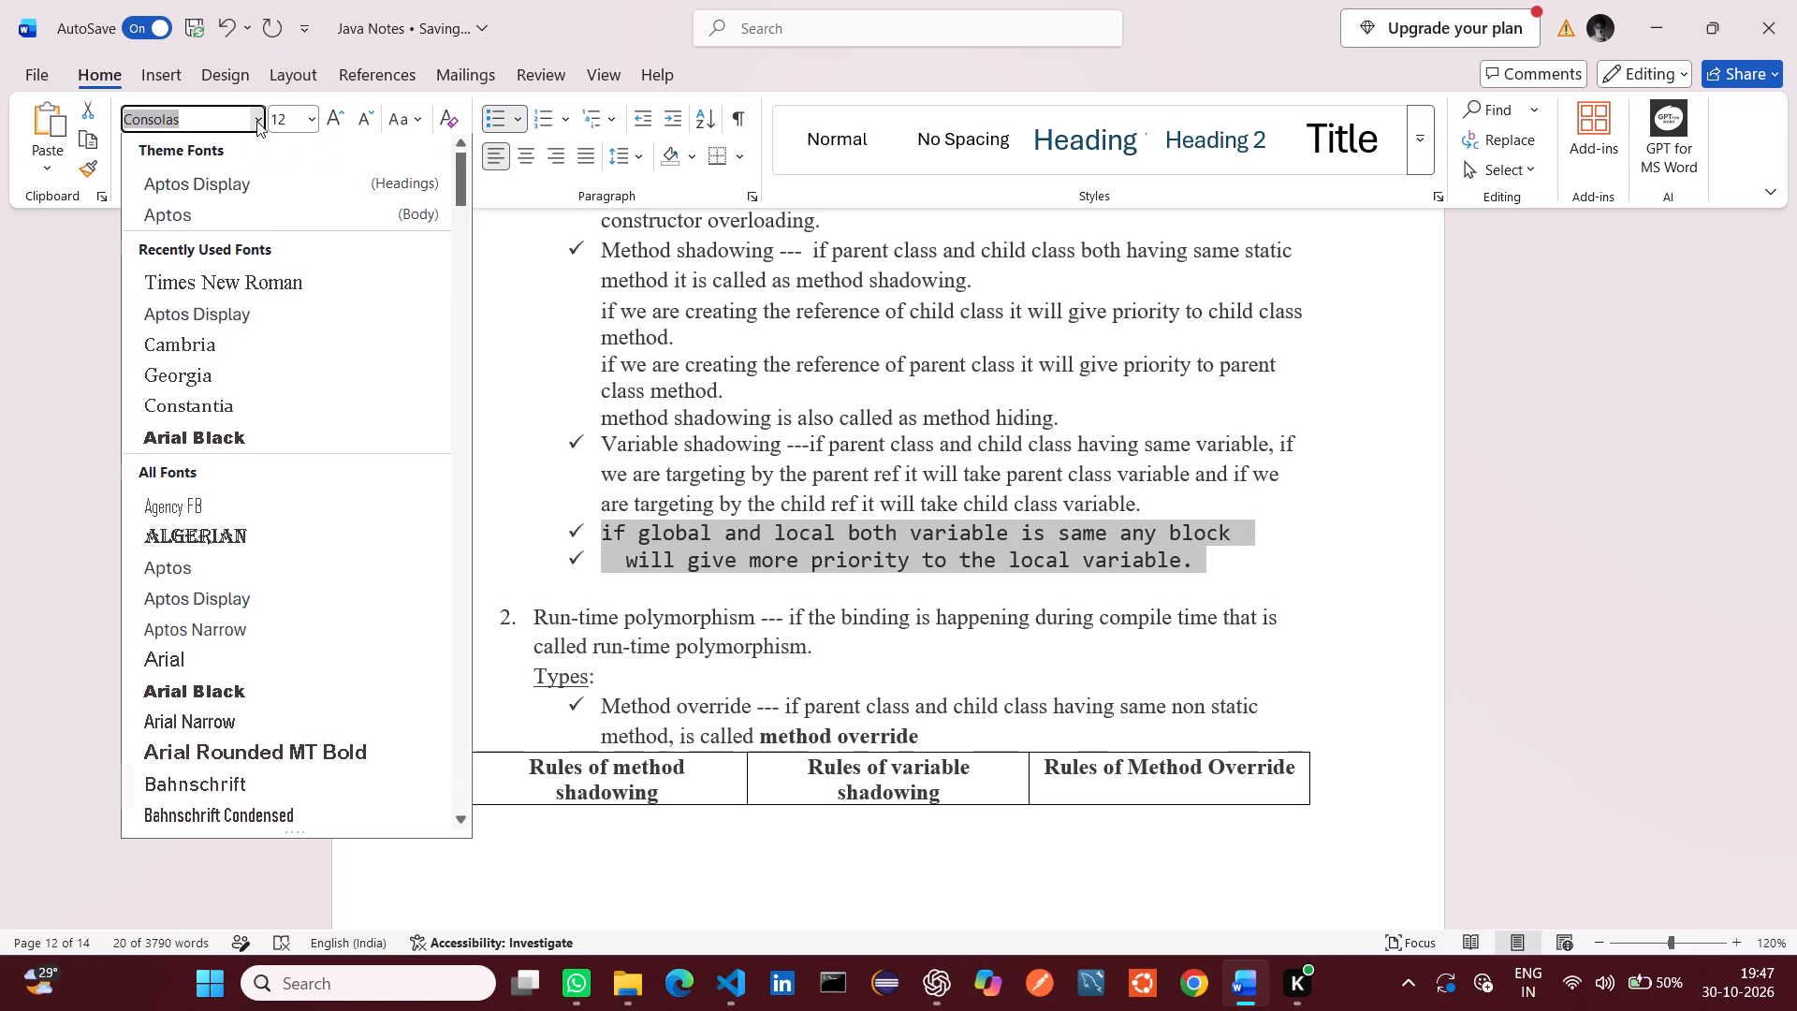
pyautogui.click(240, 275)
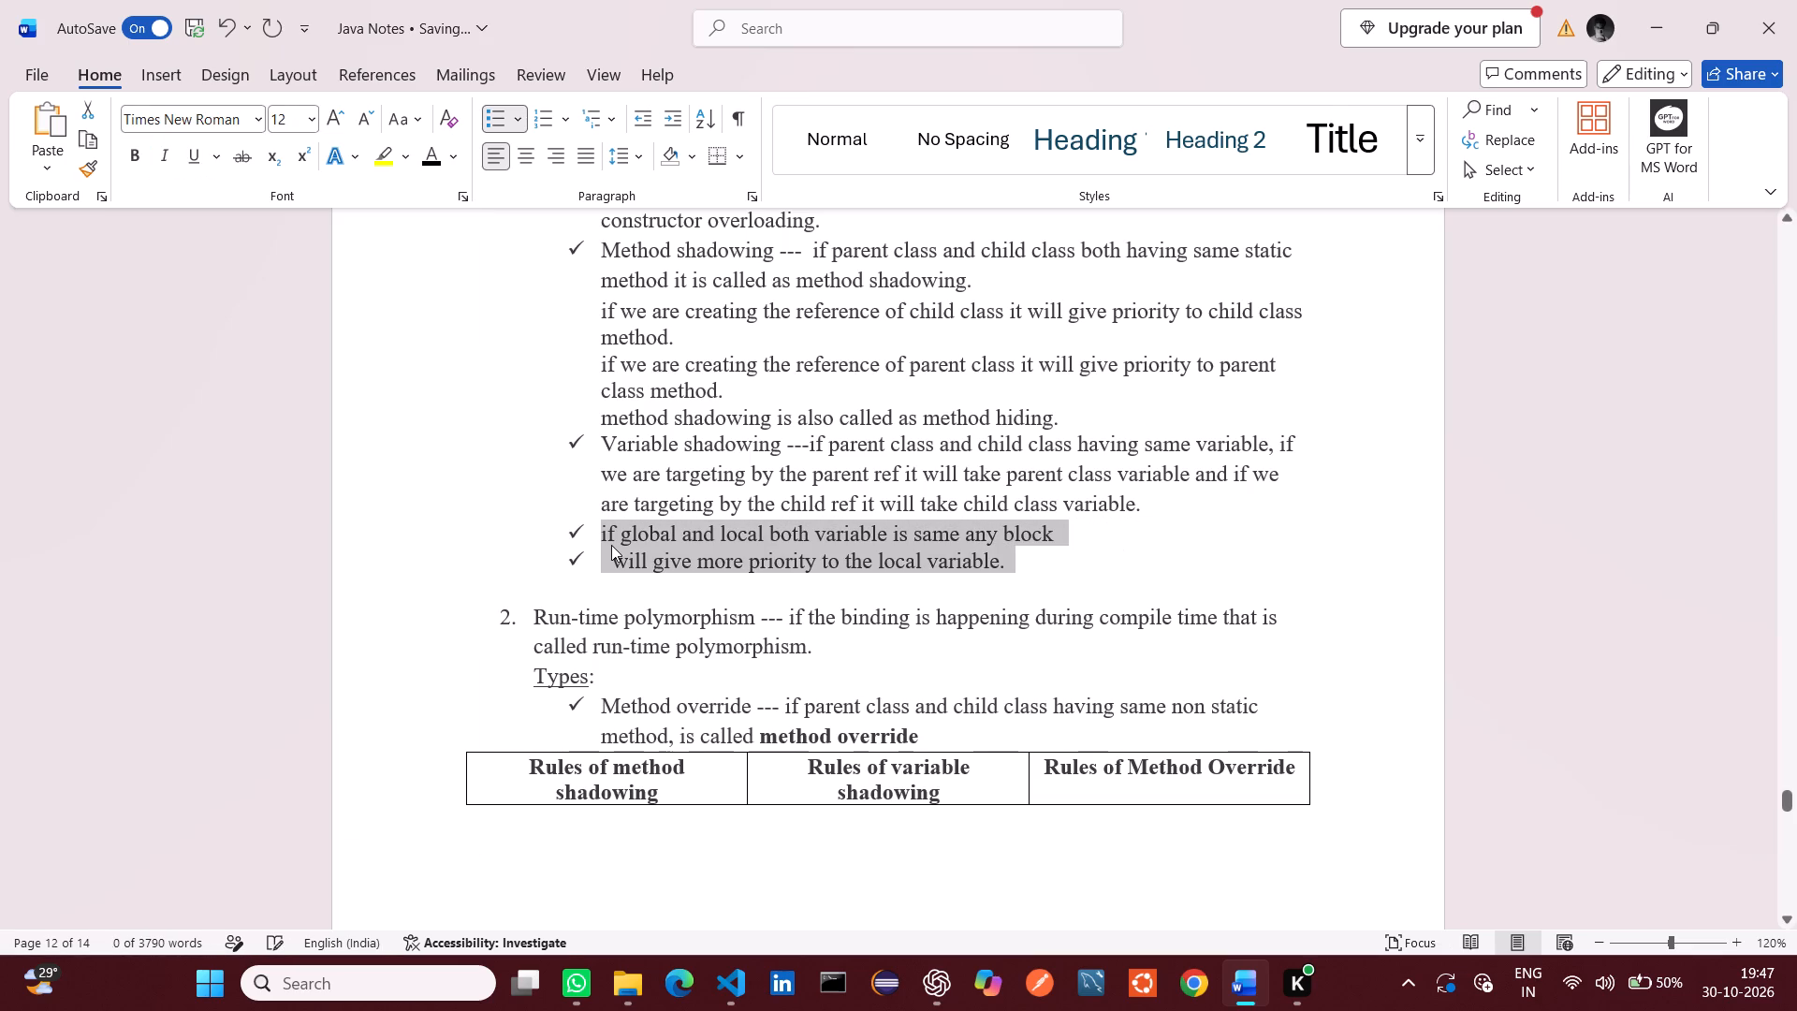
# Remove the check-mark bullets from both global and local variable lines, and the second line's leading spaces.
pyautogui.click(614, 562)
pyautogui.press('BackSpace')
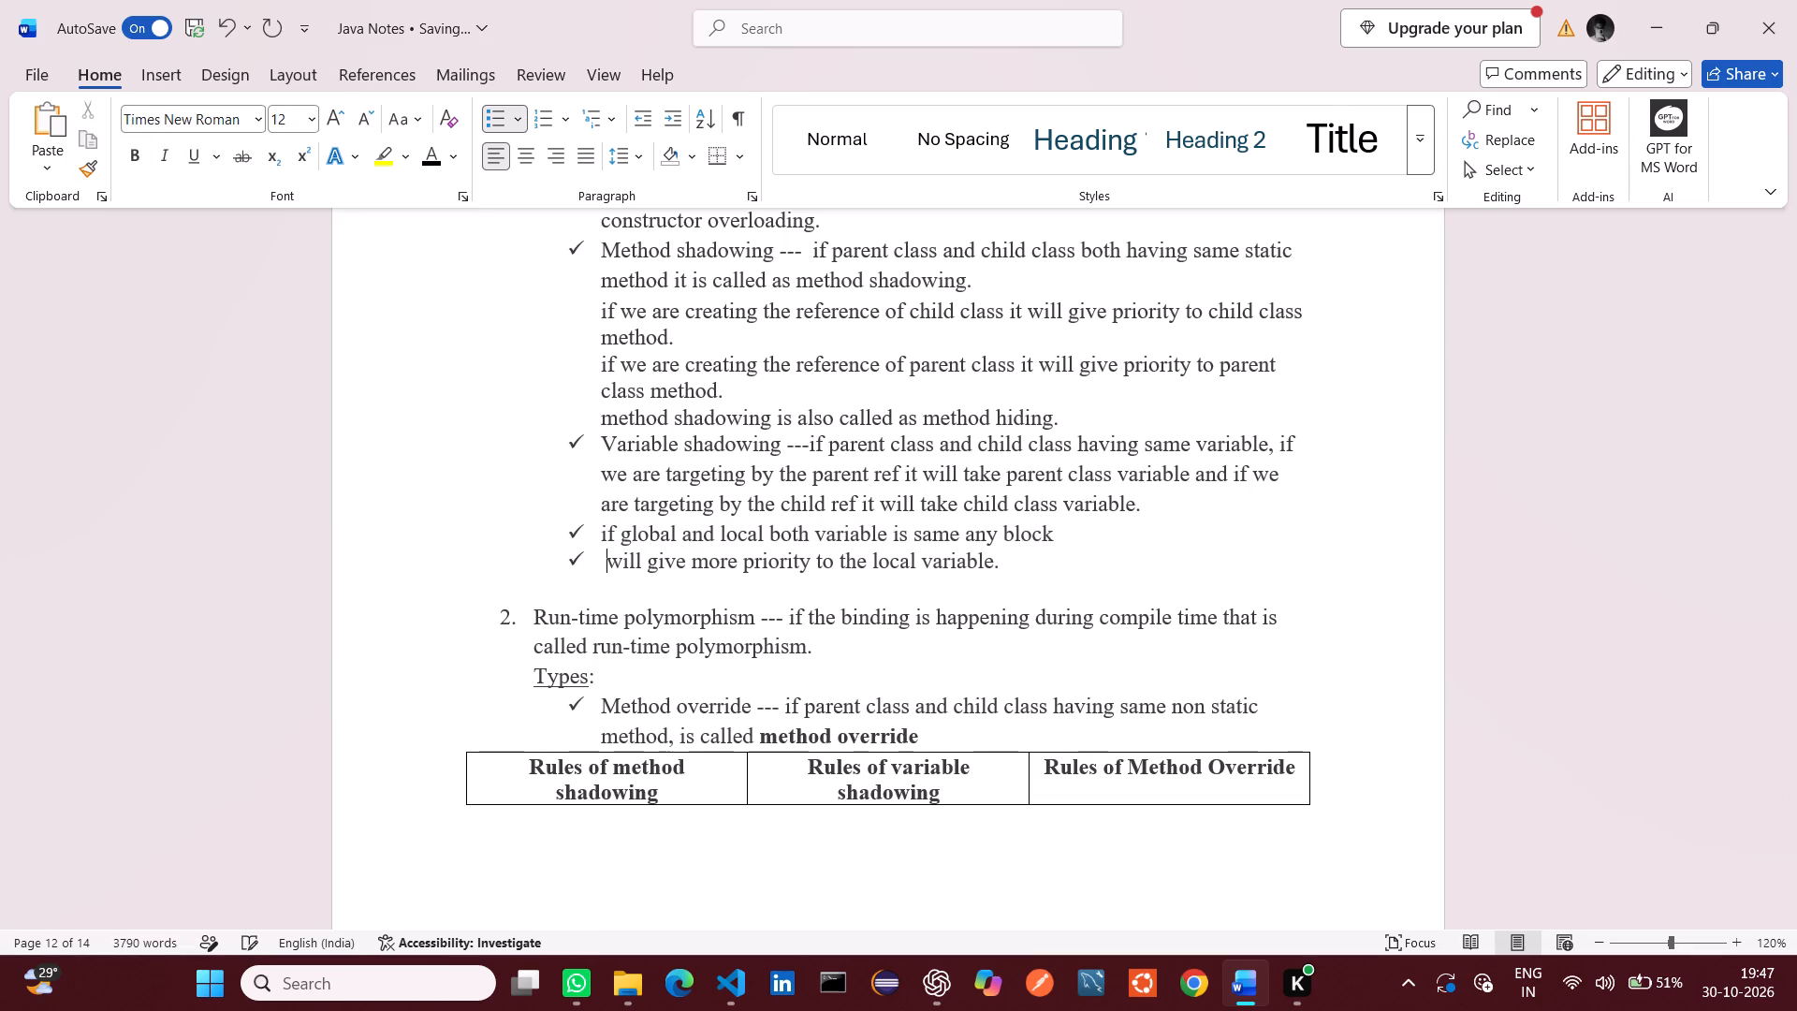
pyautogui.press('BackSpace')
pyautogui.press('BackSpace')
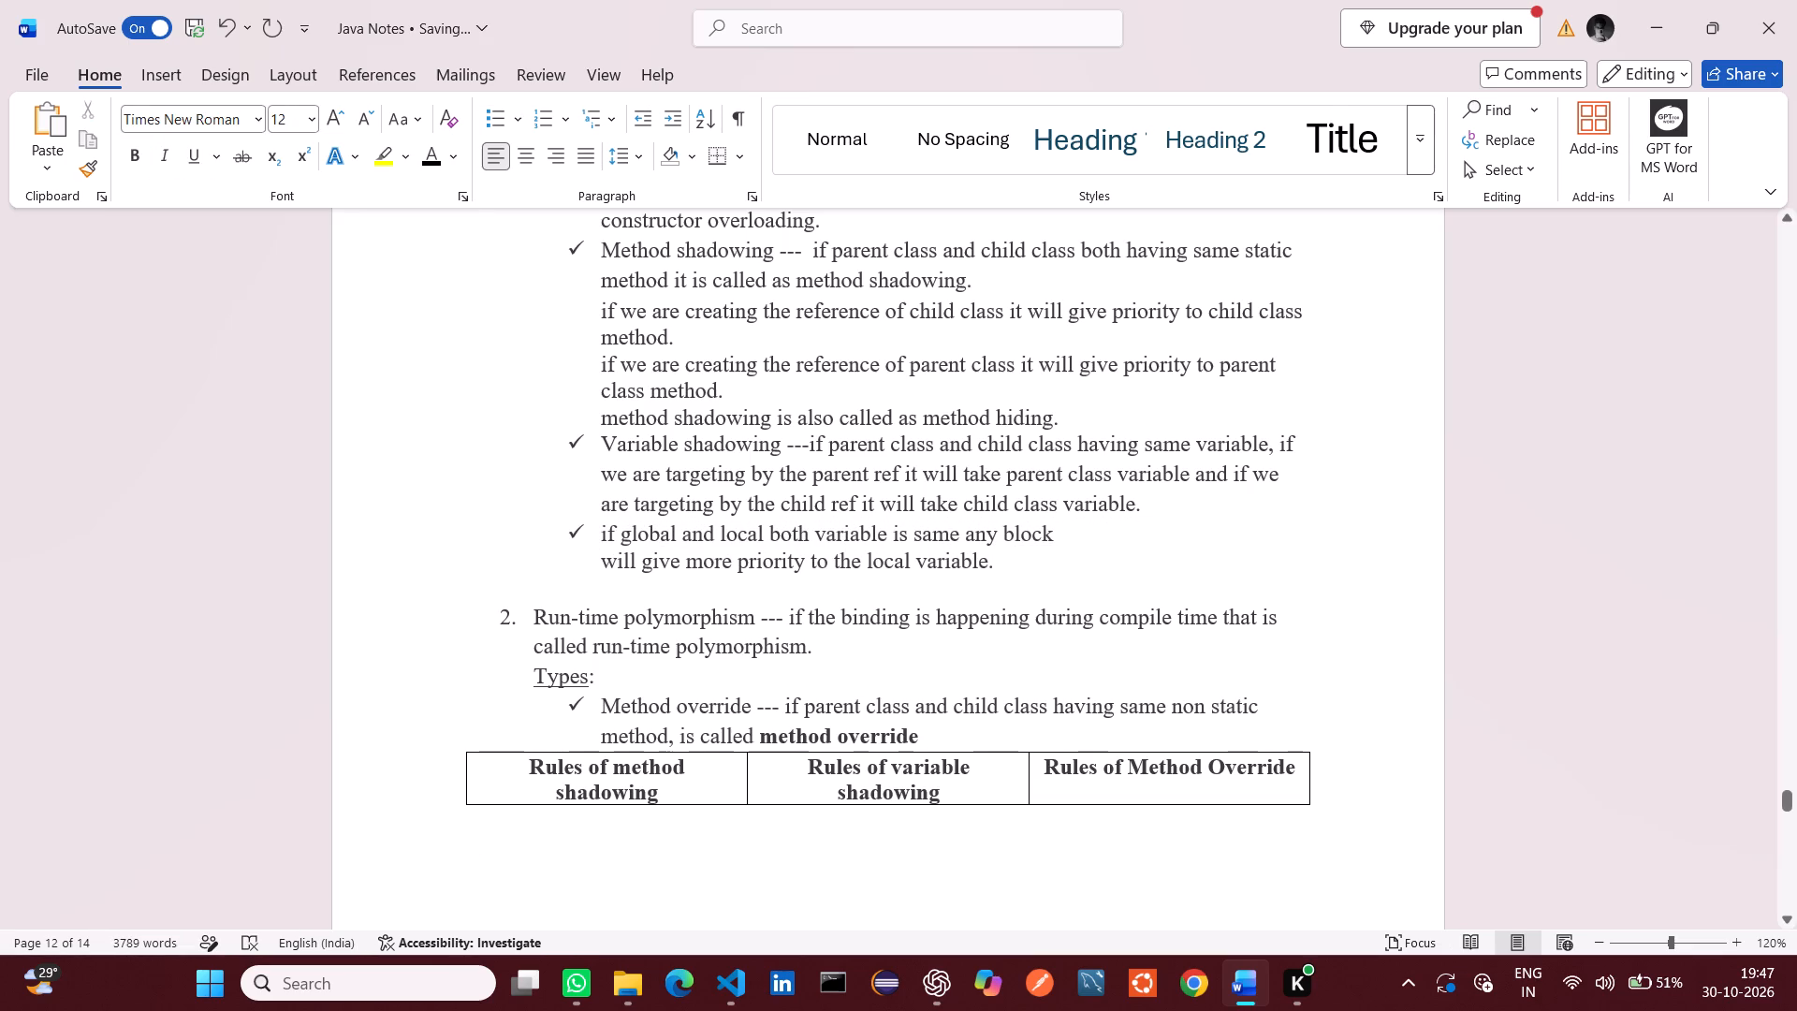
pyautogui.click(599, 539)
pyautogui.press('BackSpace')
# Prefix "---" to the global and local variable note and to both "if we are creating the reference" lines under Method shadowing.
pyautogui.write('---')
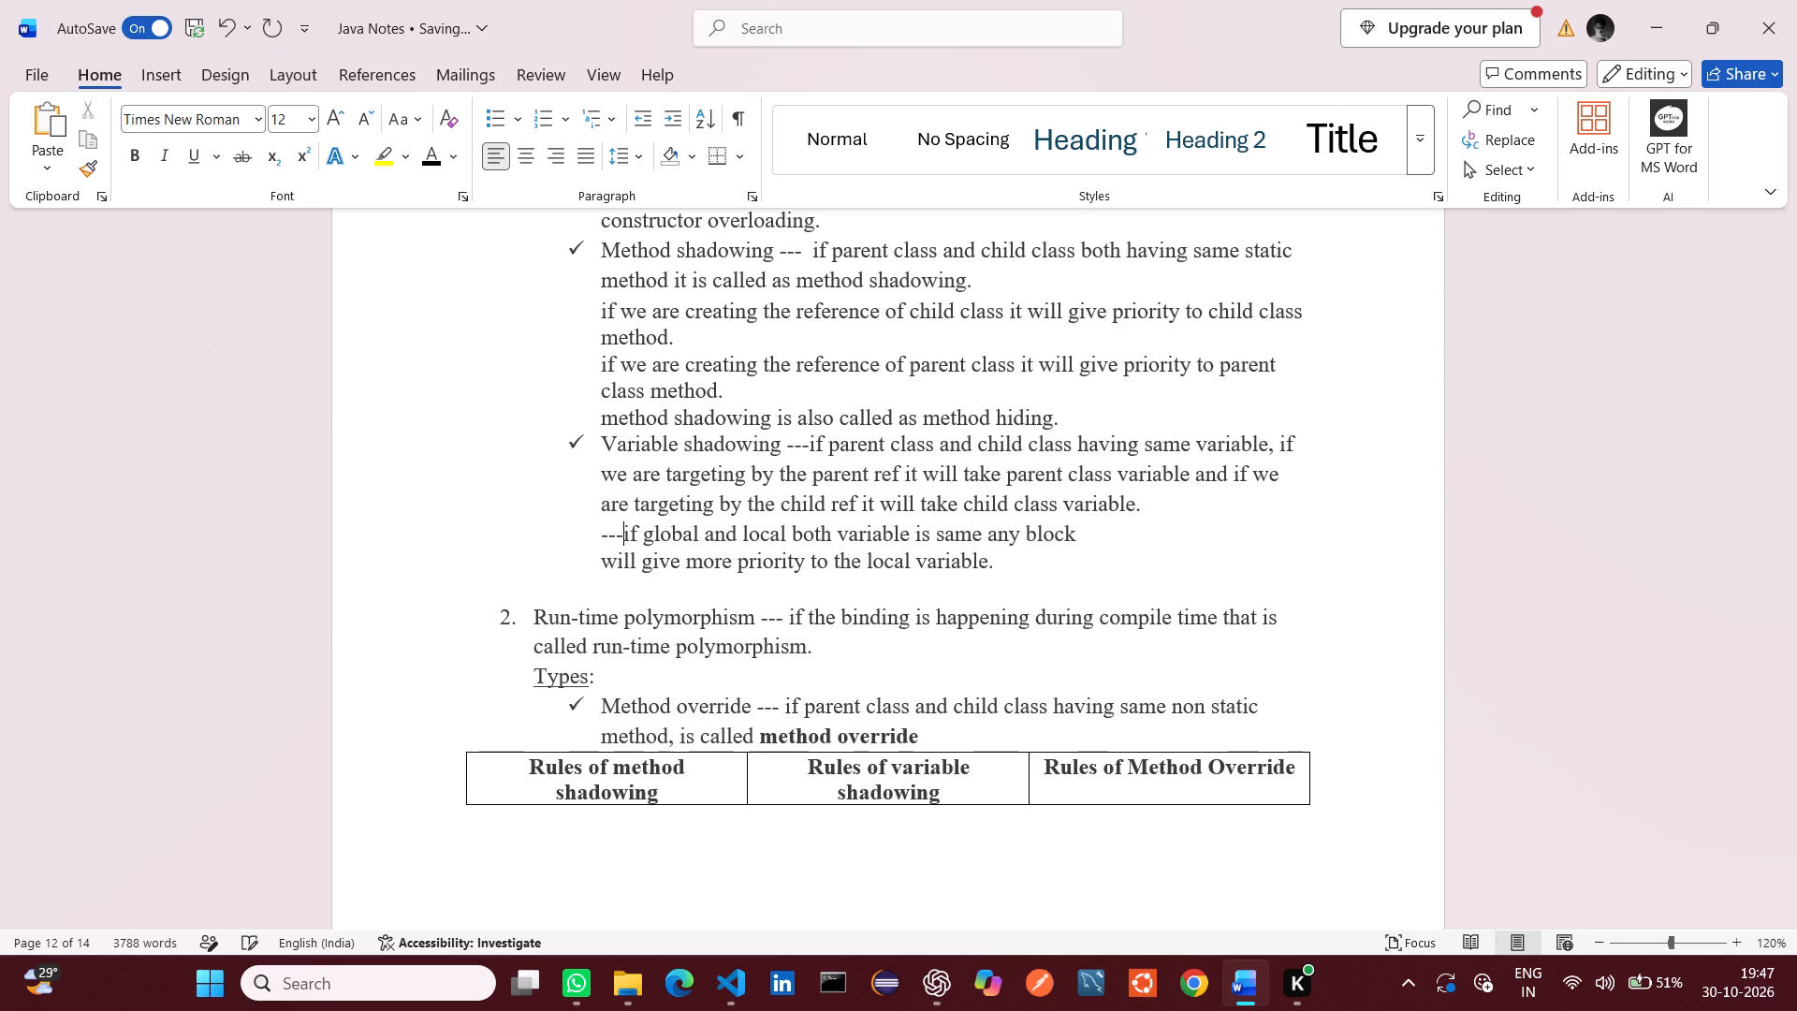
pyautogui.scroll(1, 724, 566)
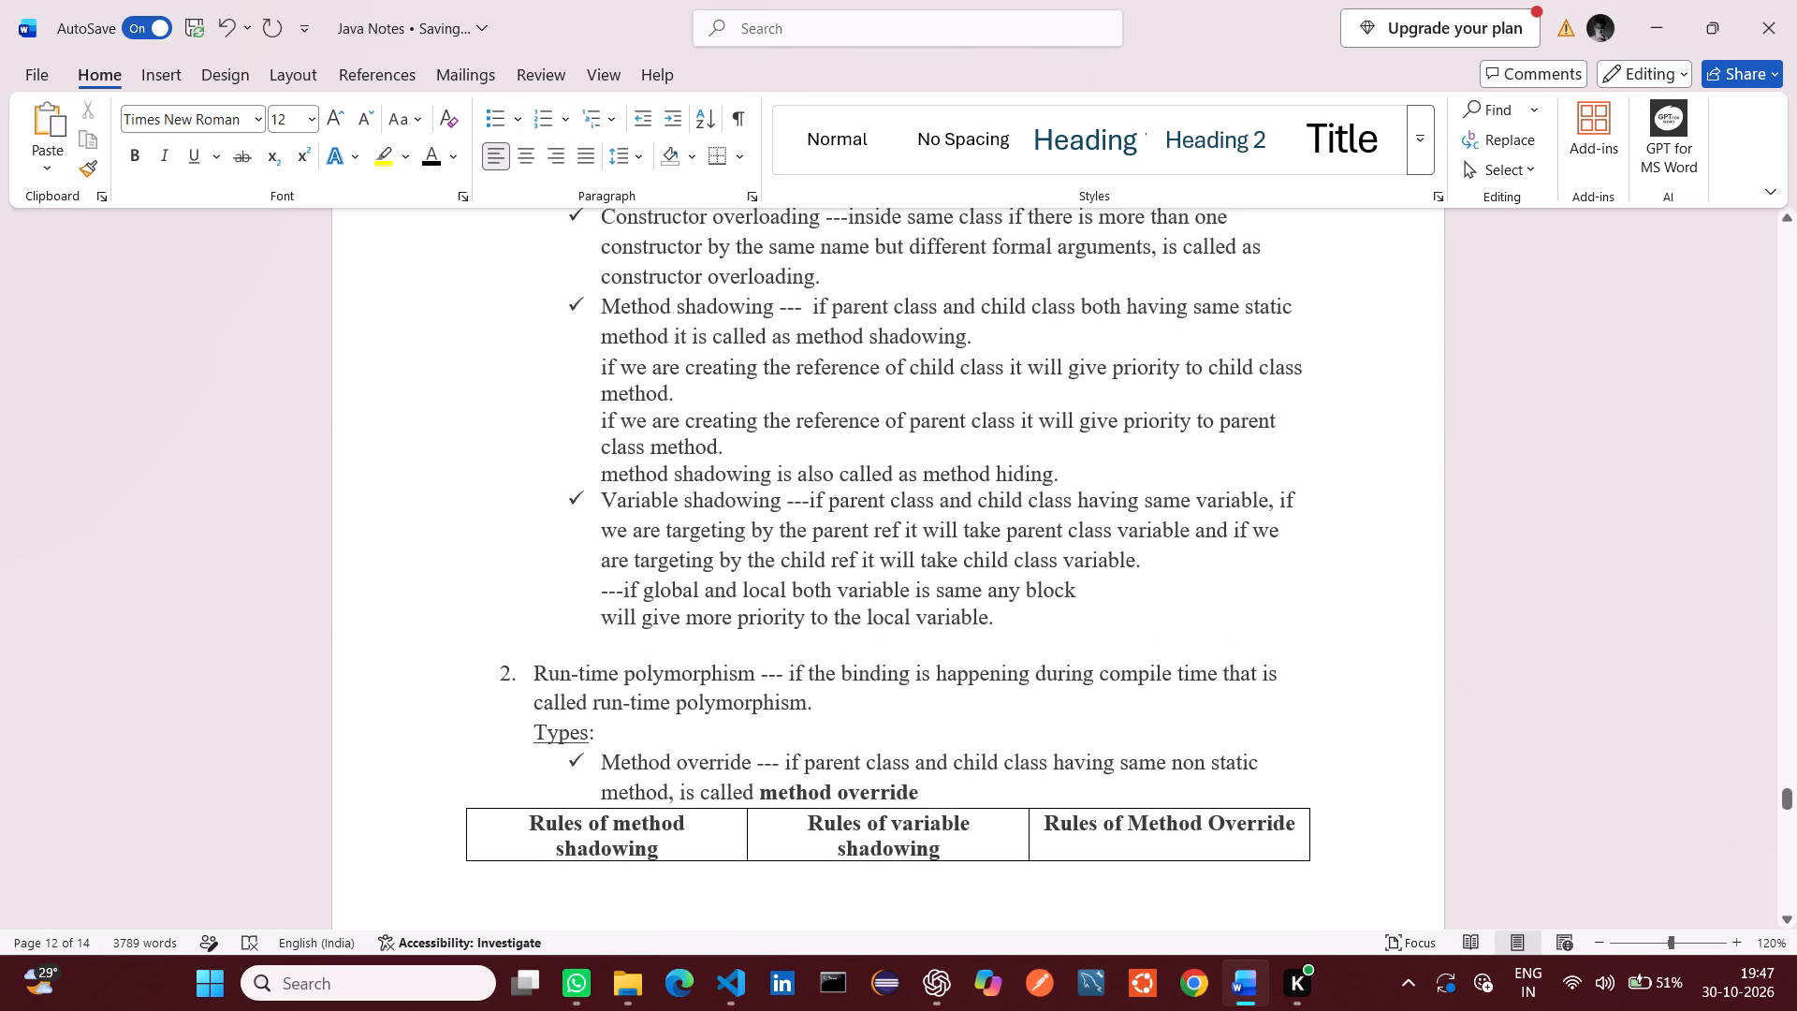
pyautogui.click(599, 418)
pyautogui.write('---')
pyautogui.click(596, 365)
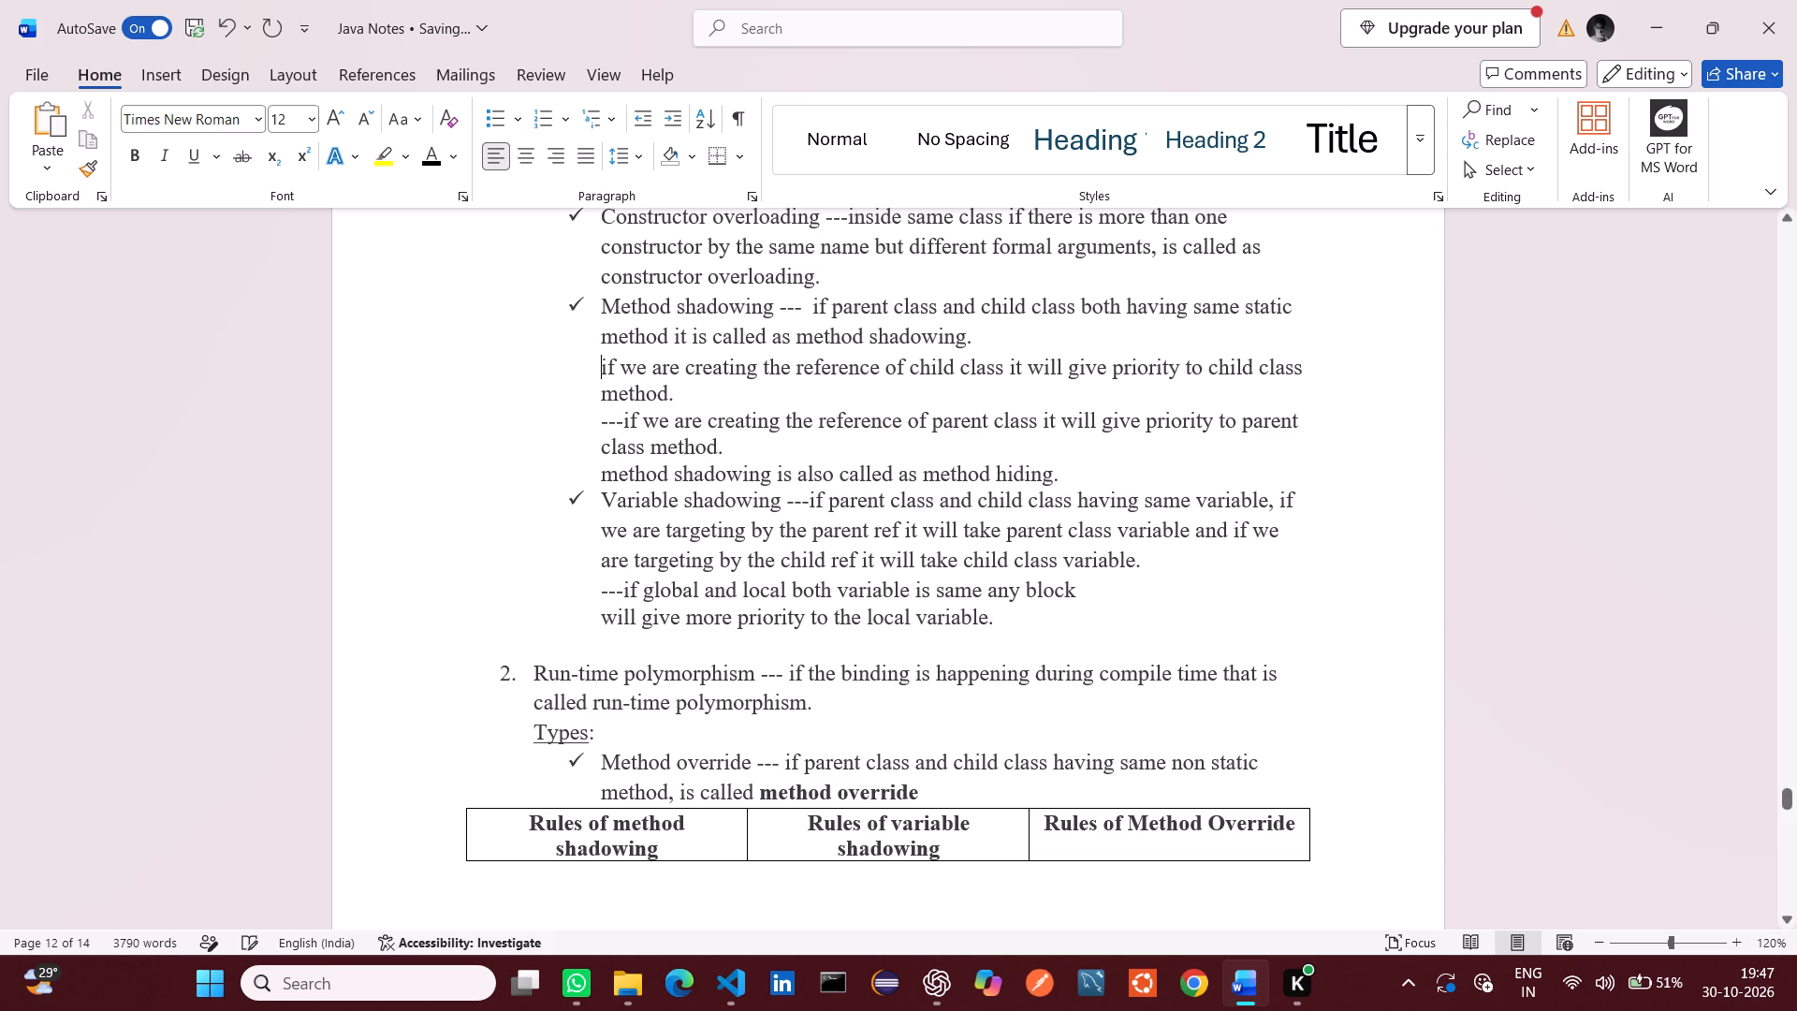
pyautogui.write('---')
# Look over the edited shadowing entries and the rules table below the Method override definition.
pyautogui.scroll(1, 596, 365)
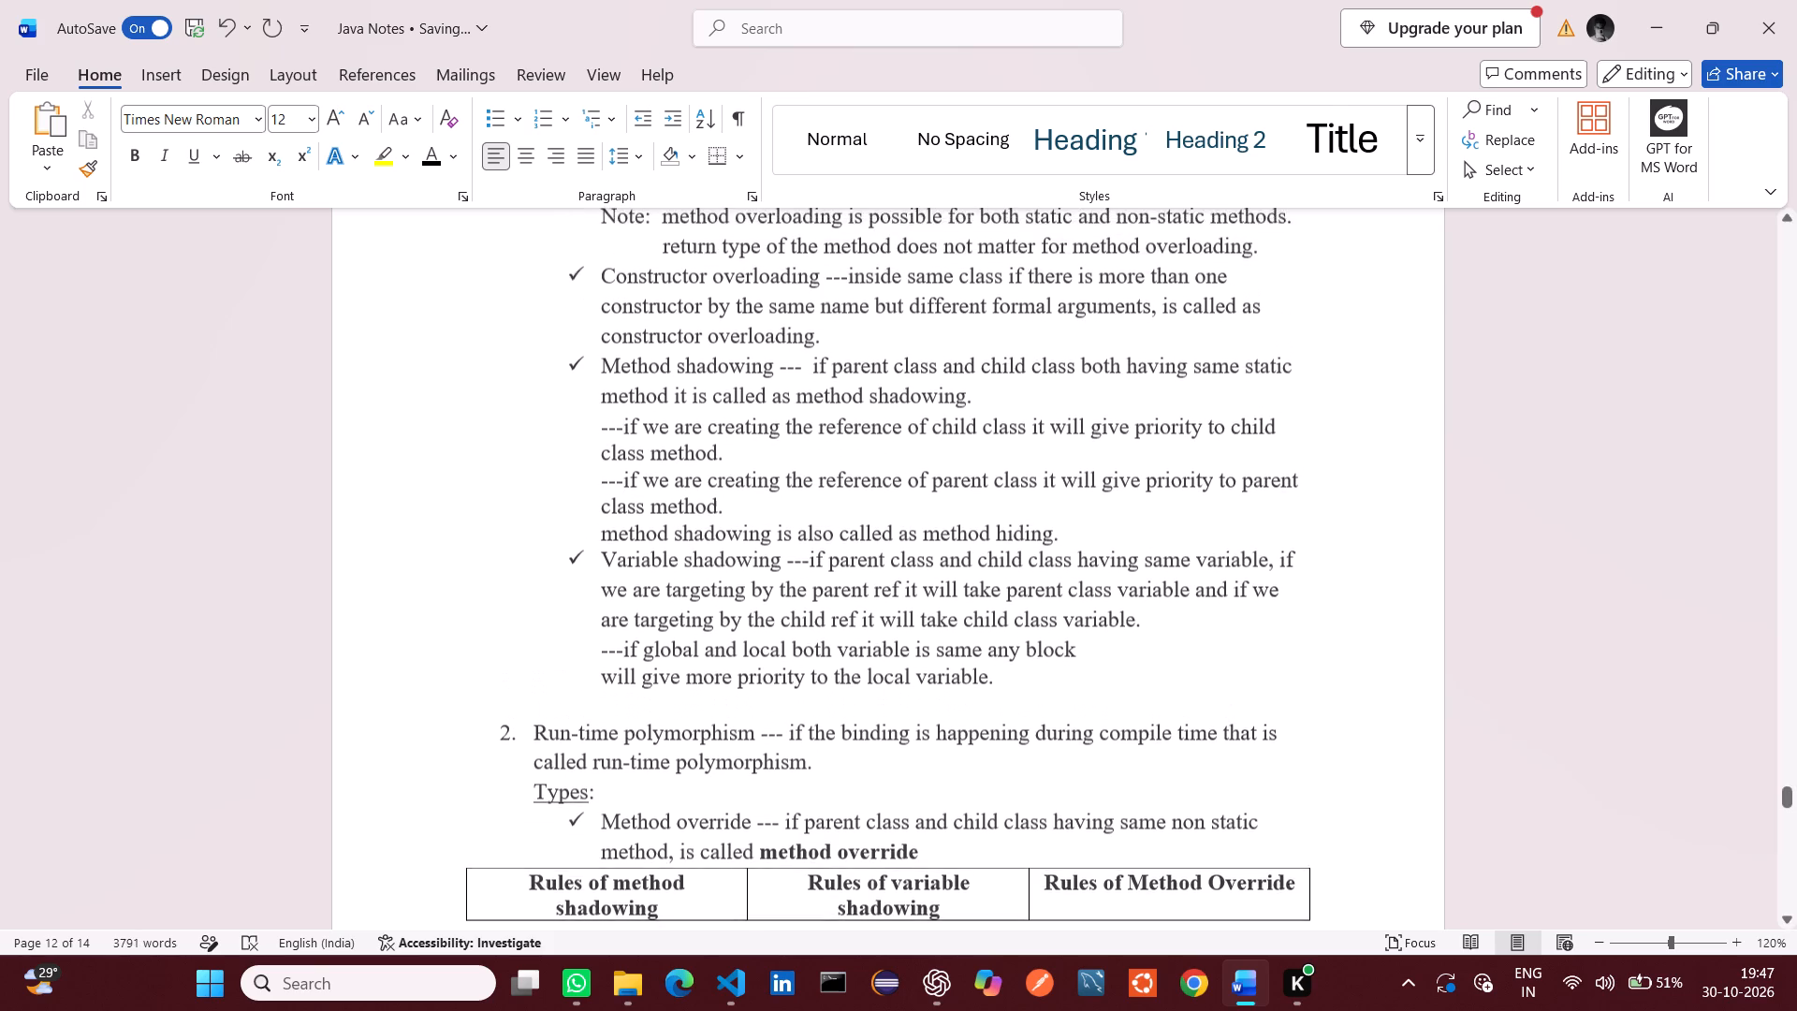
pyautogui.scroll(1, 596, 365)
pyautogui.scroll(-1, 596, 365)
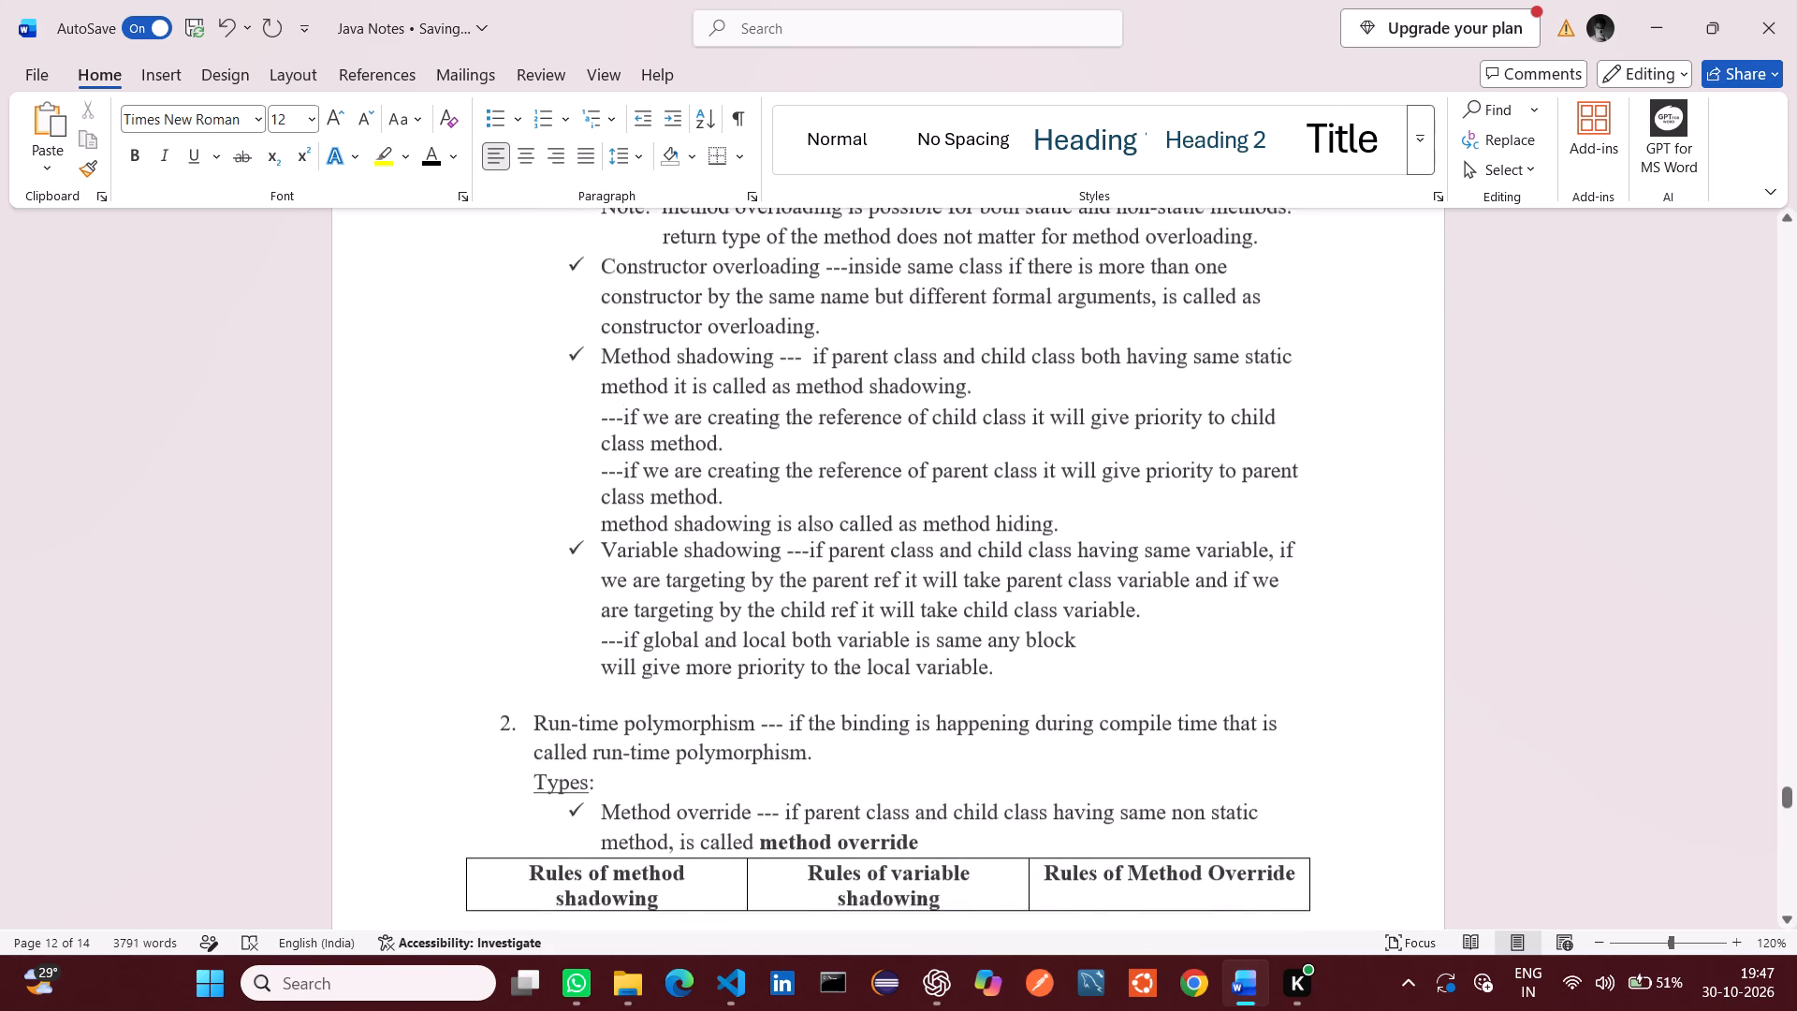
pyautogui.scroll(-1, 596, 365)
pyautogui.click(997, 637)
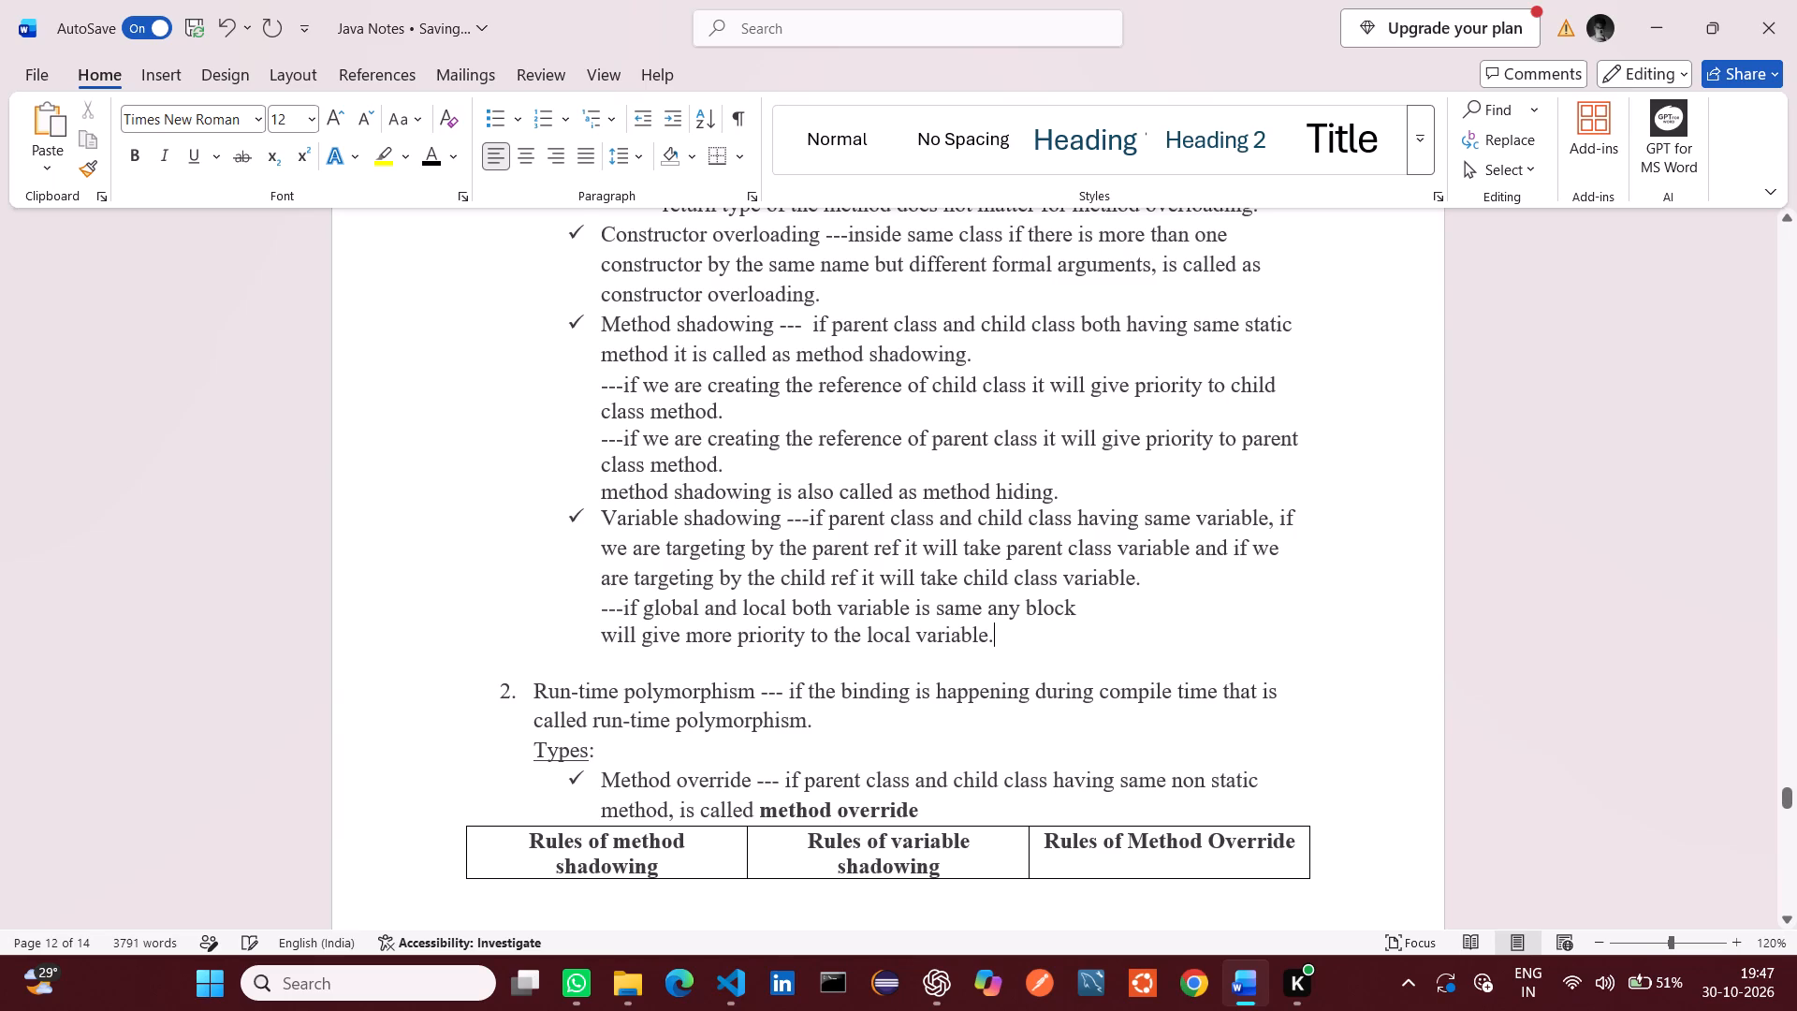
pyautogui.scroll(-1, 997, 637)
pyautogui.click(884, 572)
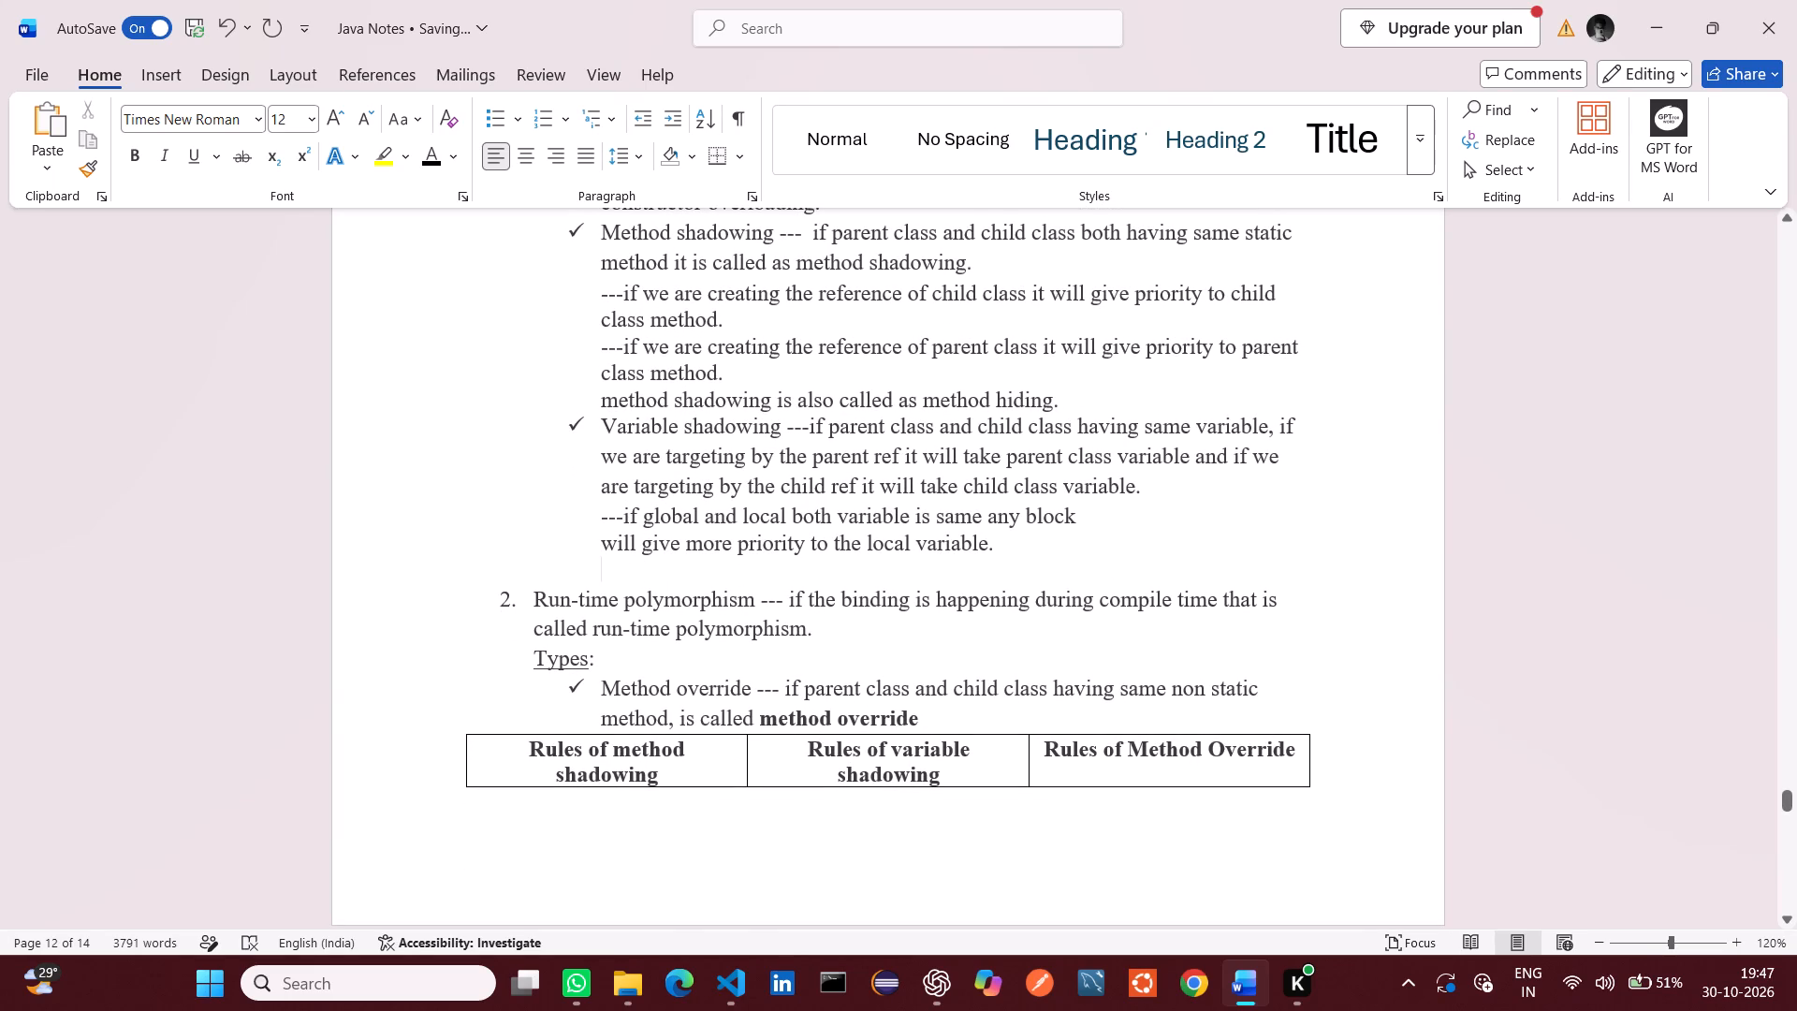
pyautogui.scroll(-3, 884, 572)
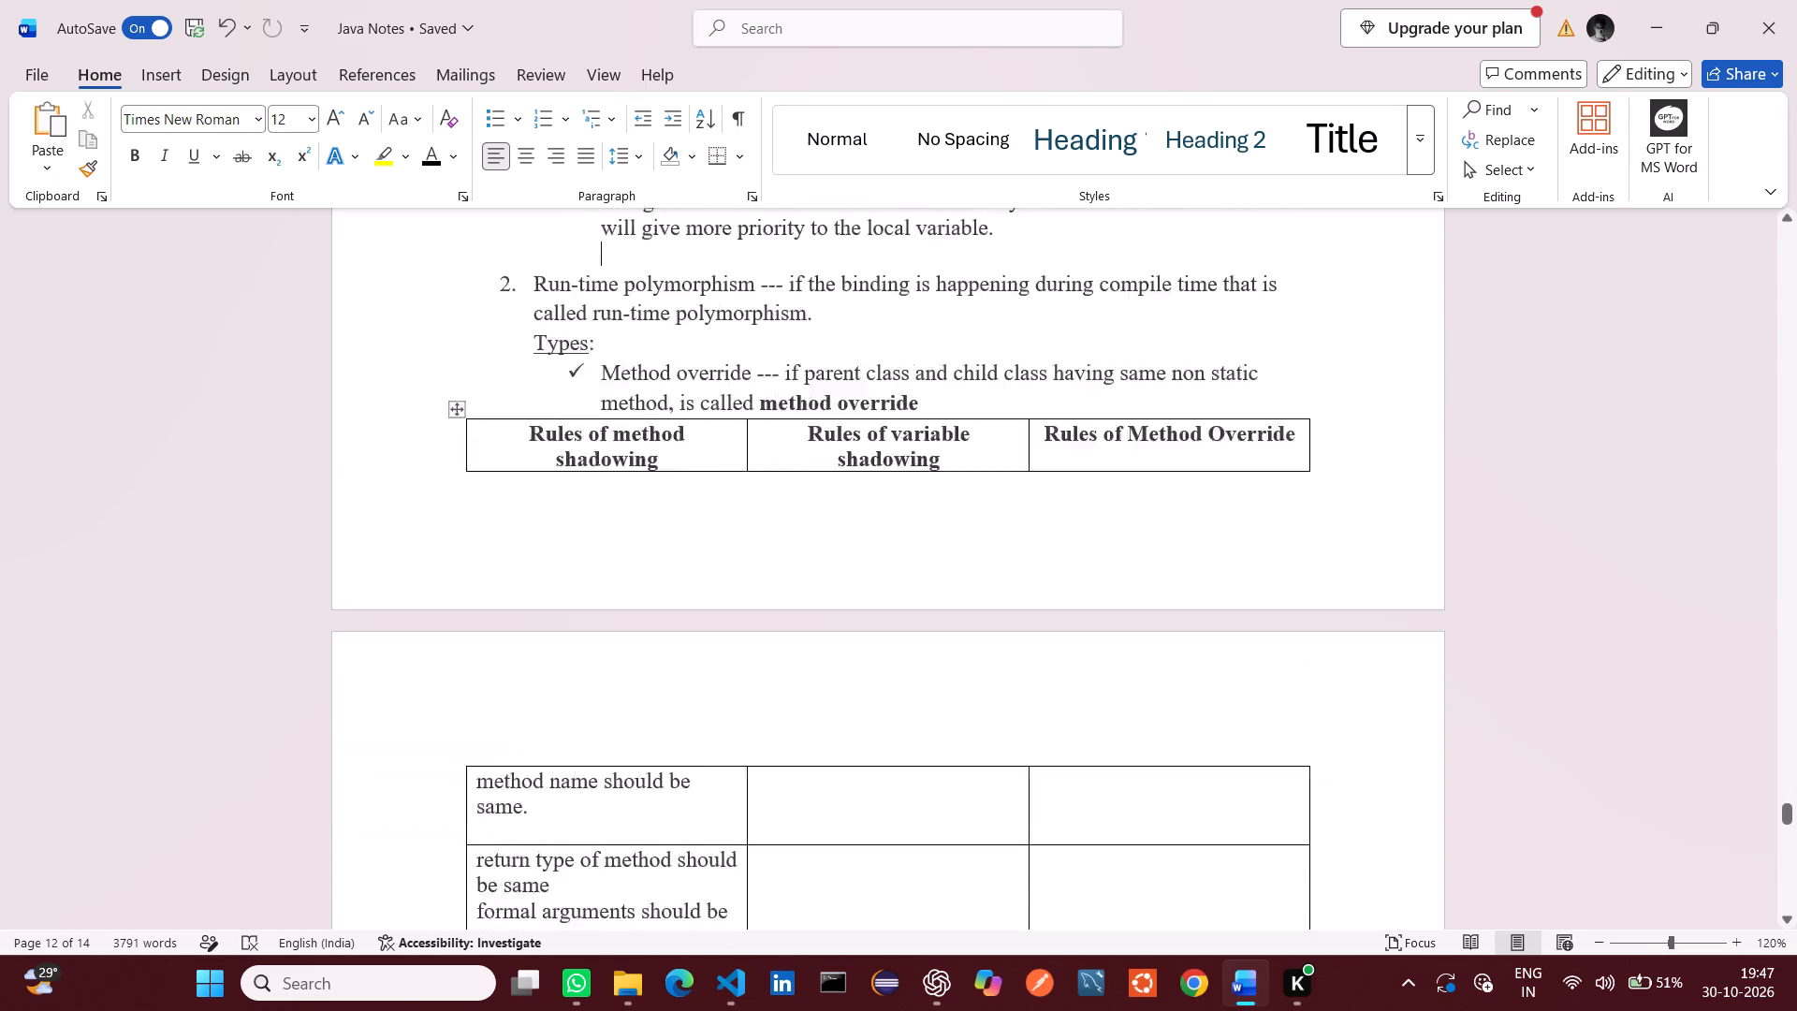
# Replace the rules table's middle heading, "Rules of variable shadowing", with a copy of the third heading, "Rules of Method Override".
pyautogui.scroll(-1, 884, 572)
pyautogui.moveTo(1292, 299); pyautogui.dragTo(1055, 305)
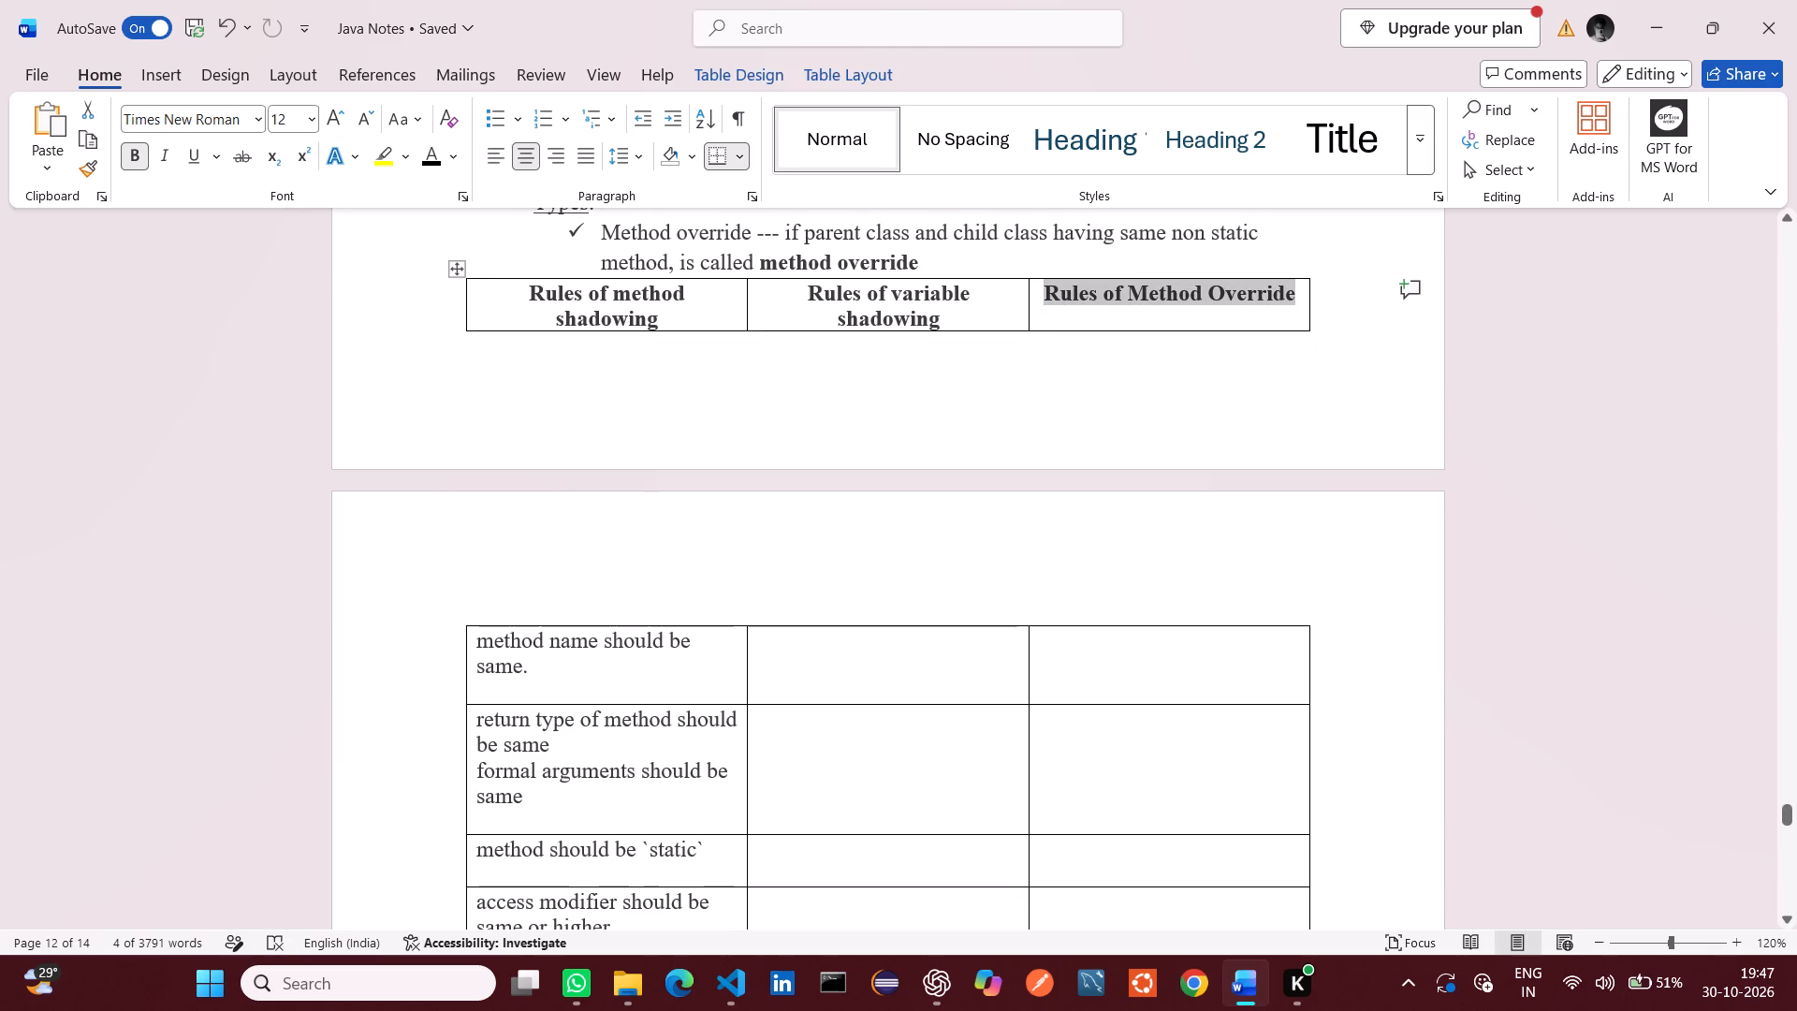
pyautogui.hotkey('ctrl', 'c')
pyautogui.moveTo(978, 314); pyautogui.dragTo(816, 294)
pyautogui.press('BackSpace')
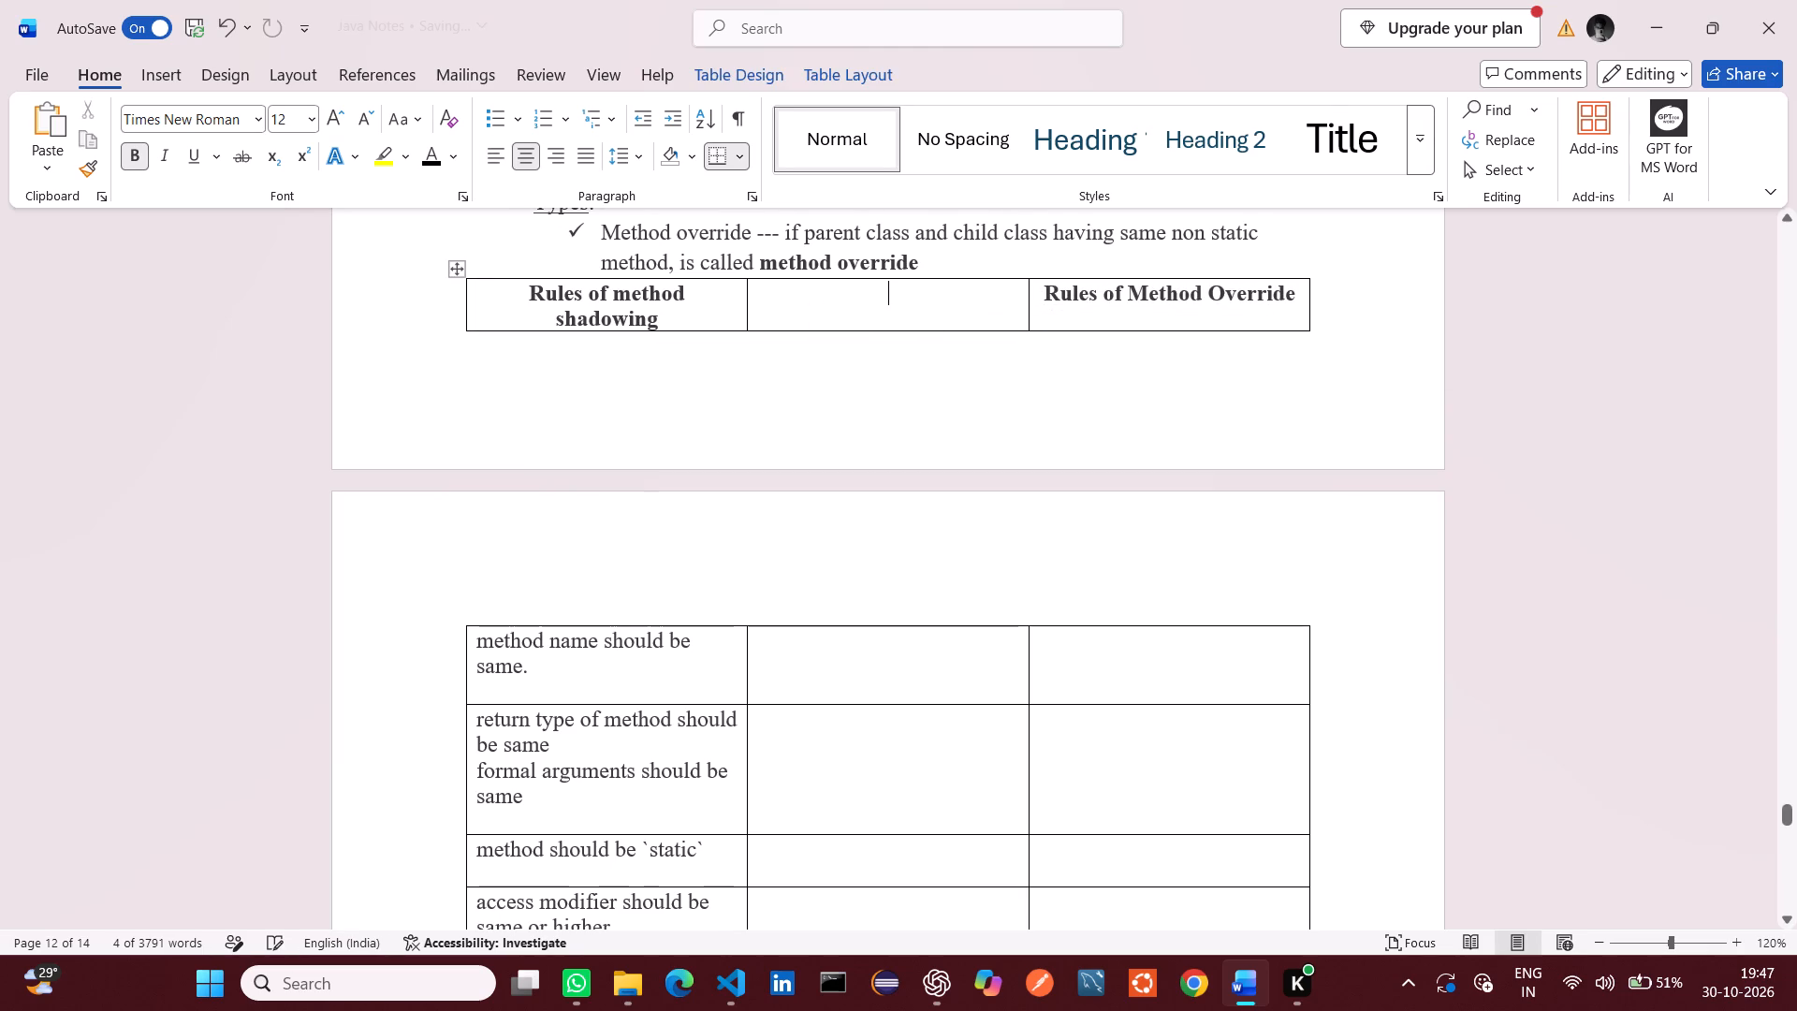
pyautogui.hotkey('ctrl', 'v')
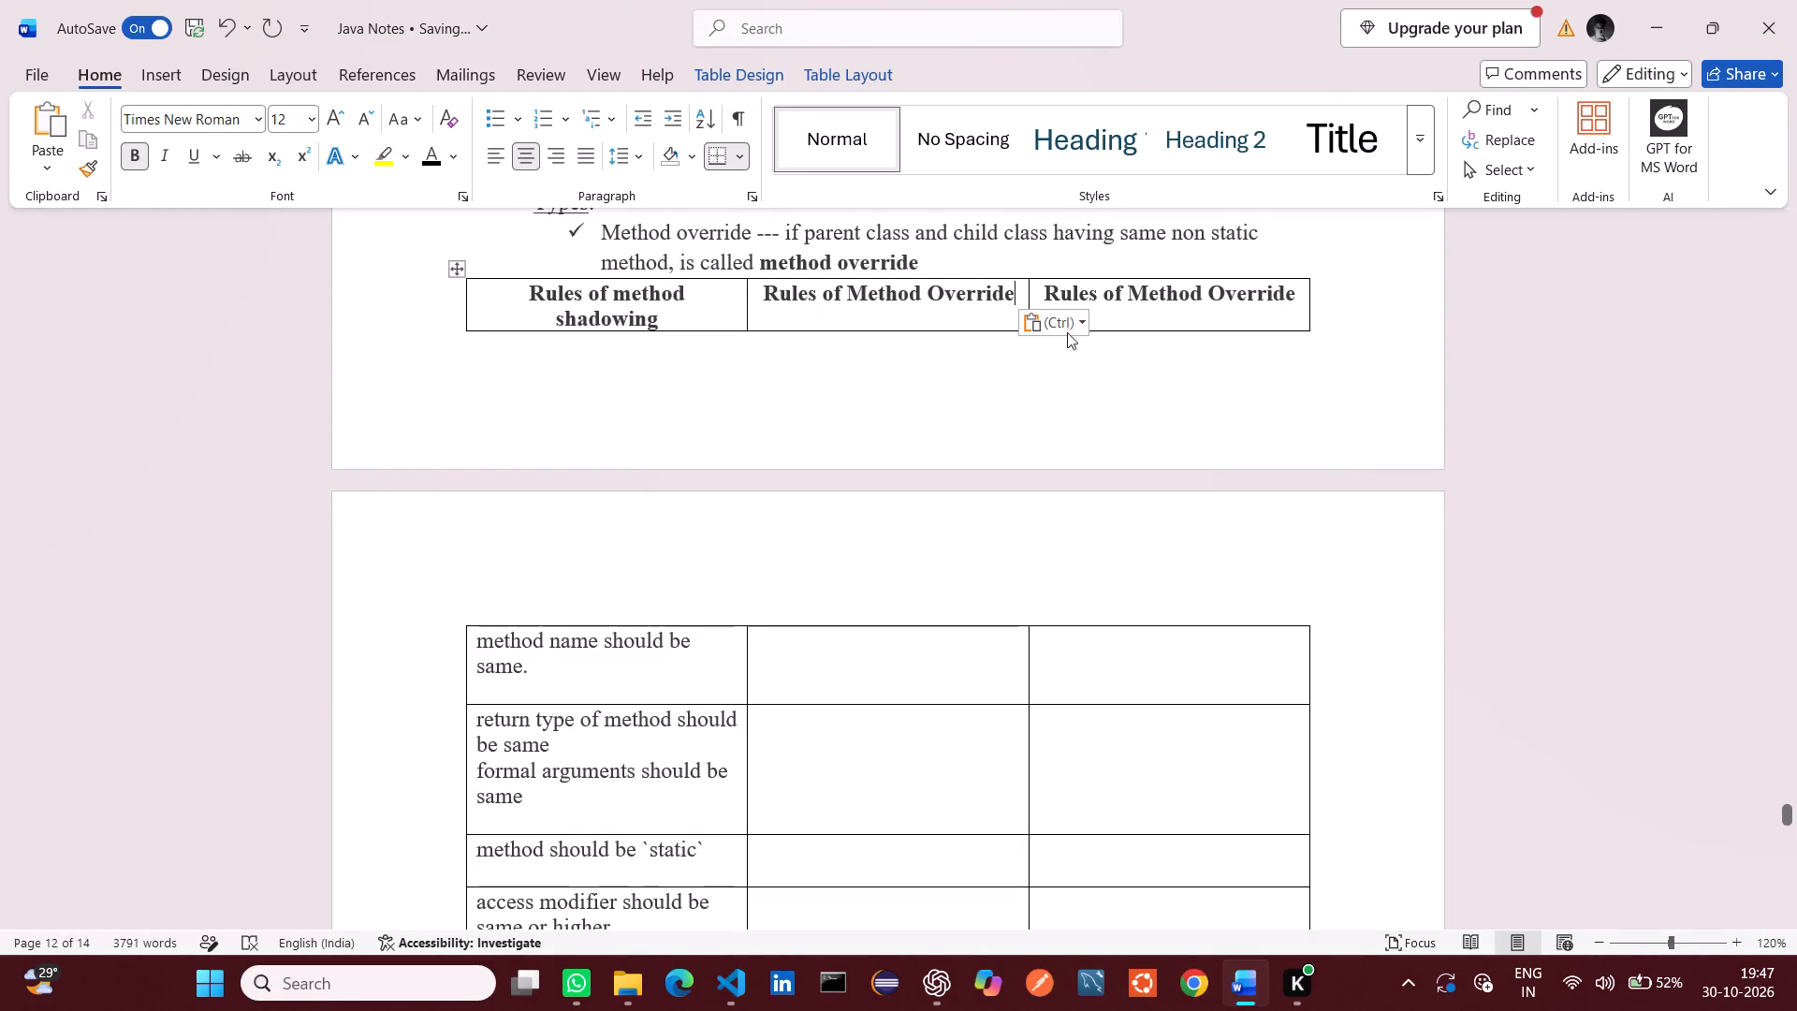
# Clear the duplicate heading from the rules table's third column and delete that column.
pyautogui.moveTo(1043, 302); pyautogui.dragTo(1277, 307)
pyautogui.press('BackSpace')
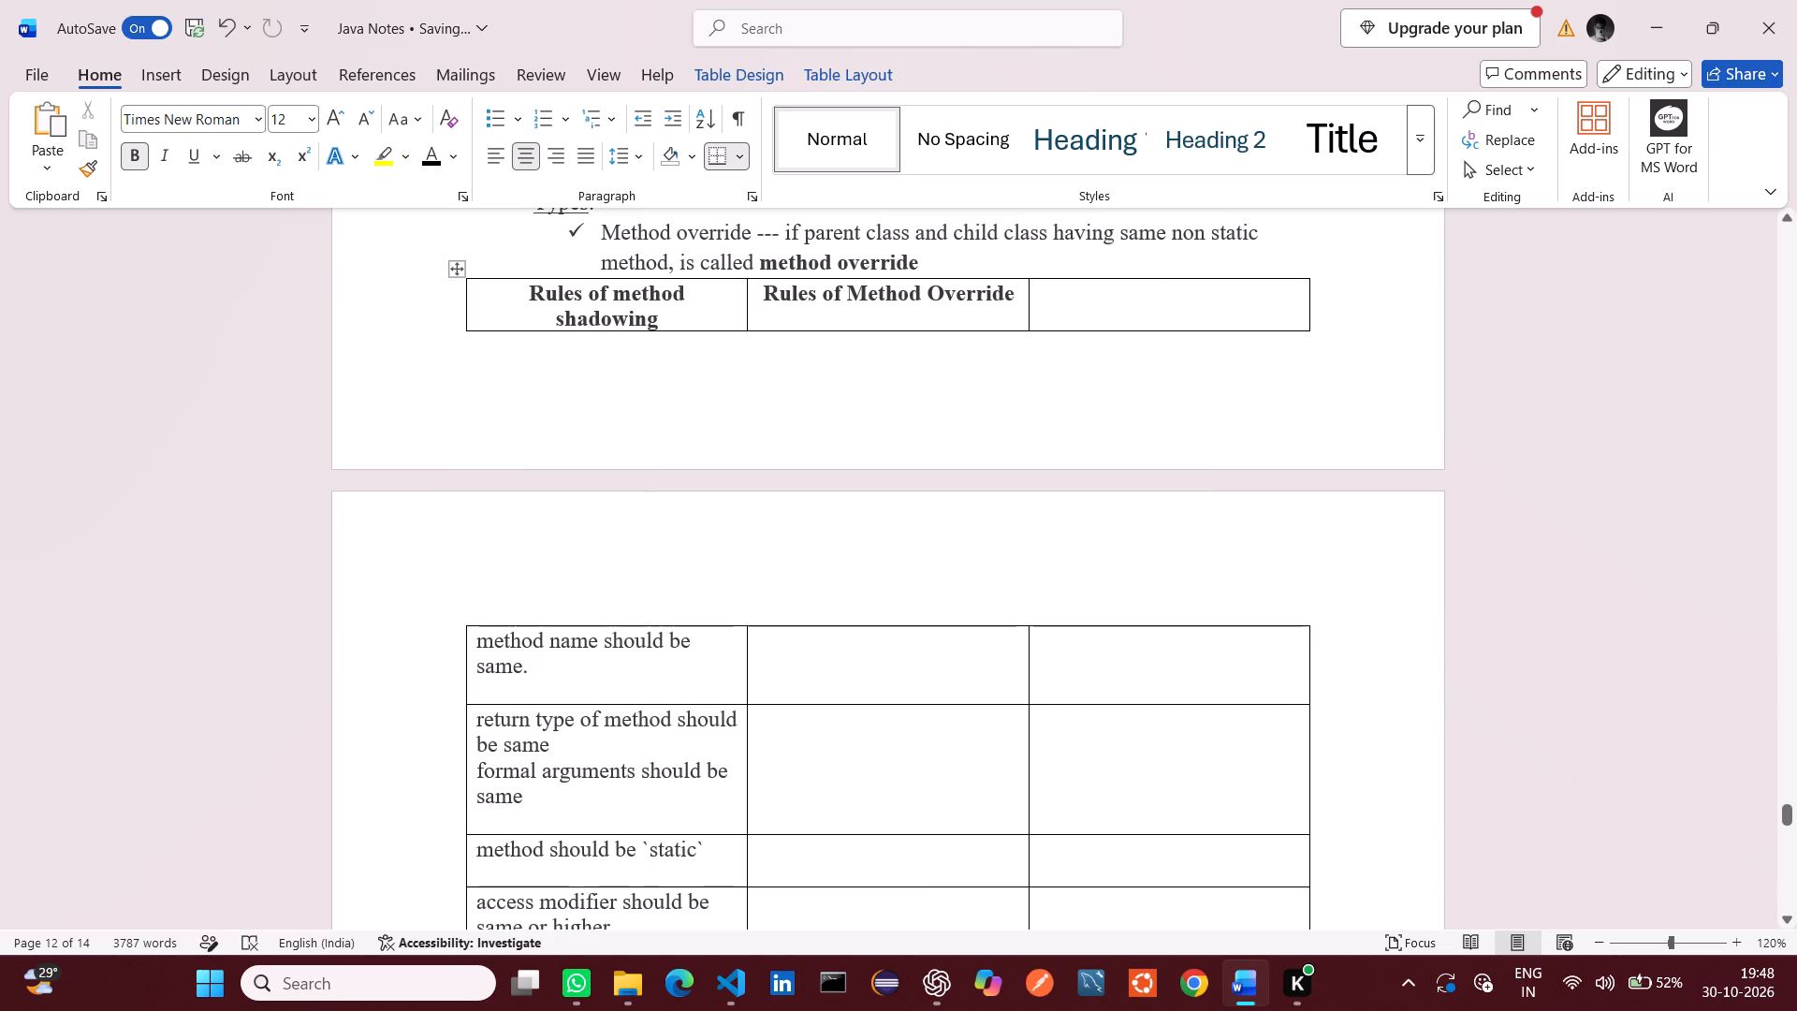
pyautogui.click(174, 71)
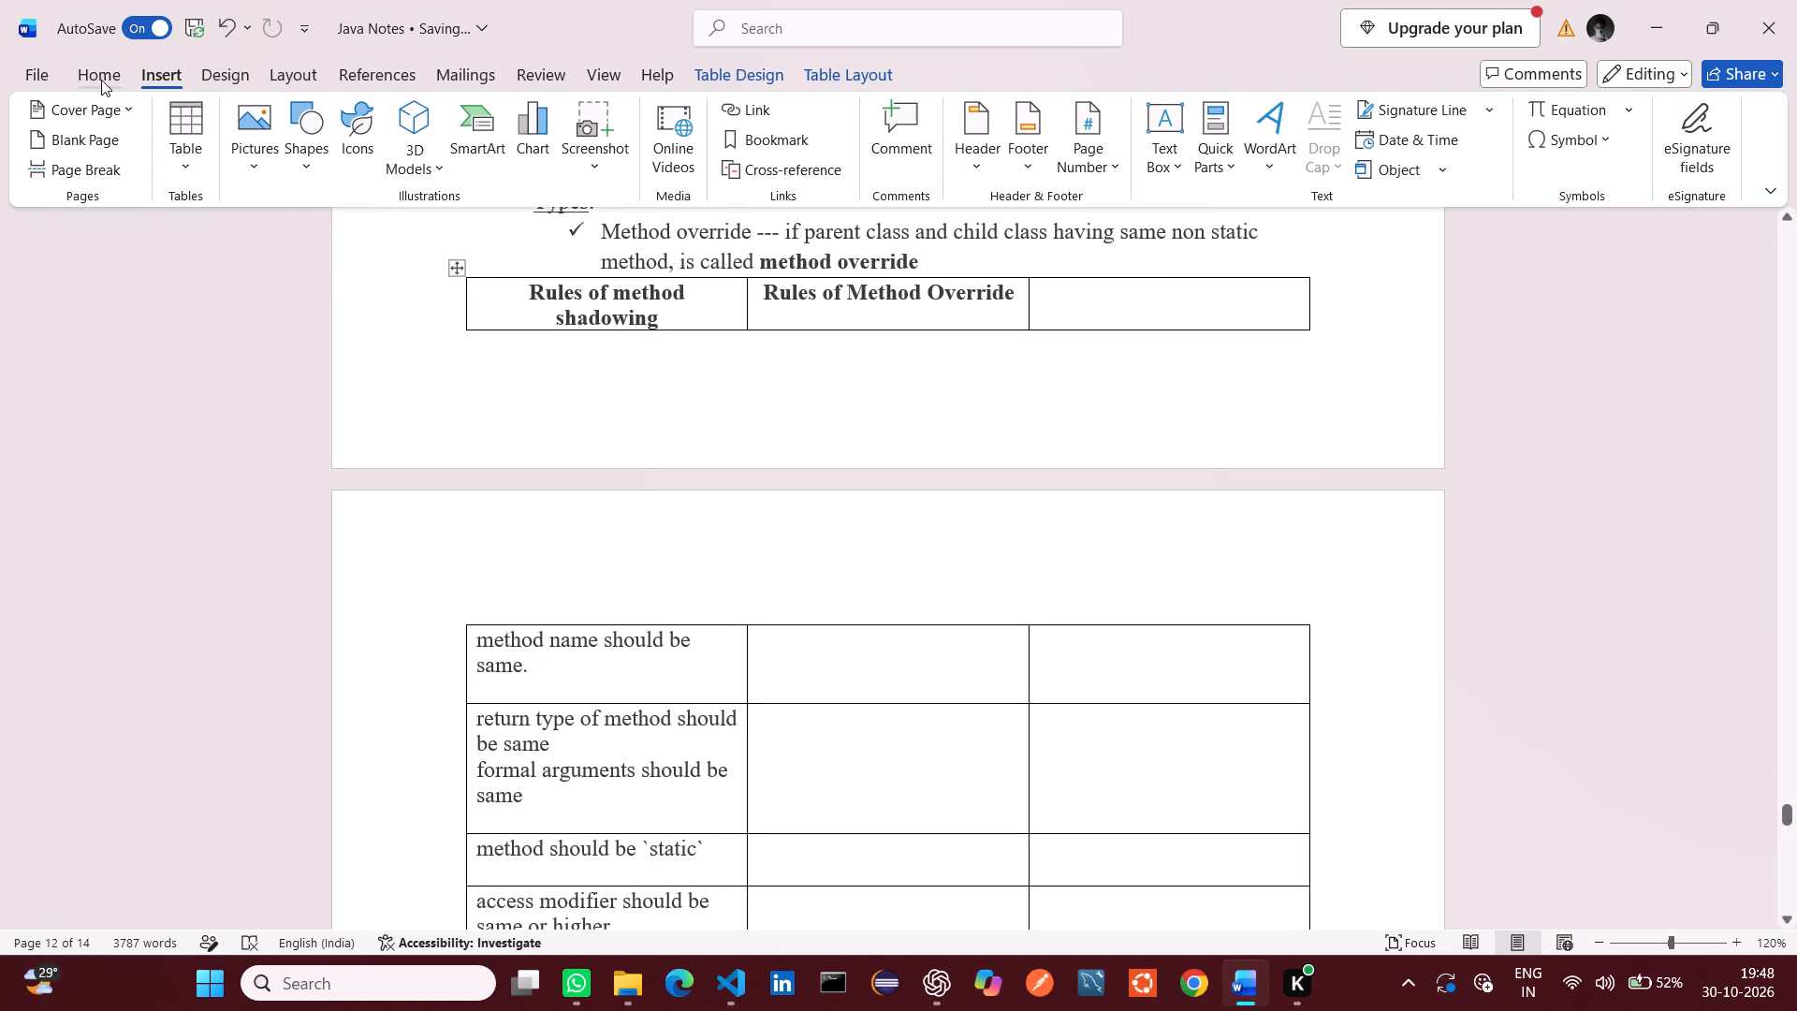
pyautogui.moveTo(1044, 305); pyautogui.dragTo(1048, 327)
pyautogui.moveTo(1048, 327); pyautogui.dragTo(1118, 769)
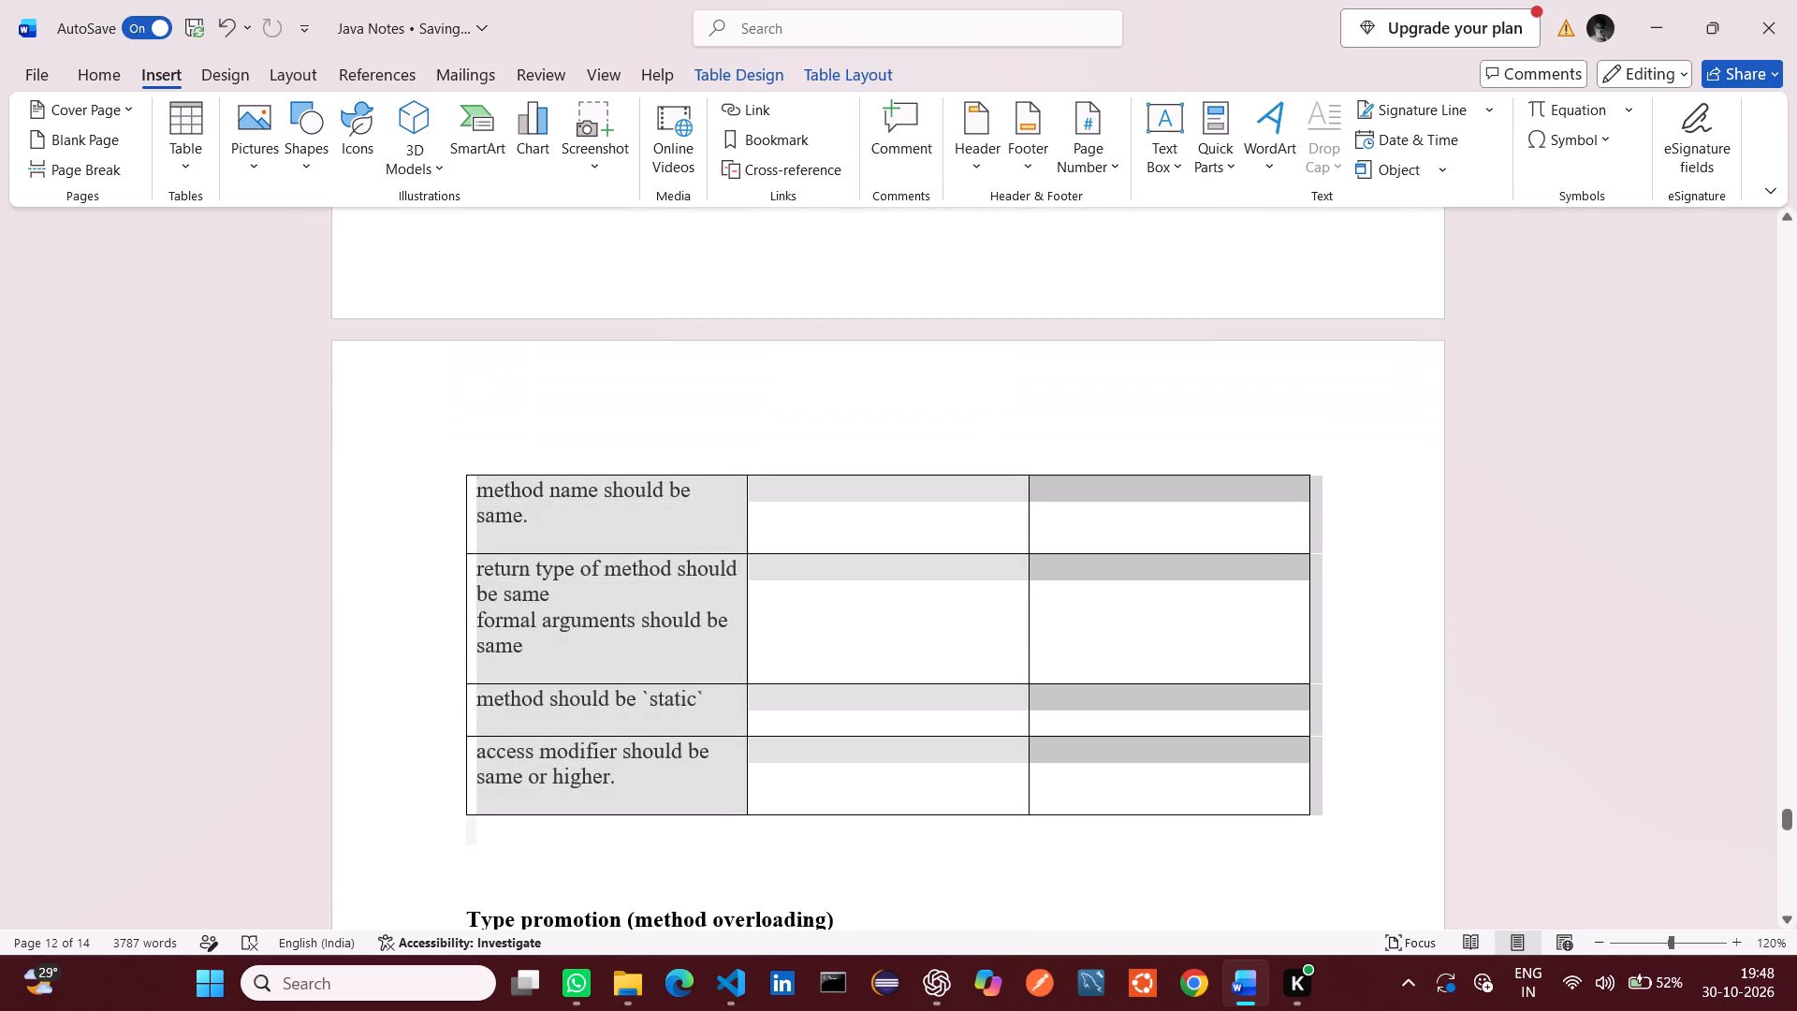
pyautogui.moveTo(1118, 769); pyautogui.dragTo(1118, 763)
pyautogui.click(1483, 716)
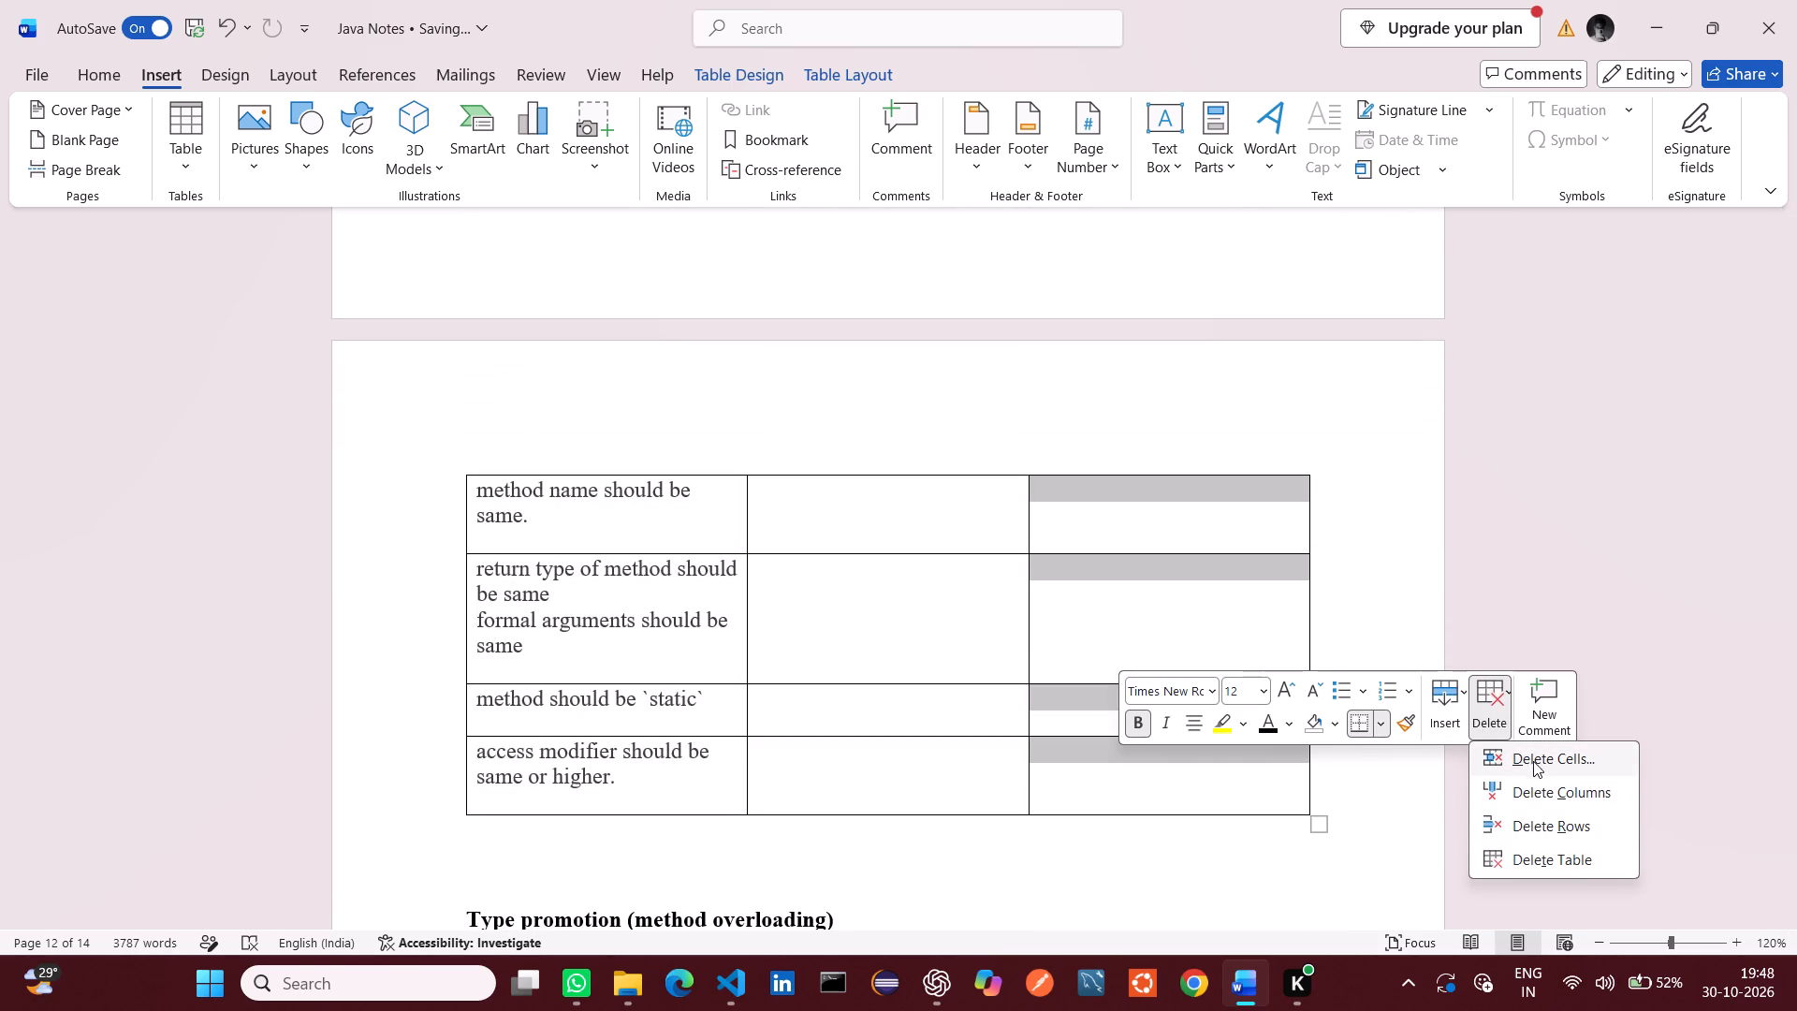
pyautogui.click(1560, 791)
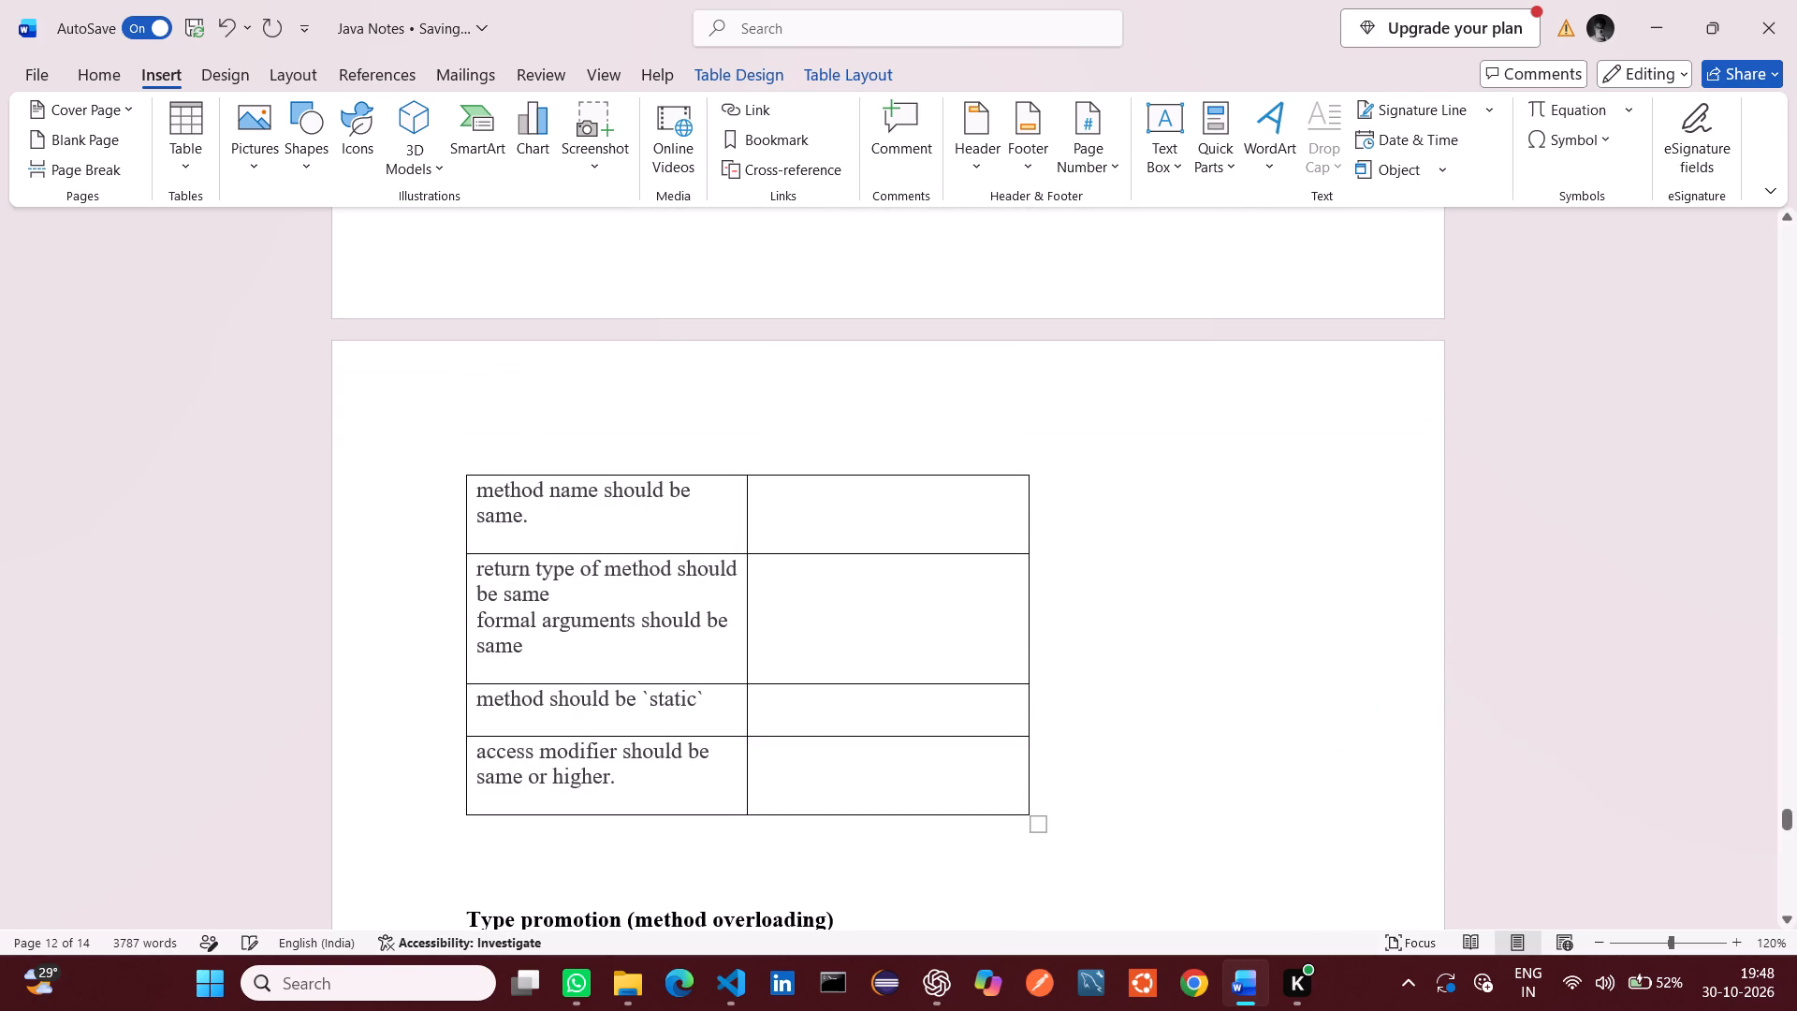
# Widen the remaining two columns of the rules table to roughly equal widths, extending the table slightly past the page's text margin.
pyautogui.scroll(1, 1221, 617)
pyautogui.scroll(-1, 1221, 617)
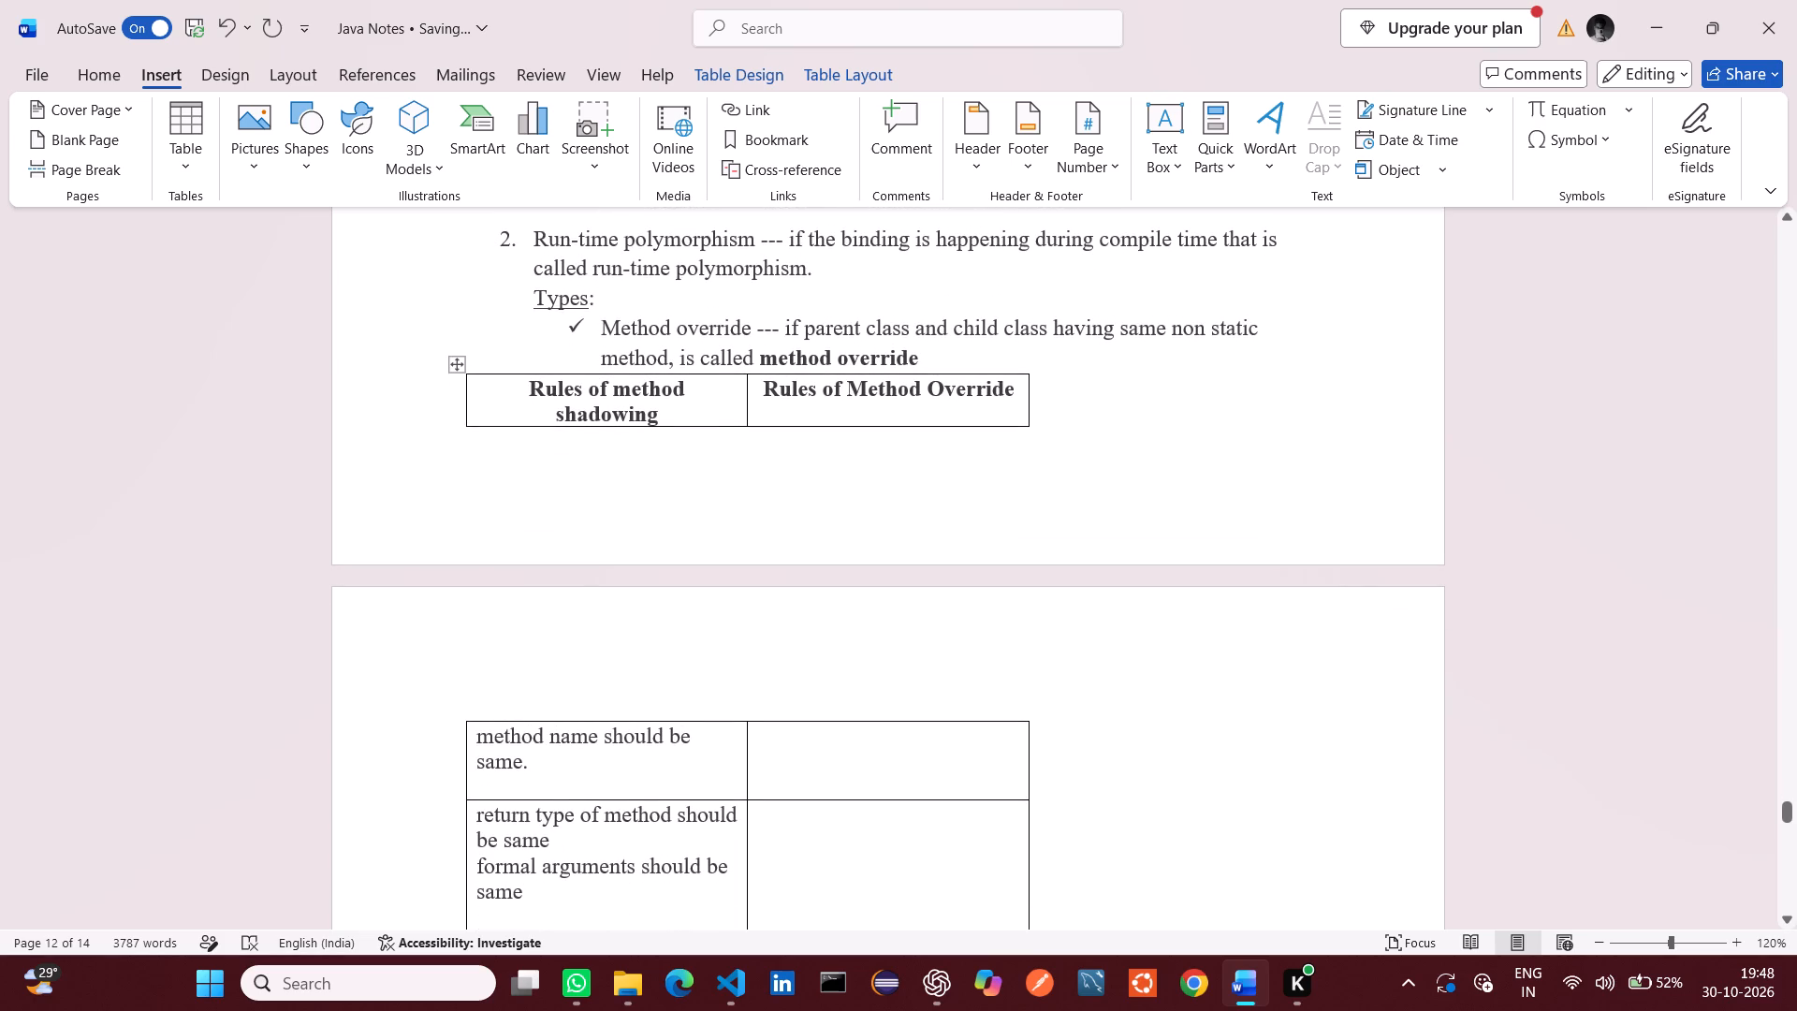
pyautogui.moveTo(1028, 398); pyautogui.dragTo(1319, 429)
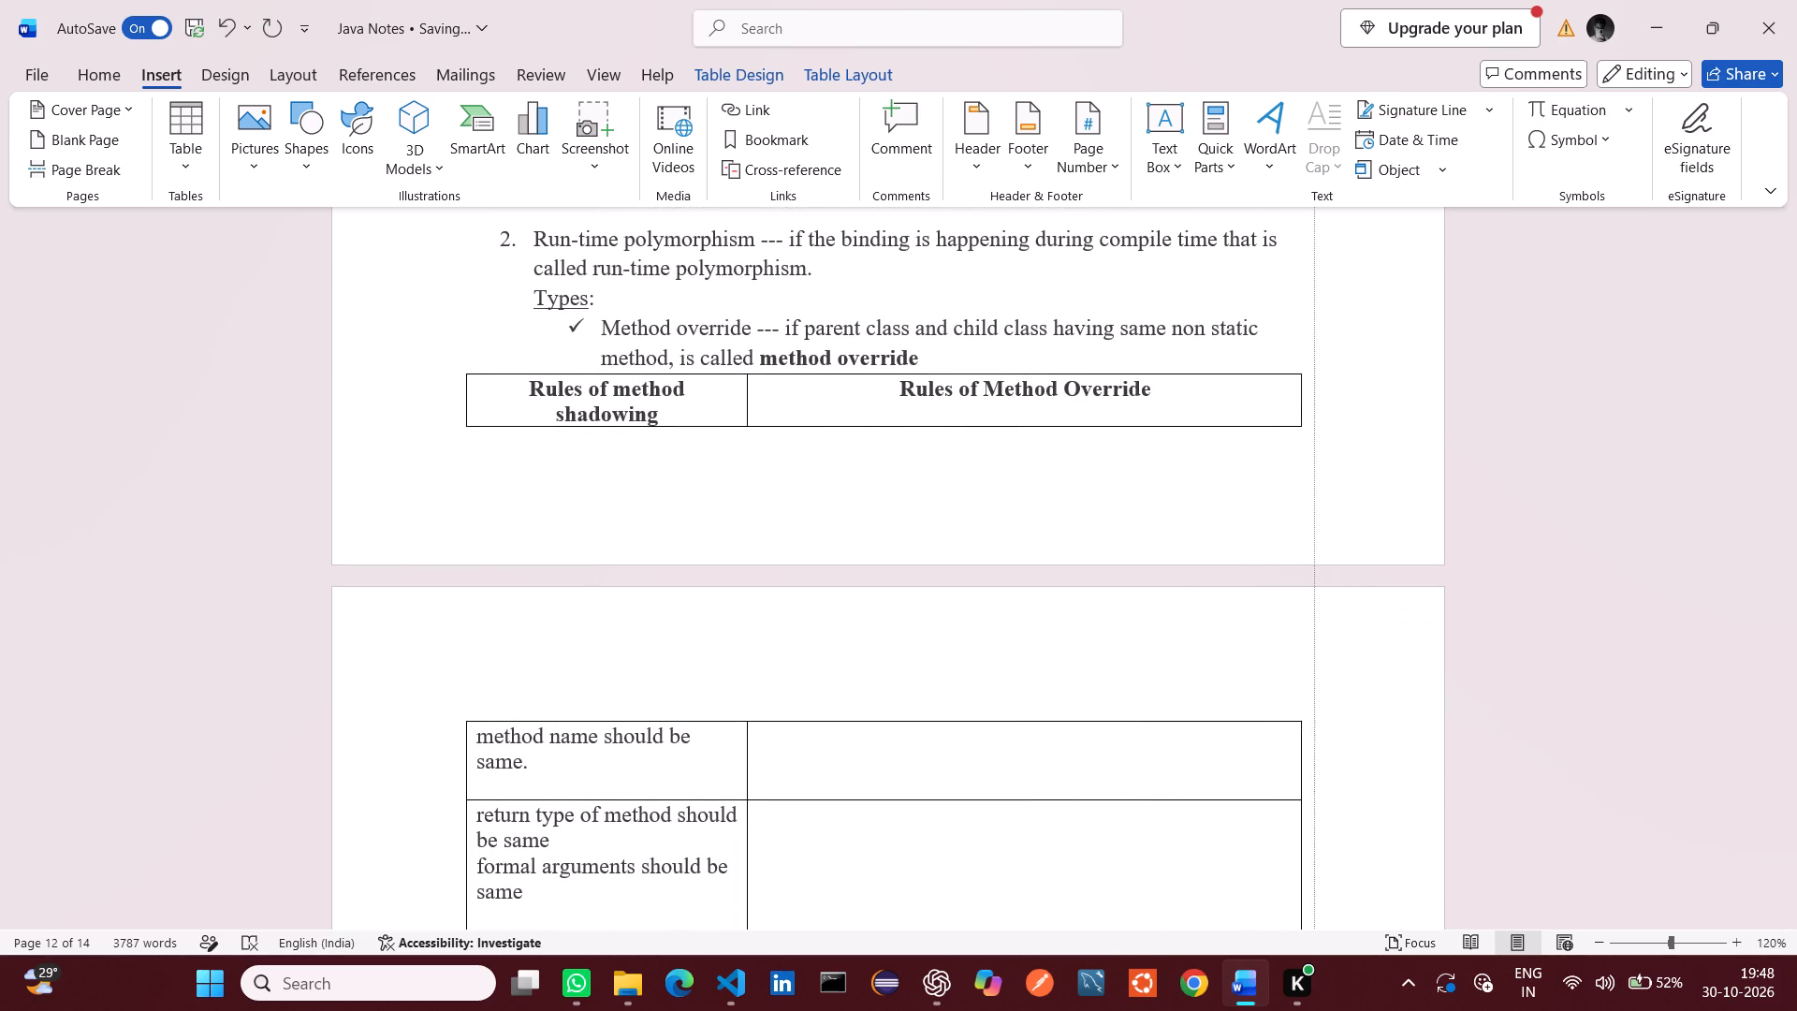
pyautogui.moveTo(1319, 429); pyautogui.dragTo(1349, 429)
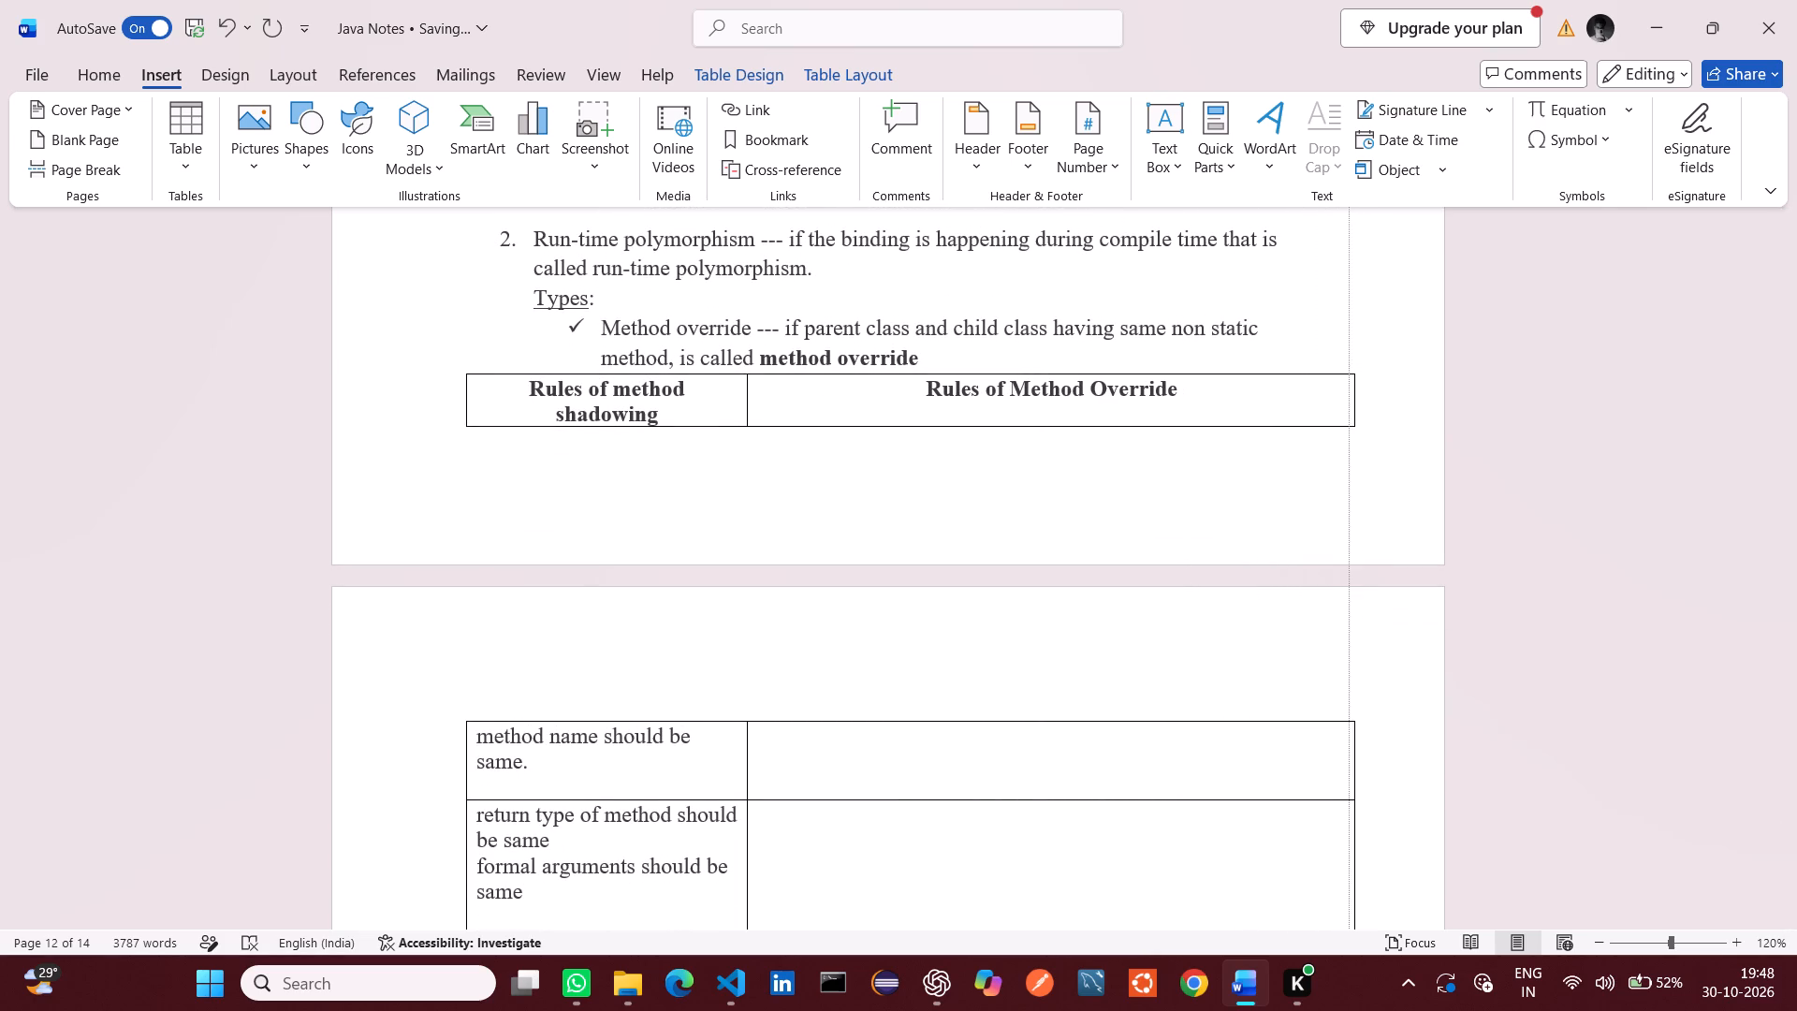
pyautogui.moveTo(1349, 429); pyautogui.dragTo(1338, 432)
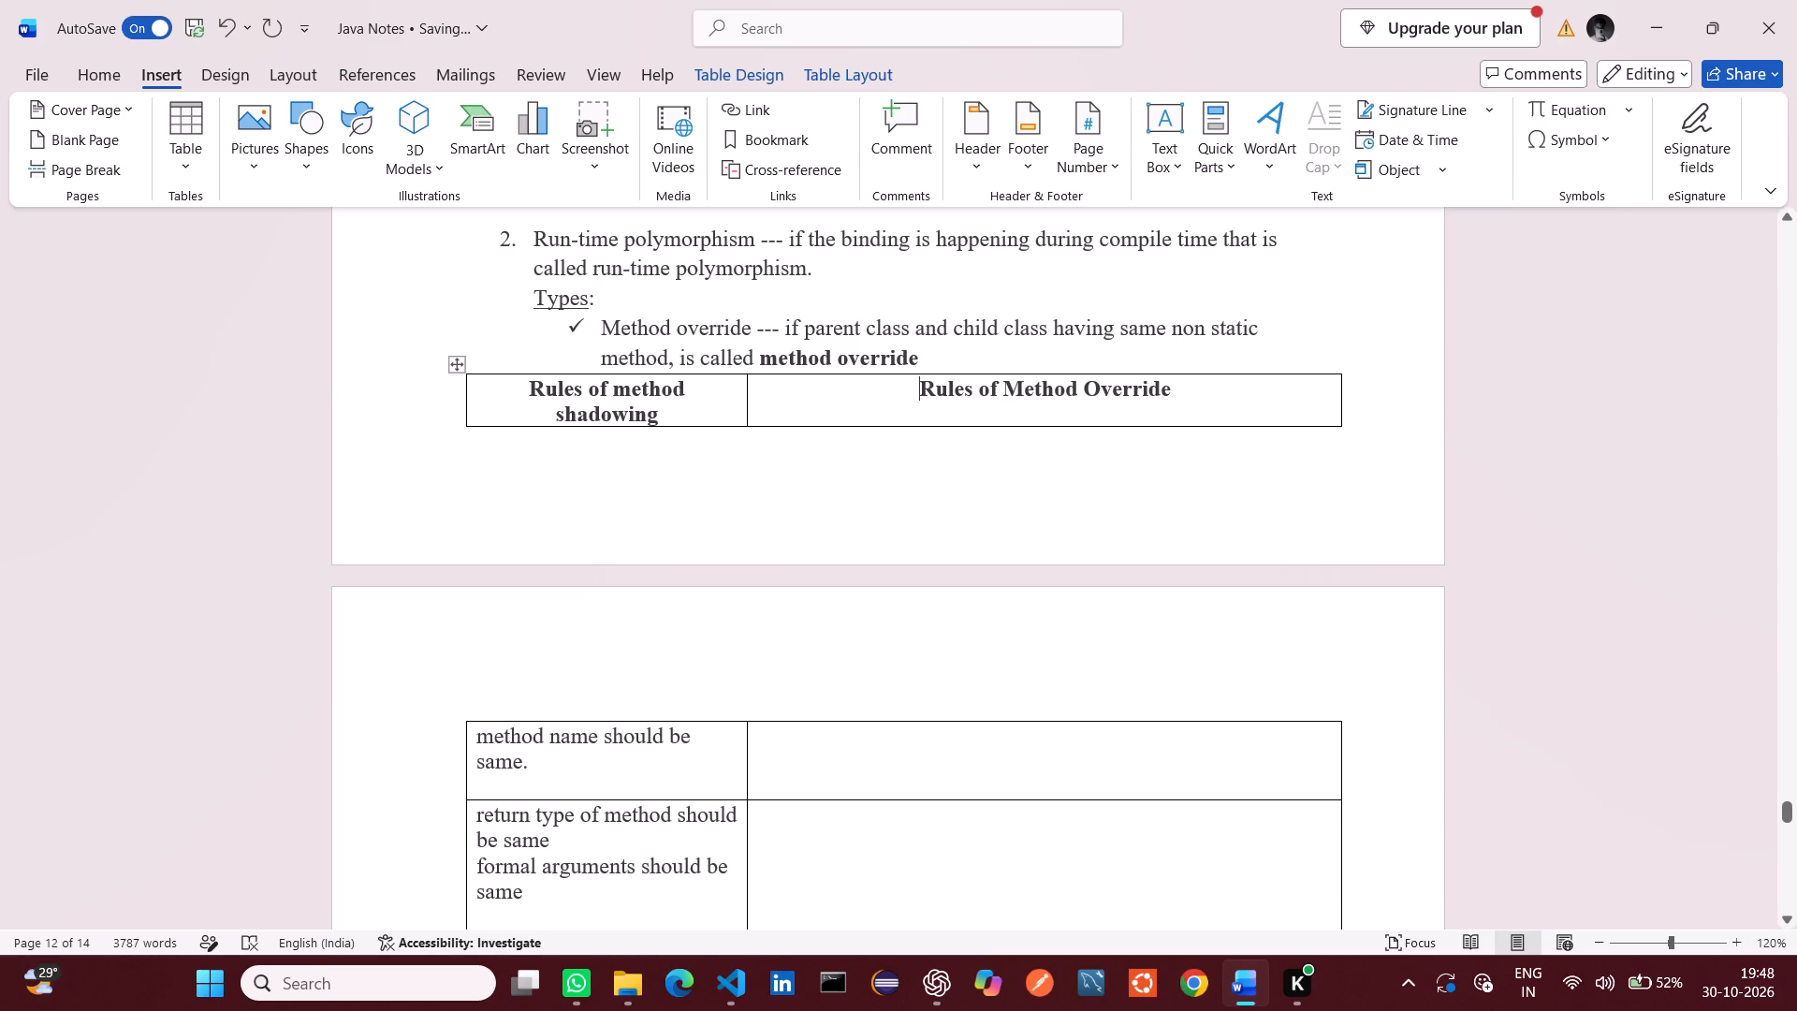
pyautogui.moveTo(747, 397); pyautogui.dragTo(913, 403)
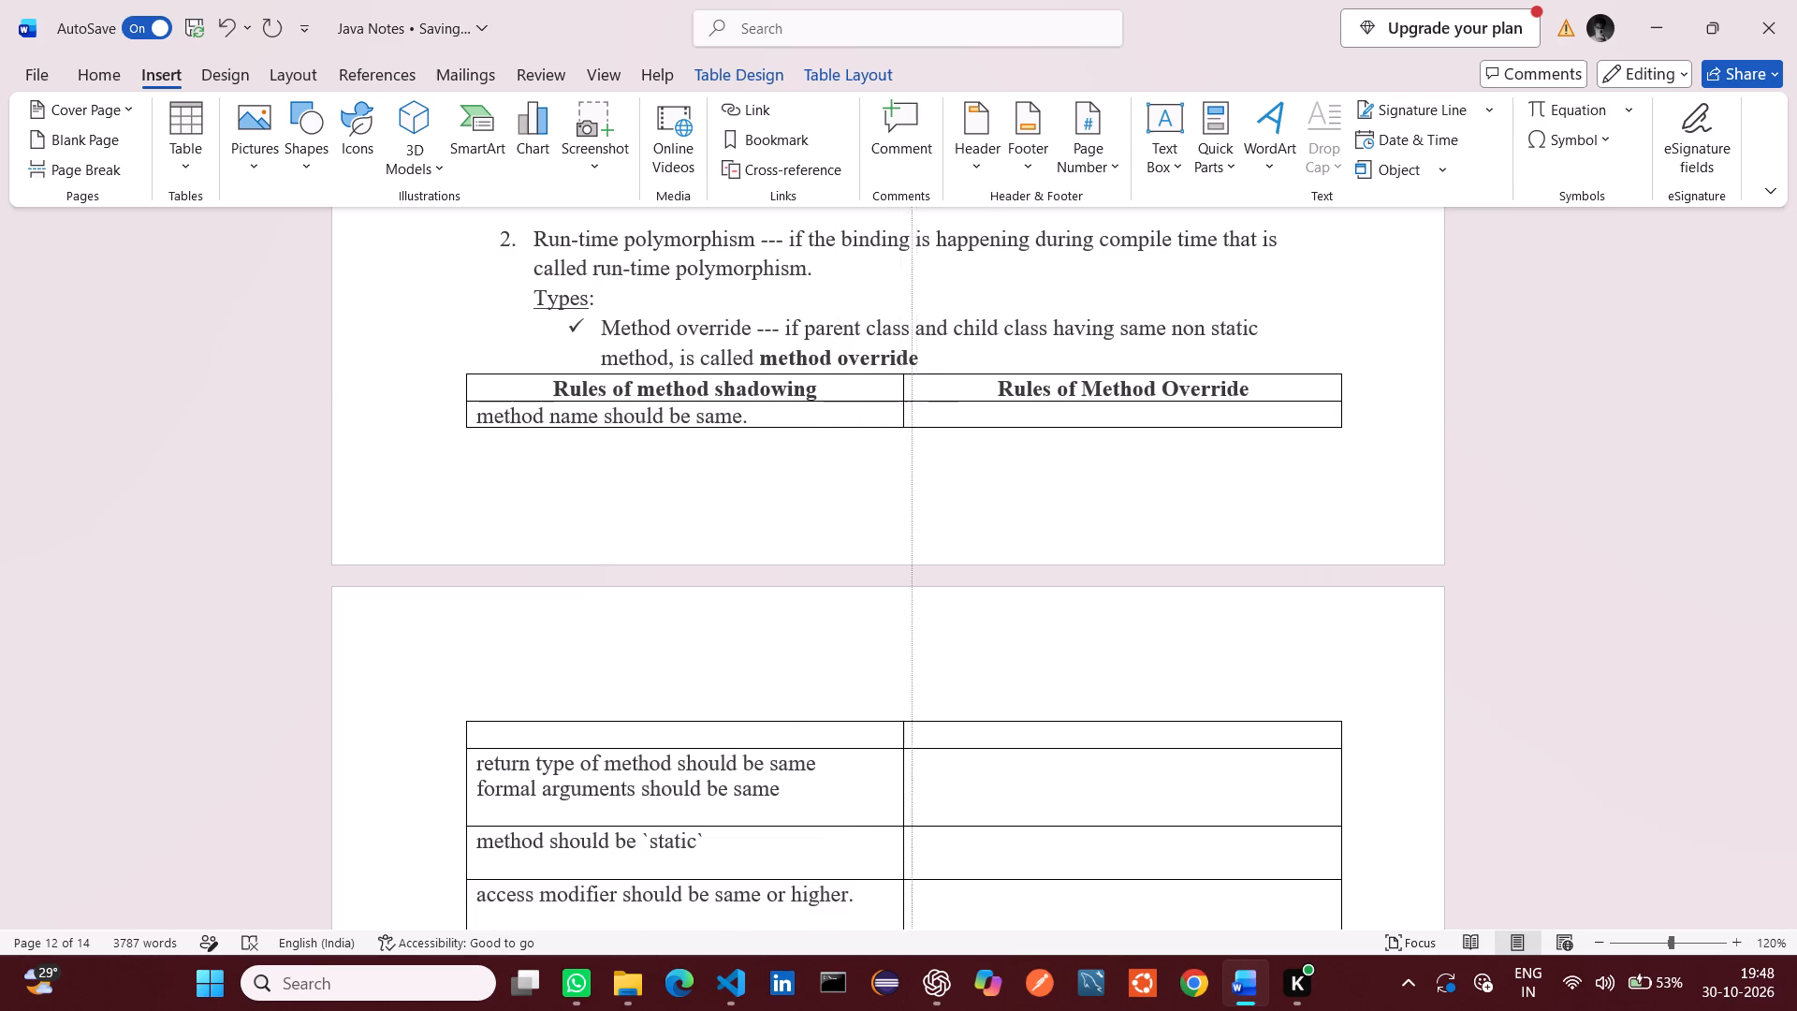
pyautogui.moveTo(913, 403); pyautogui.dragTo(922, 409)
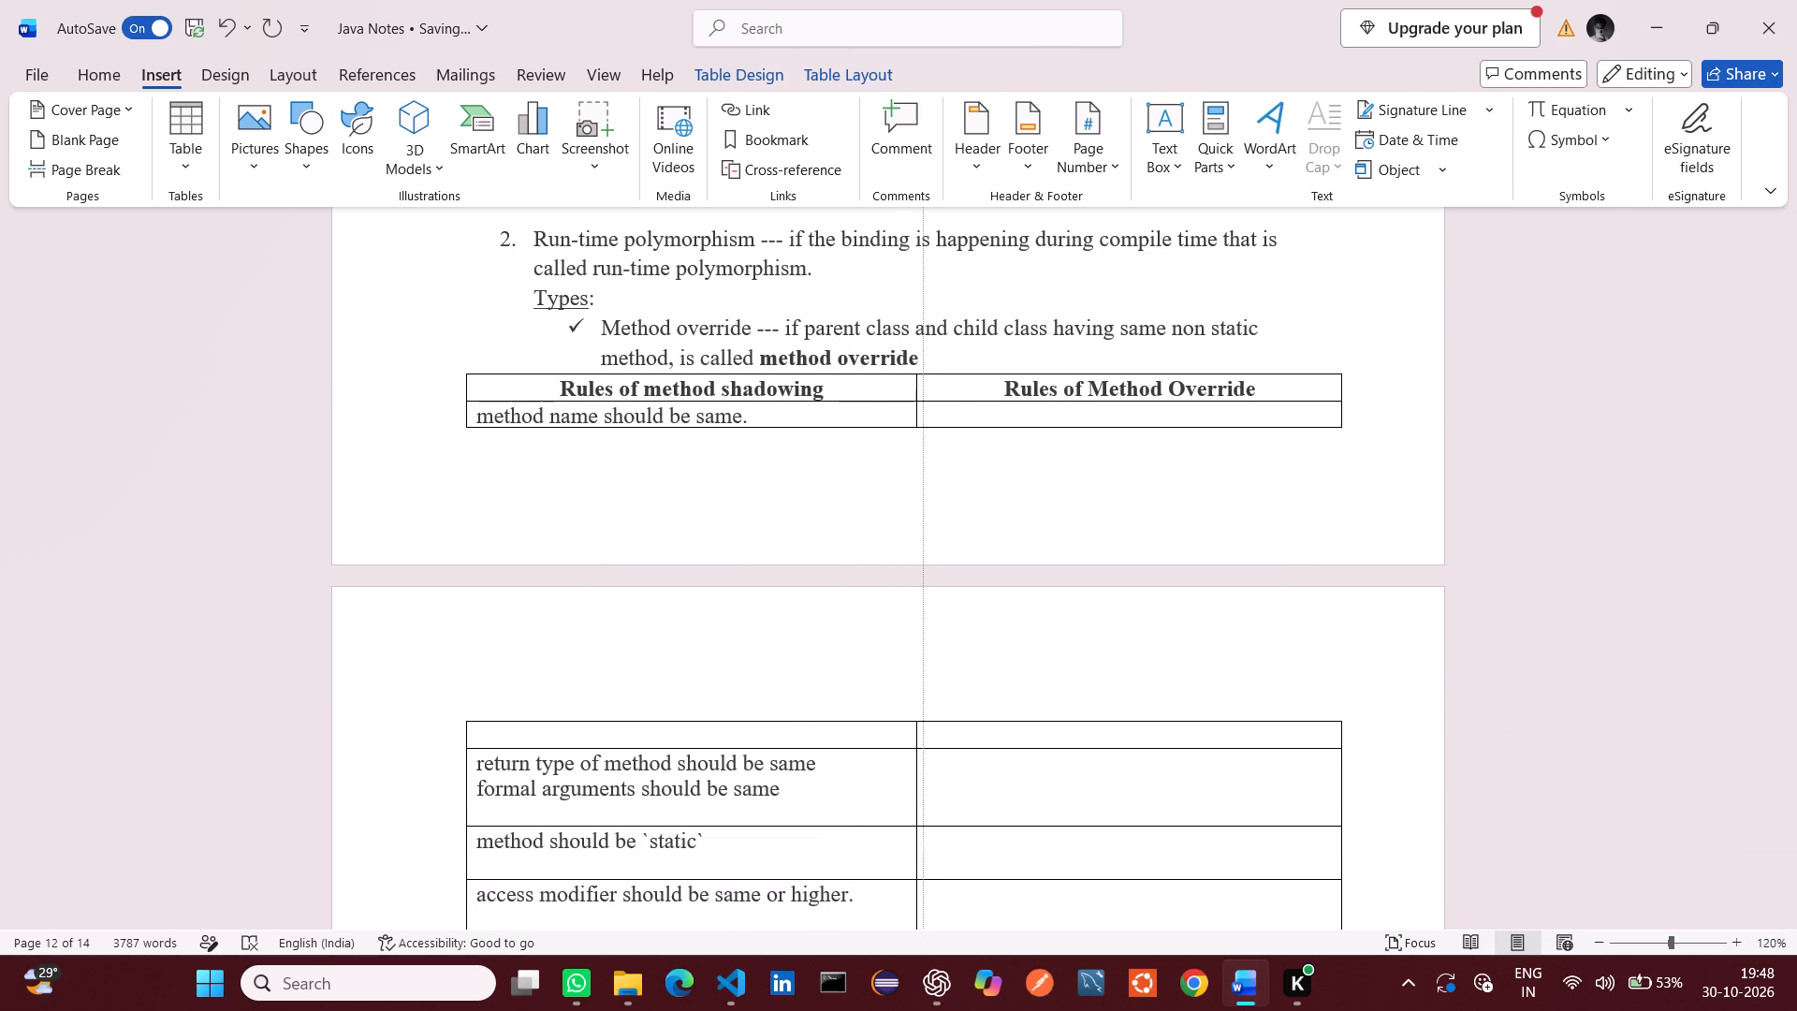
pyautogui.moveTo(922, 409); pyautogui.dragTo(922, 410)
pyautogui.scroll(-1, 1032, 521)
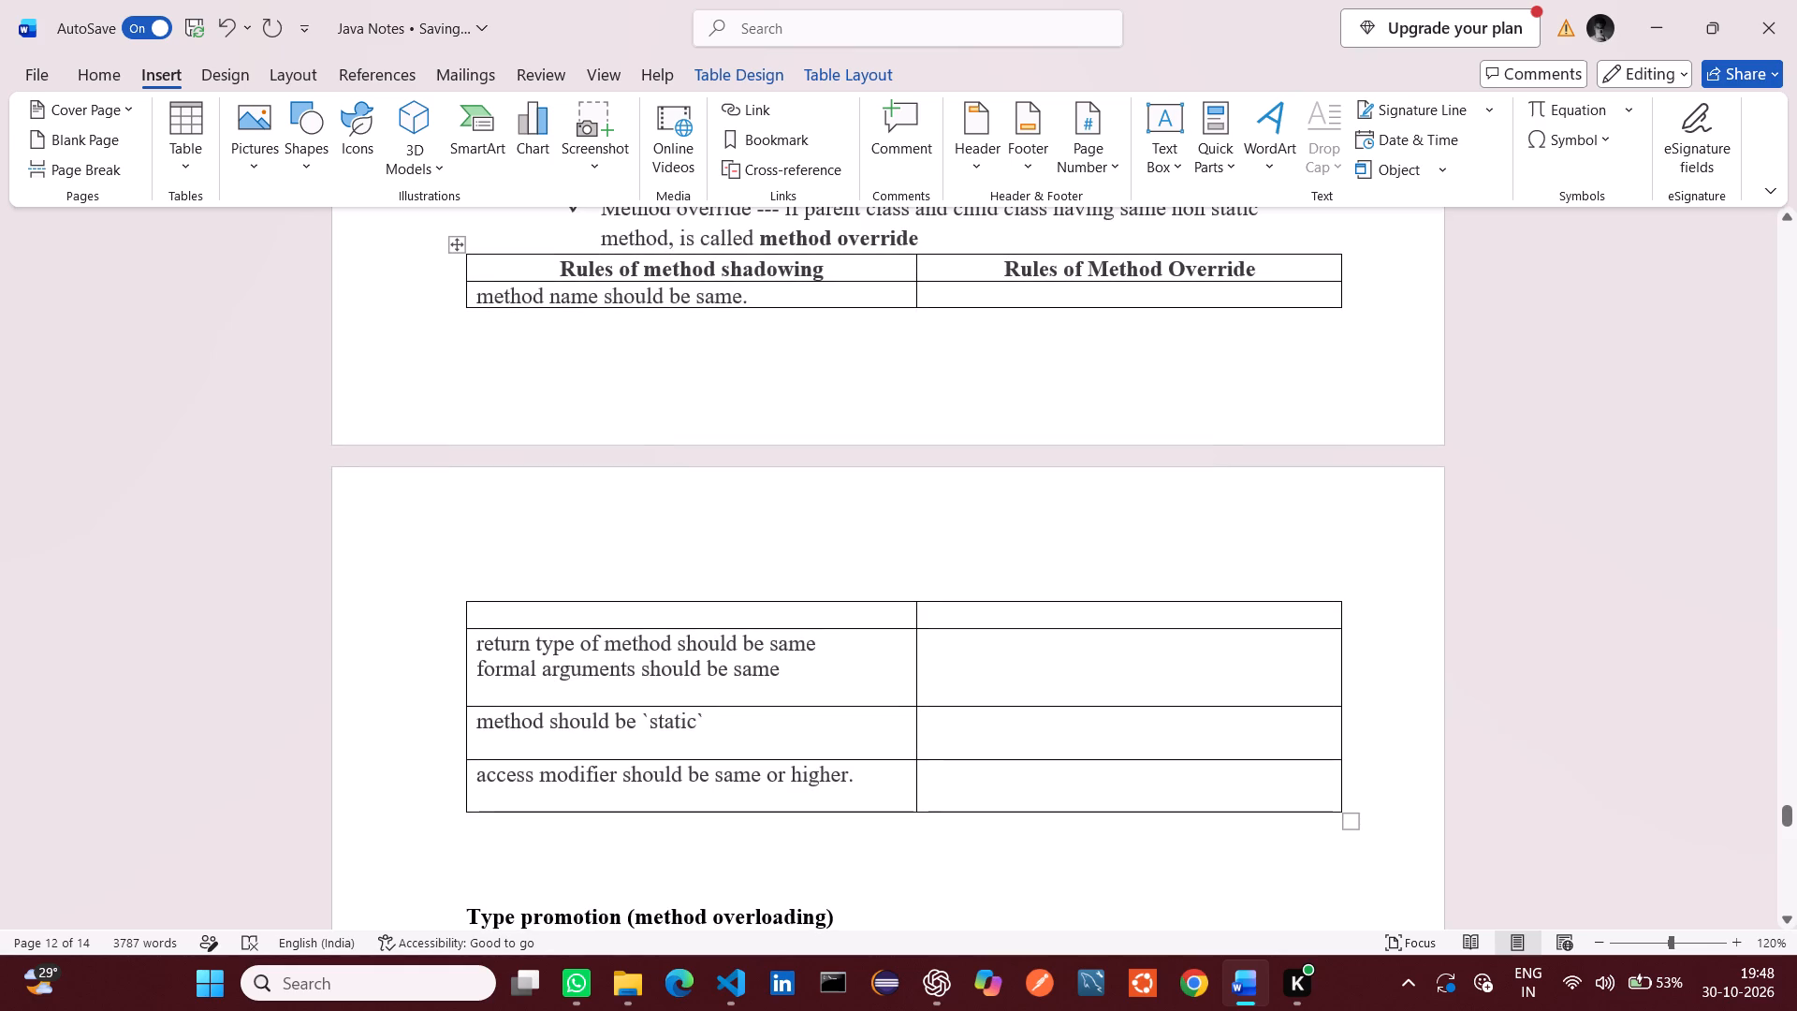
pyautogui.scroll(1, 1032, 521)
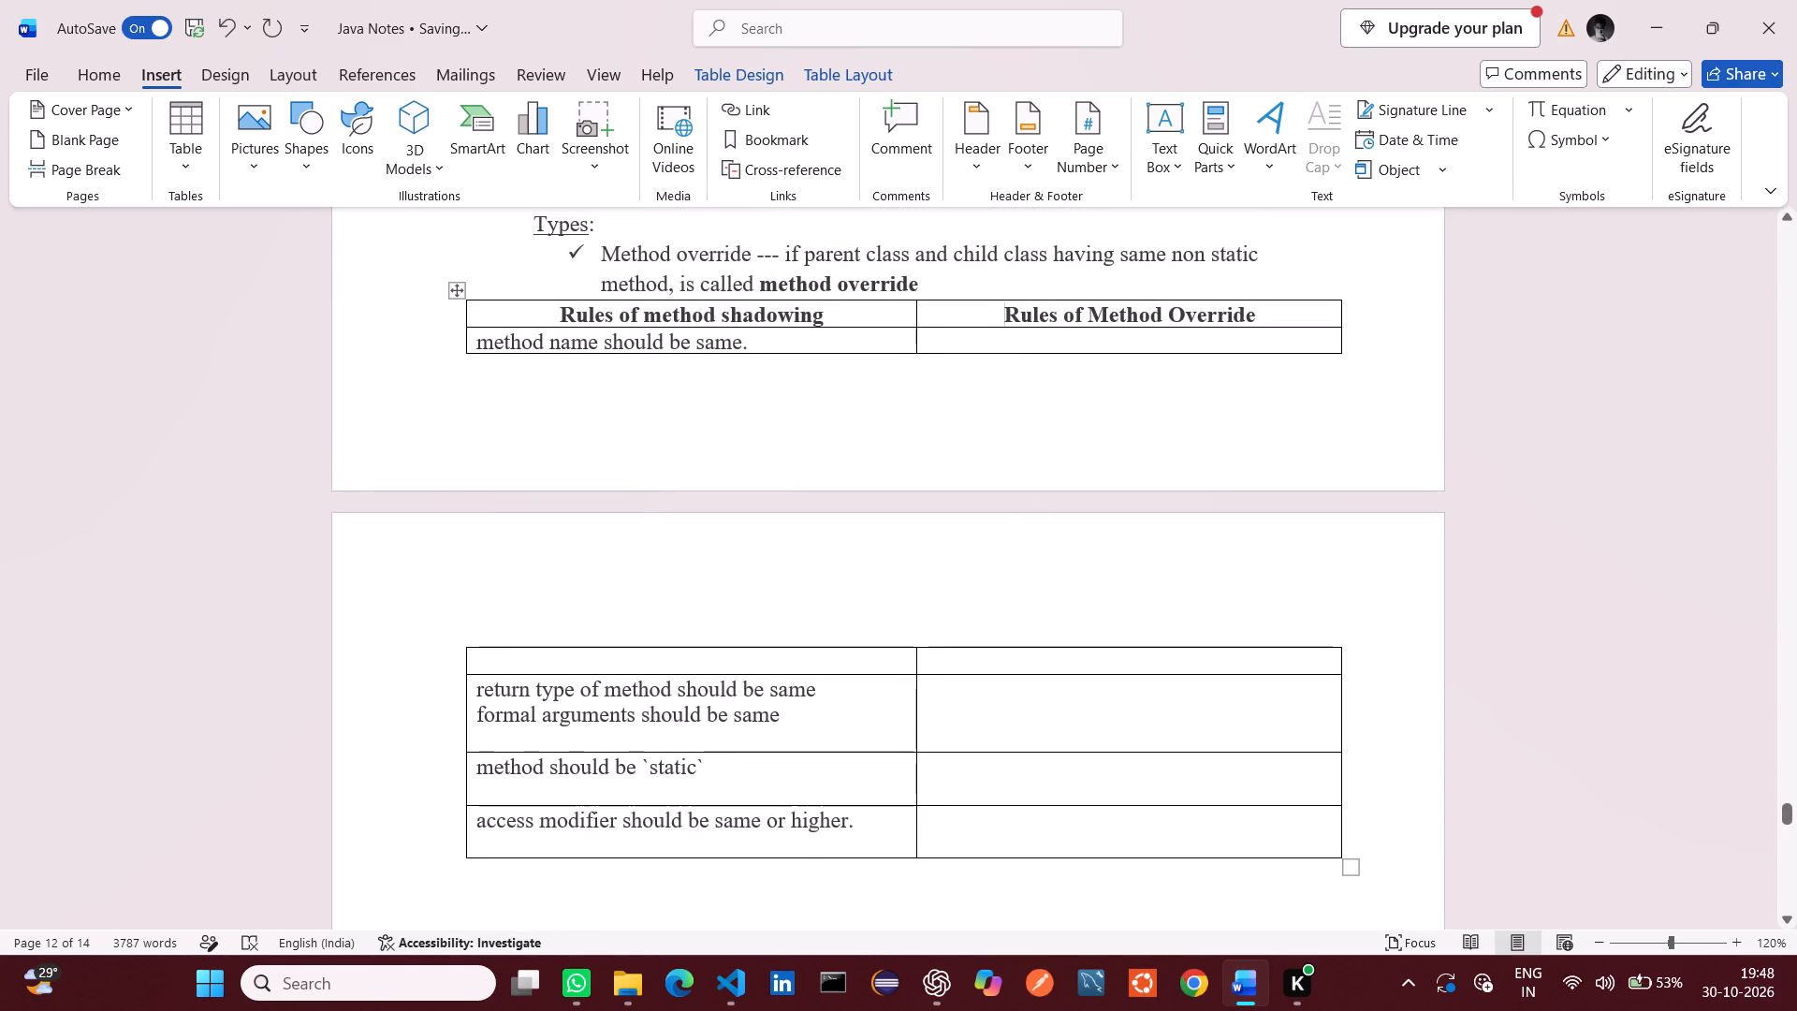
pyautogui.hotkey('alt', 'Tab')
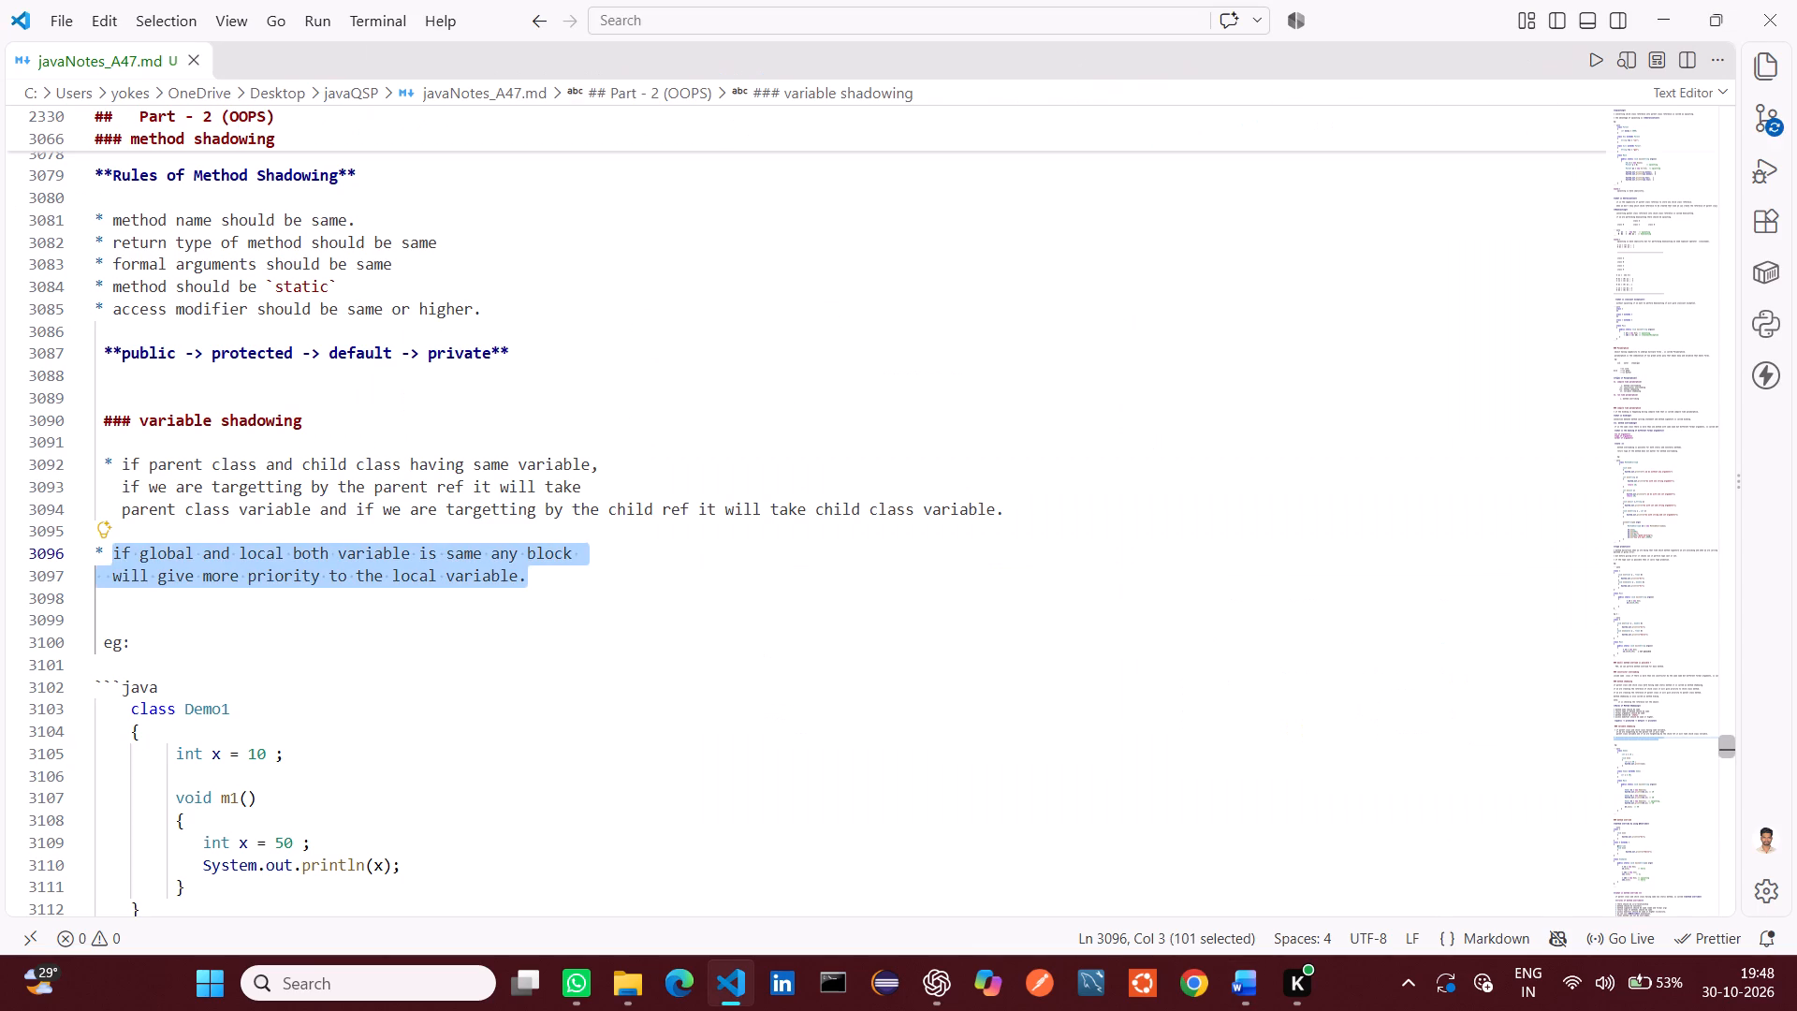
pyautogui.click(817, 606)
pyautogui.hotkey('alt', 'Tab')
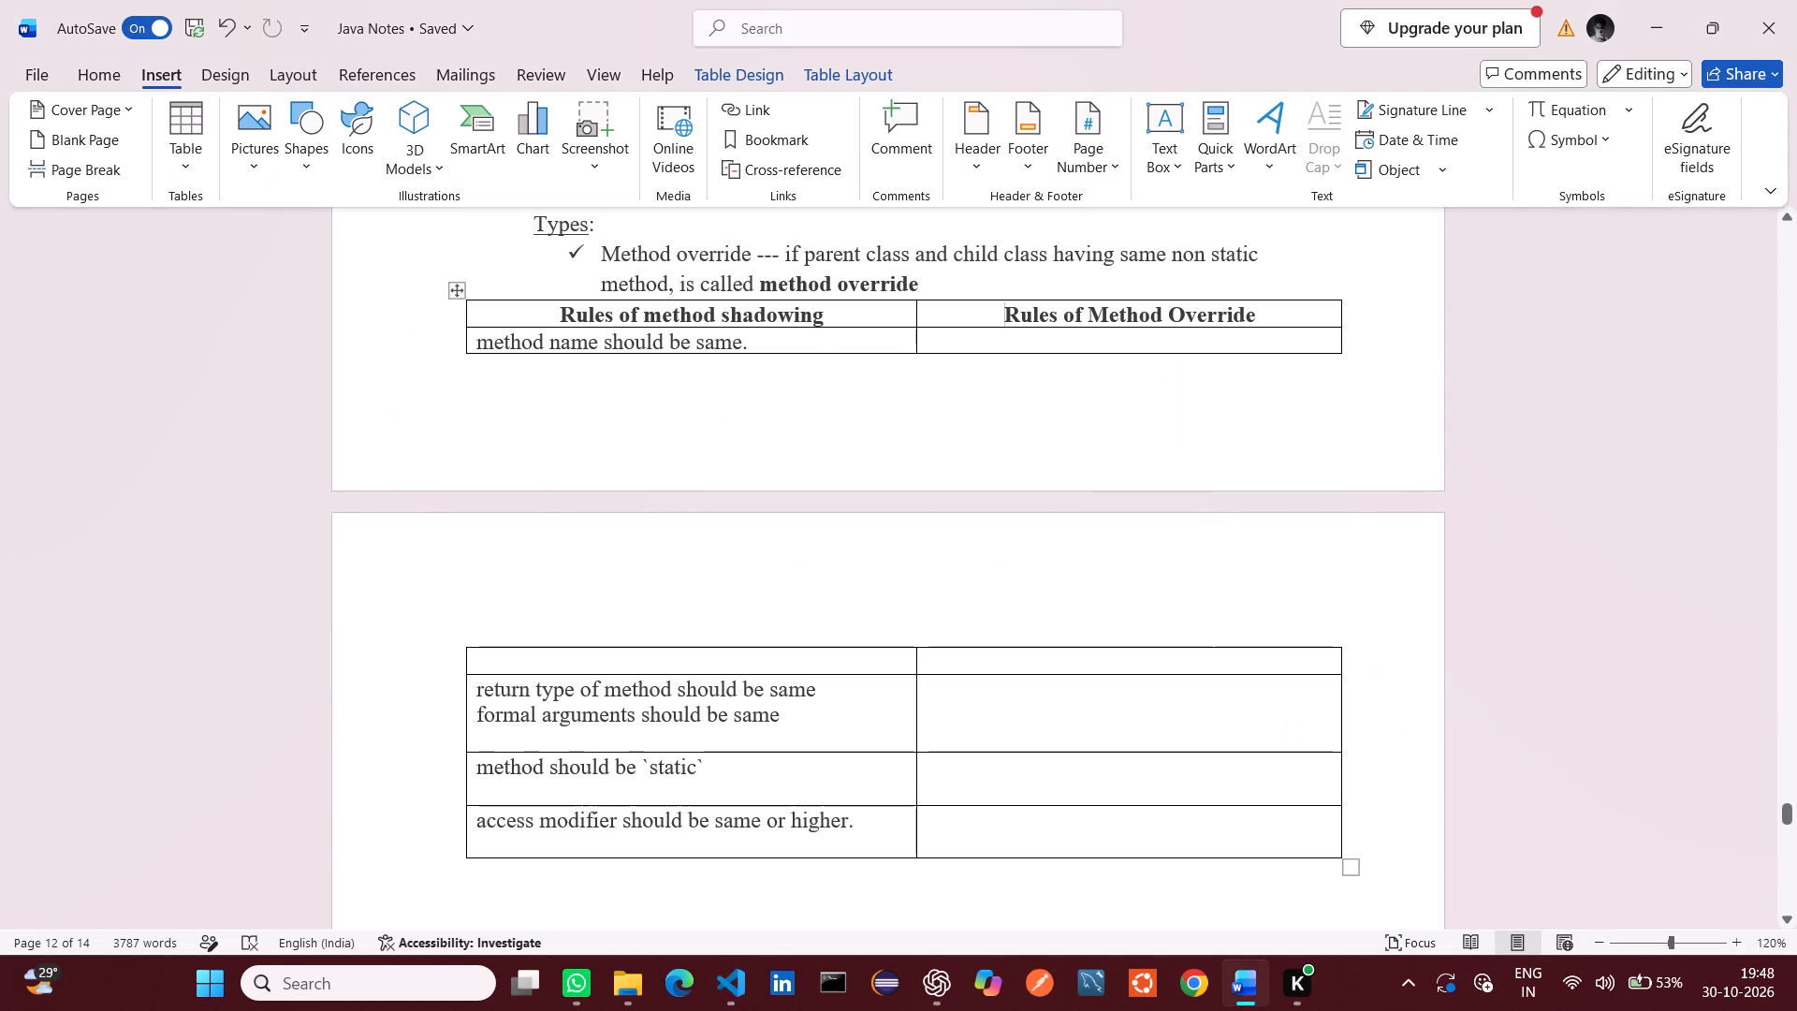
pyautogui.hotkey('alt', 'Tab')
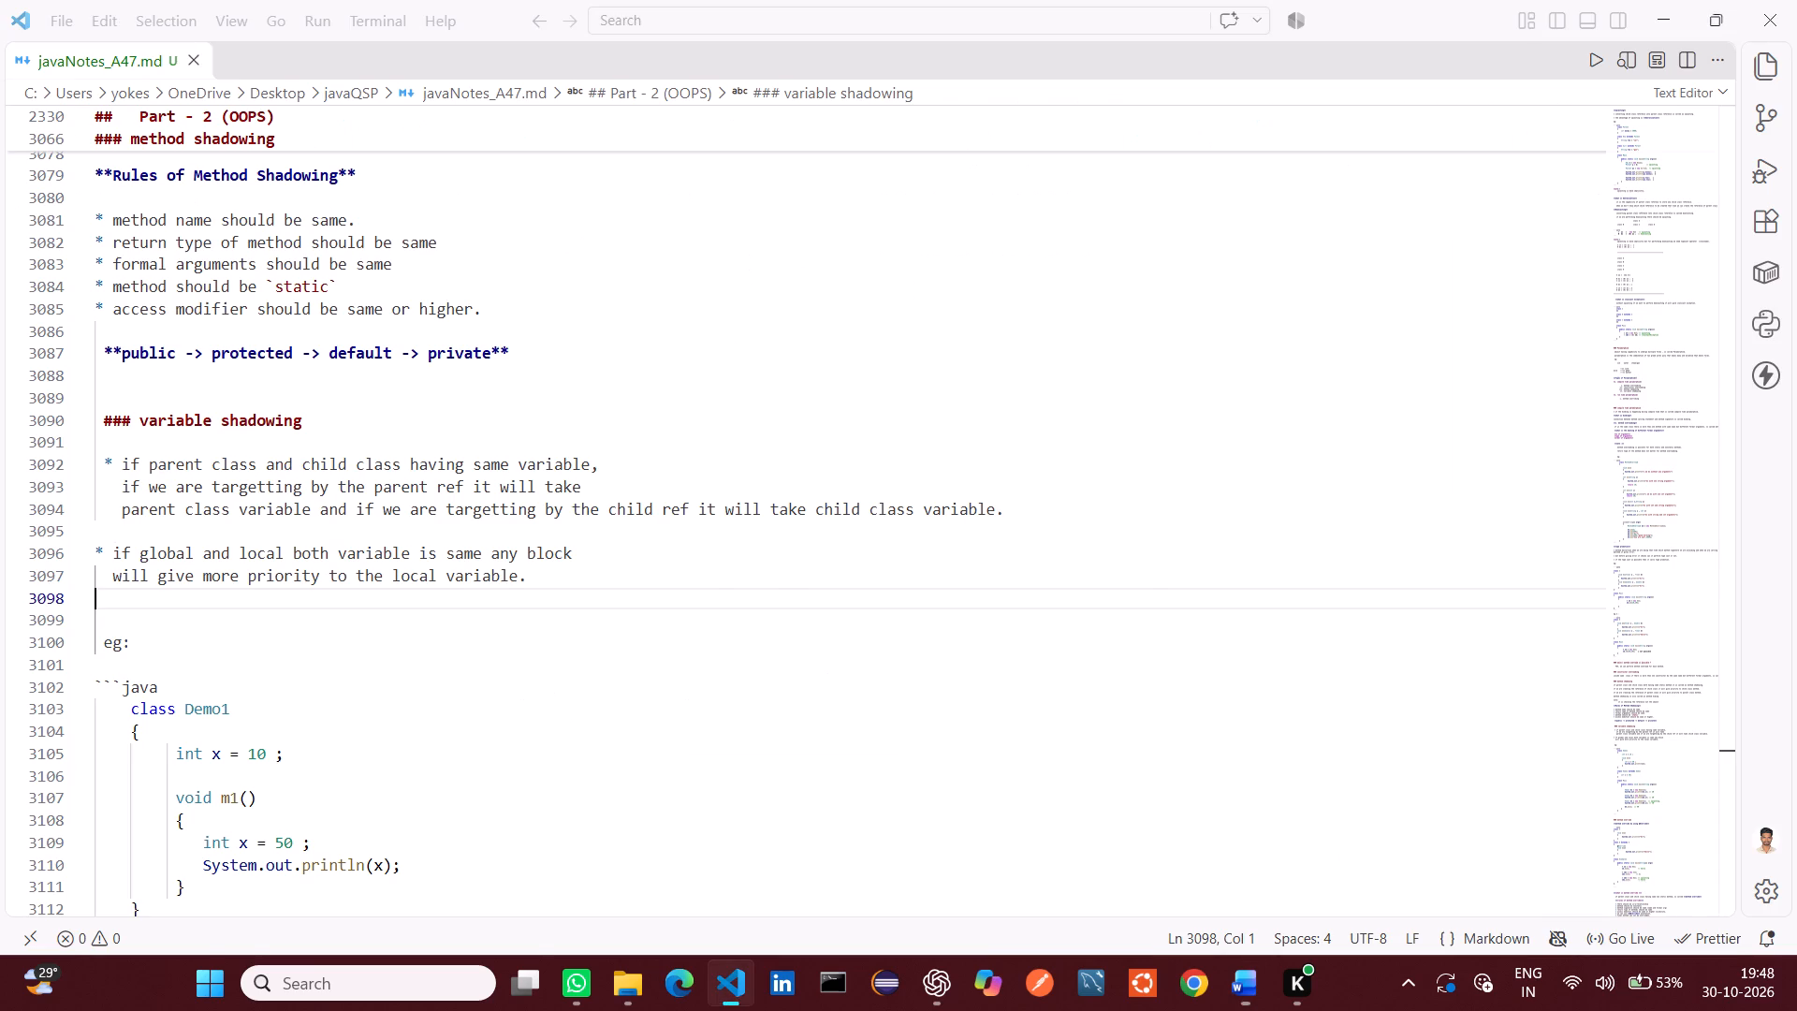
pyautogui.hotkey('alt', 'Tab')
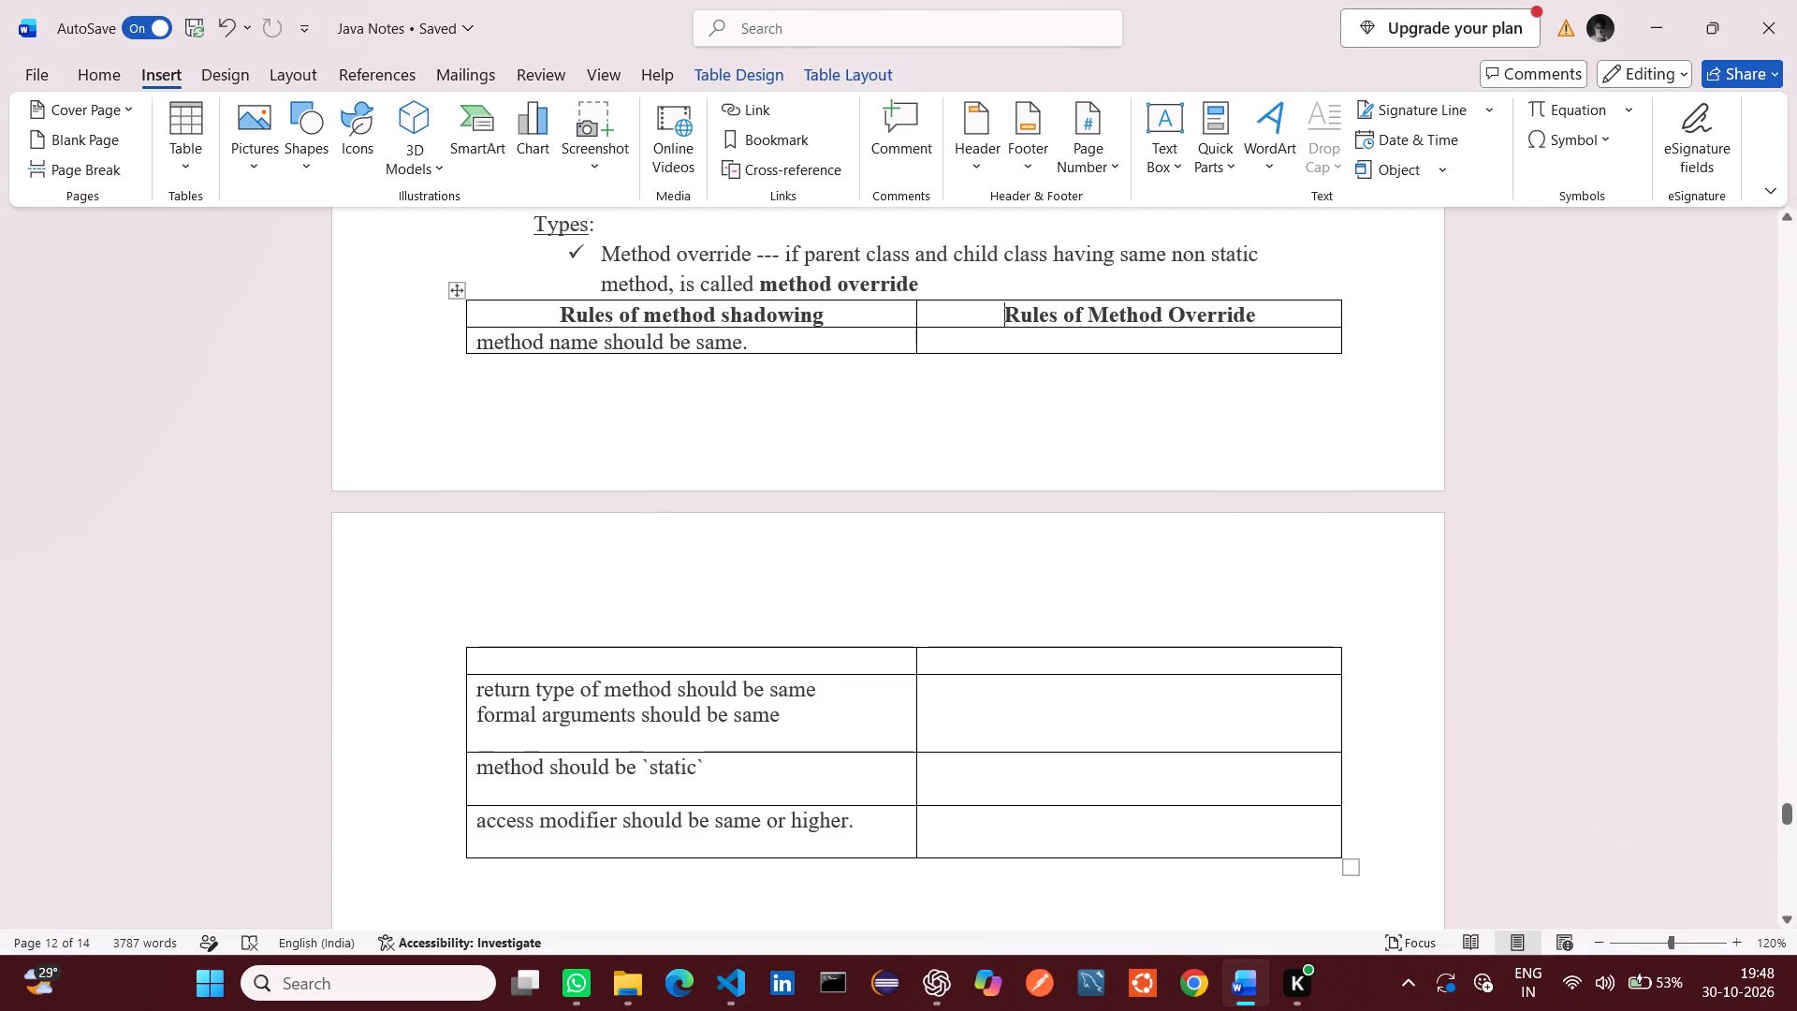
# Move "return type of method should be same" out of the formal arguments cell to the blank line just above it, leaving no gap behind.
pyautogui.moveTo(823, 693); pyautogui.dragTo(478, 696)
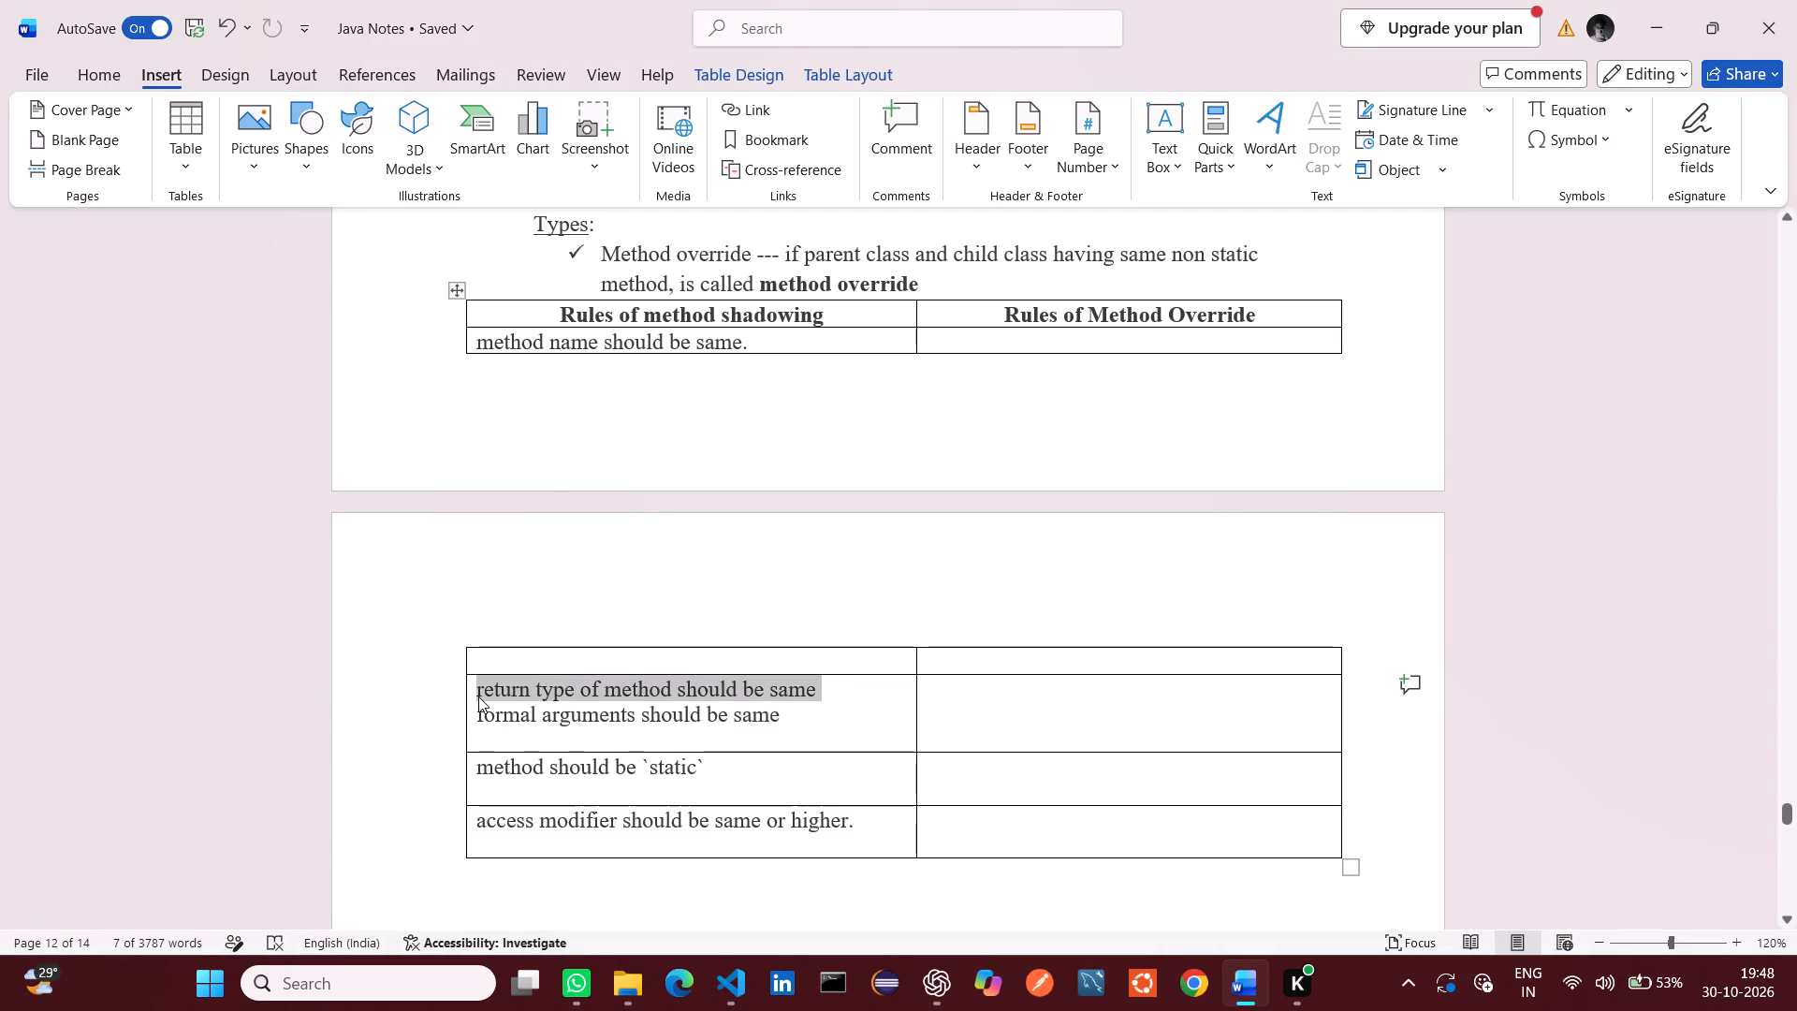
pyautogui.hotkey('ctrl', 'c')
pyautogui.press('BackSpace')
pyautogui.press('BackSpace')
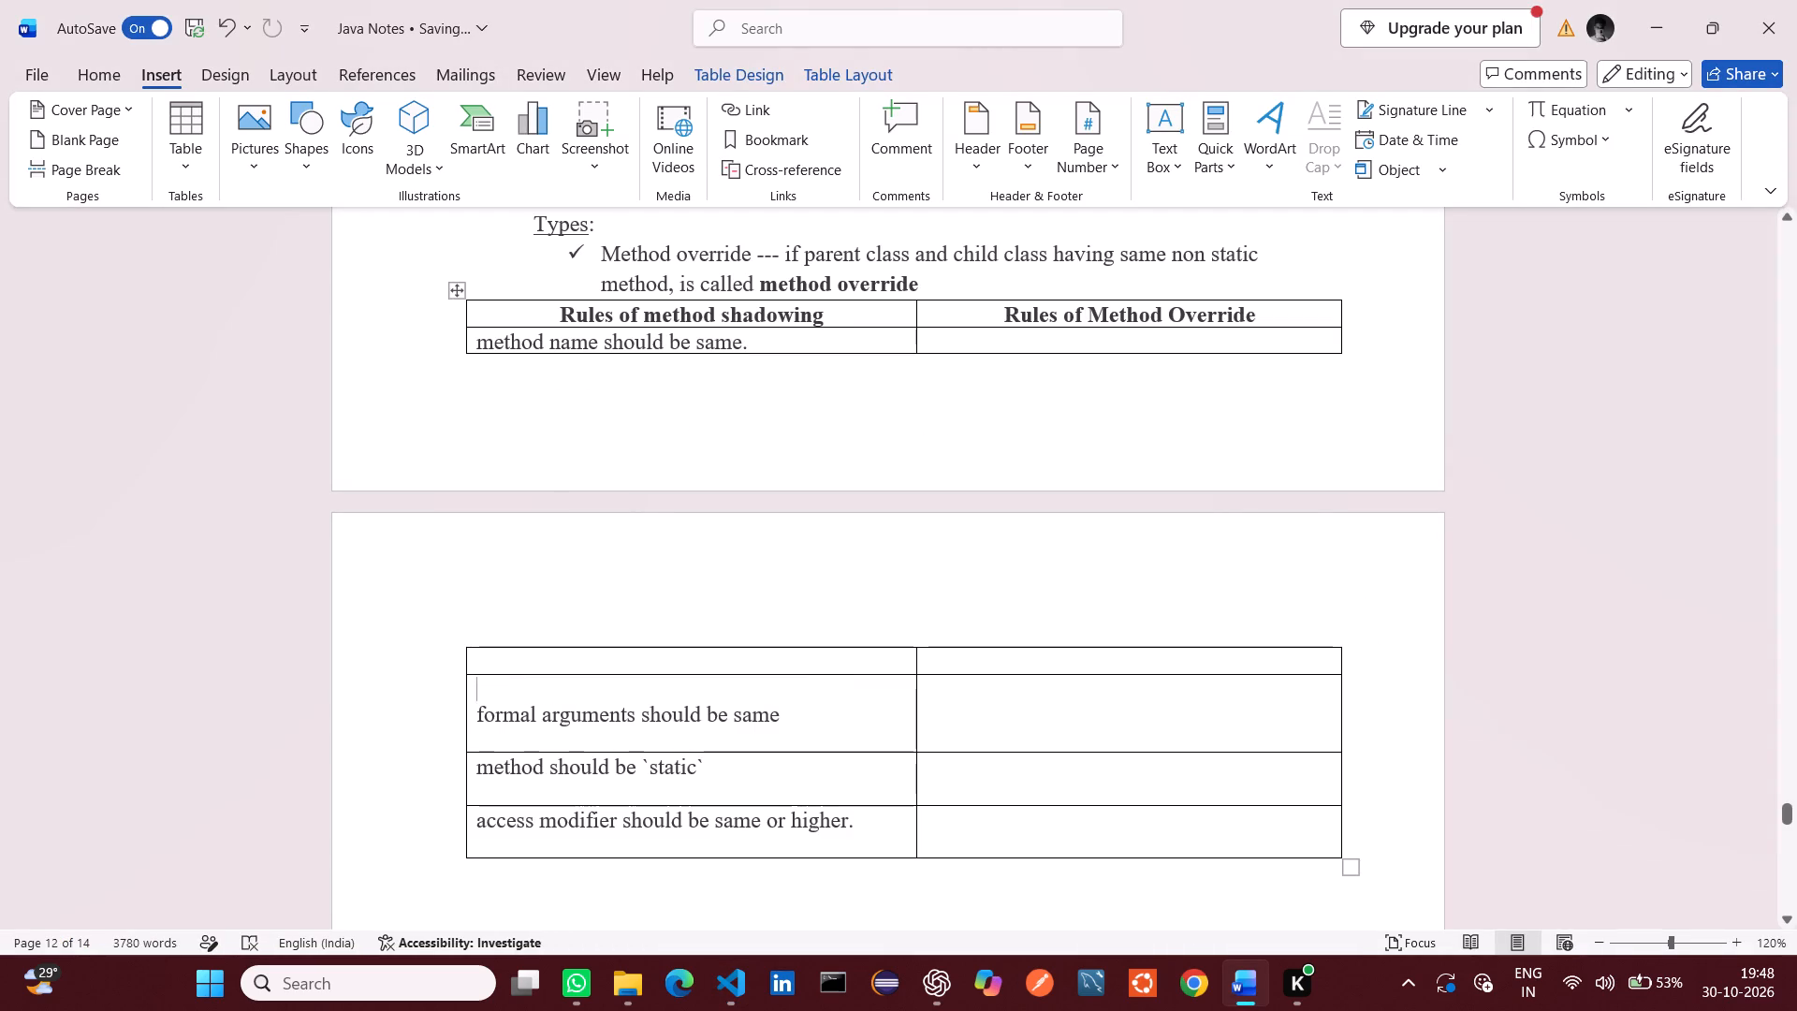
pyautogui.press('Down')
pyautogui.press('BackSpace')
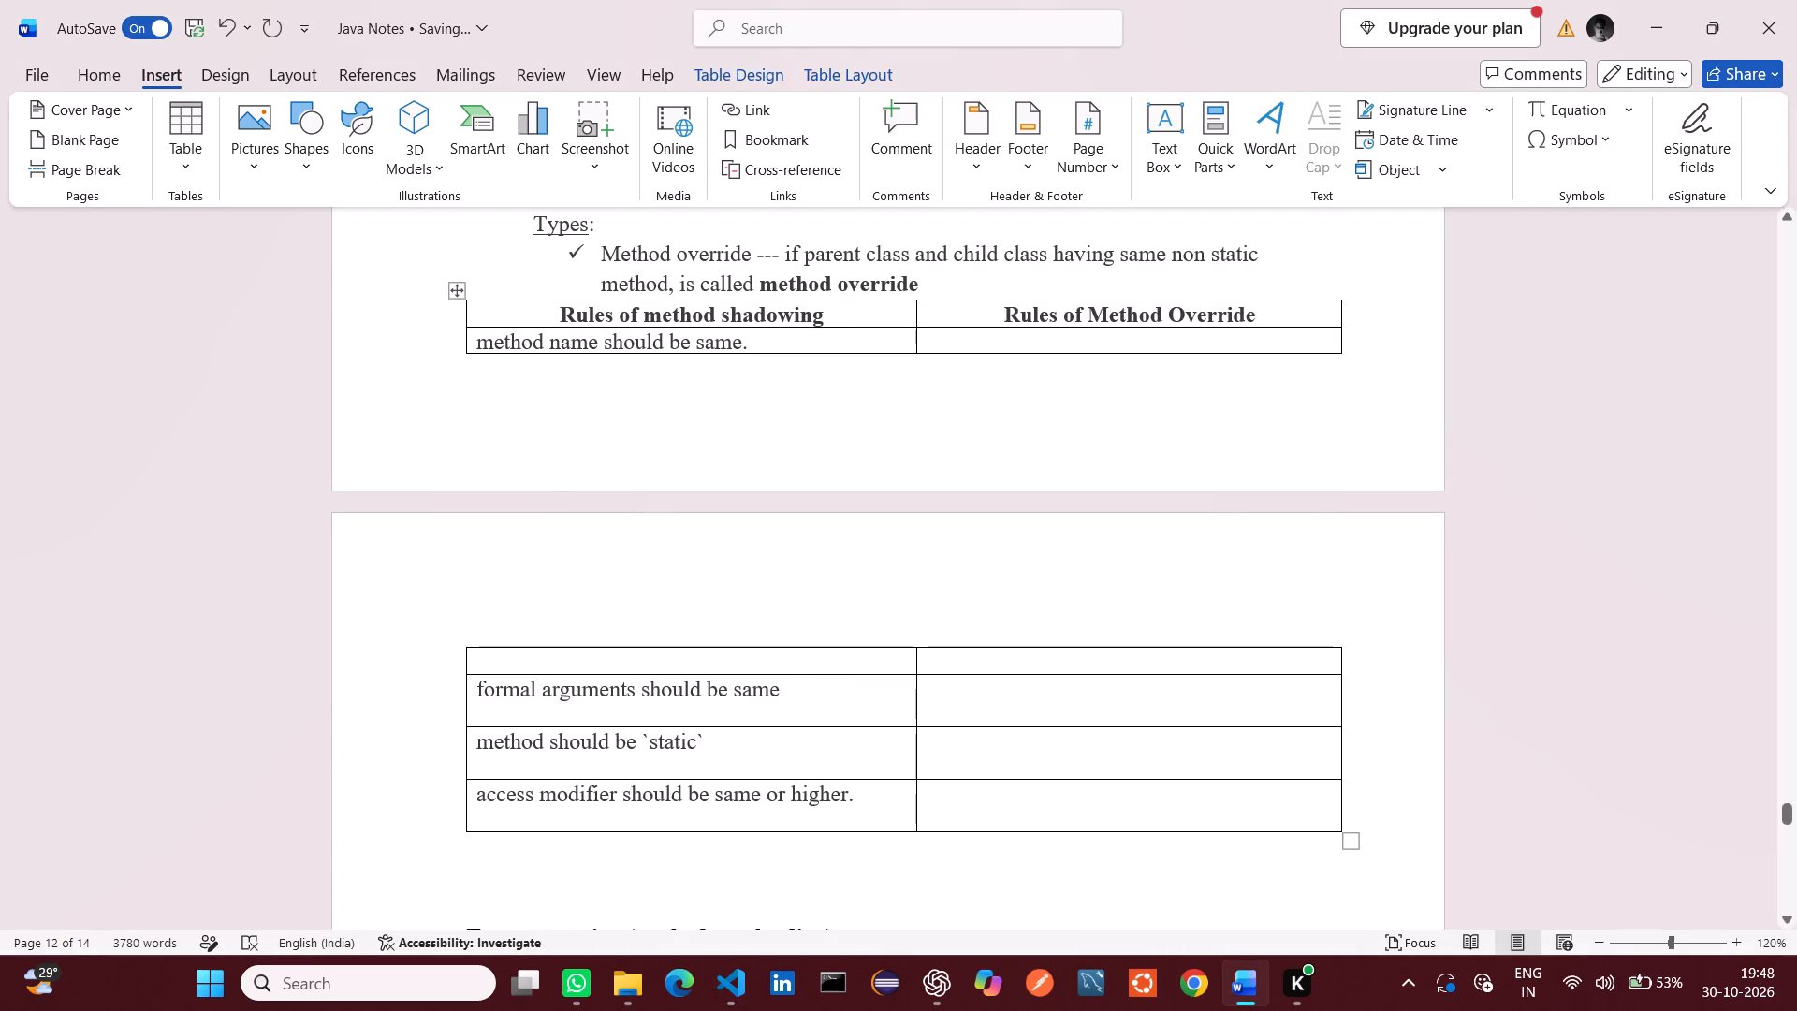
pyautogui.click(486, 667)
pyautogui.hotkey('ctrl', 'v')
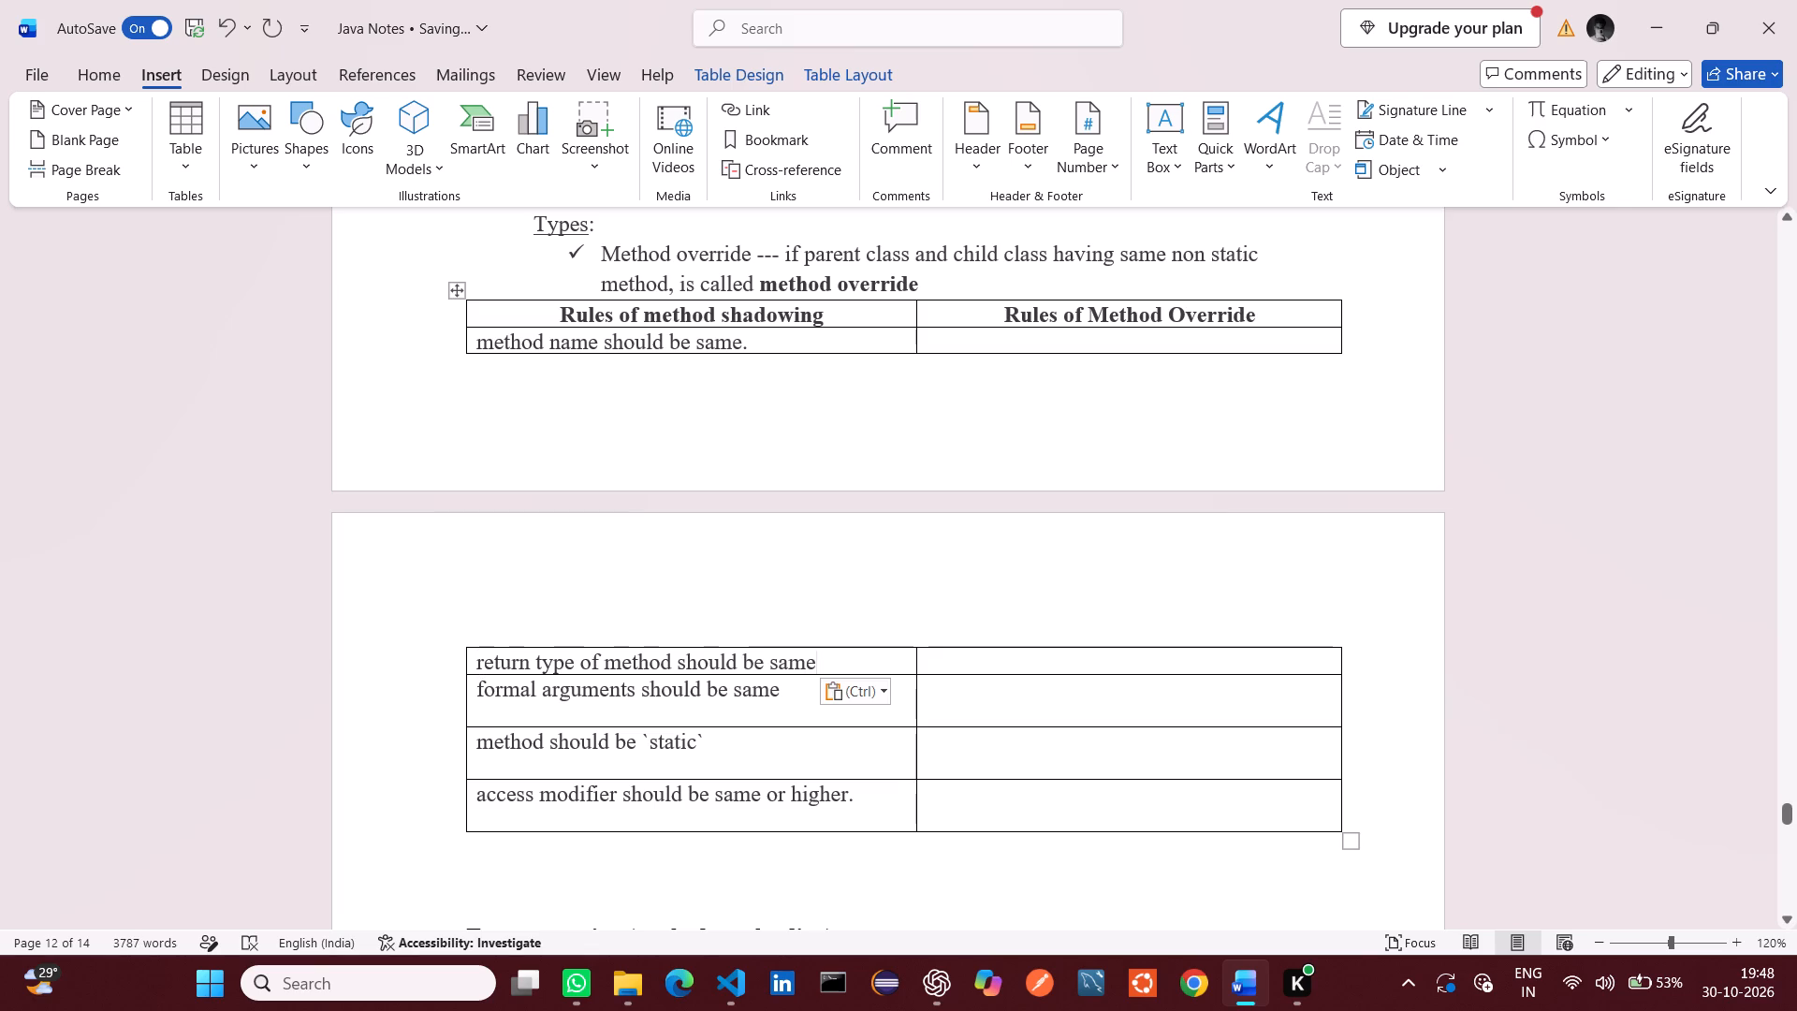
# Switch to VS Code and copy "runtime polymorphism depends on object not on reference variable of class." from the Markdown notes' method override section.
pyautogui.click(991, 348)
pyautogui.hotkey('alt', 'Tab')
pyautogui.click(742, 544)
pyautogui.scroll(-2, 742, 544)
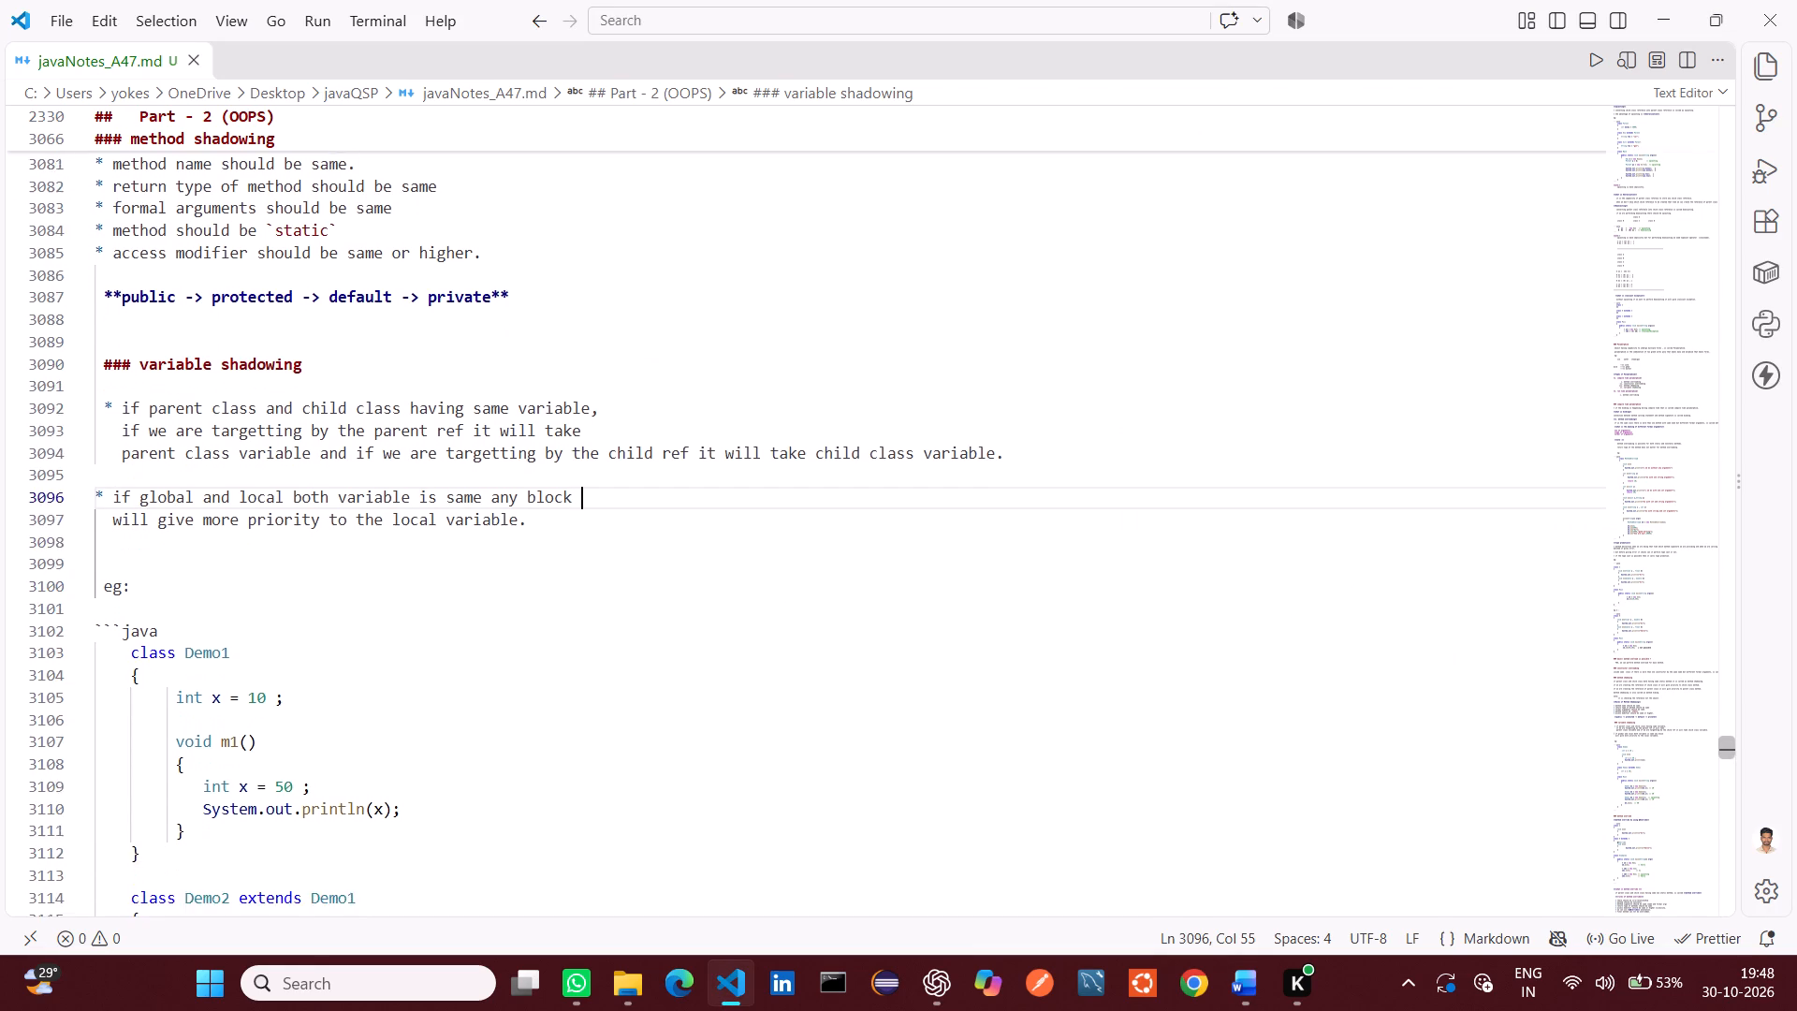
pyautogui.scroll(-5, 742, 544)
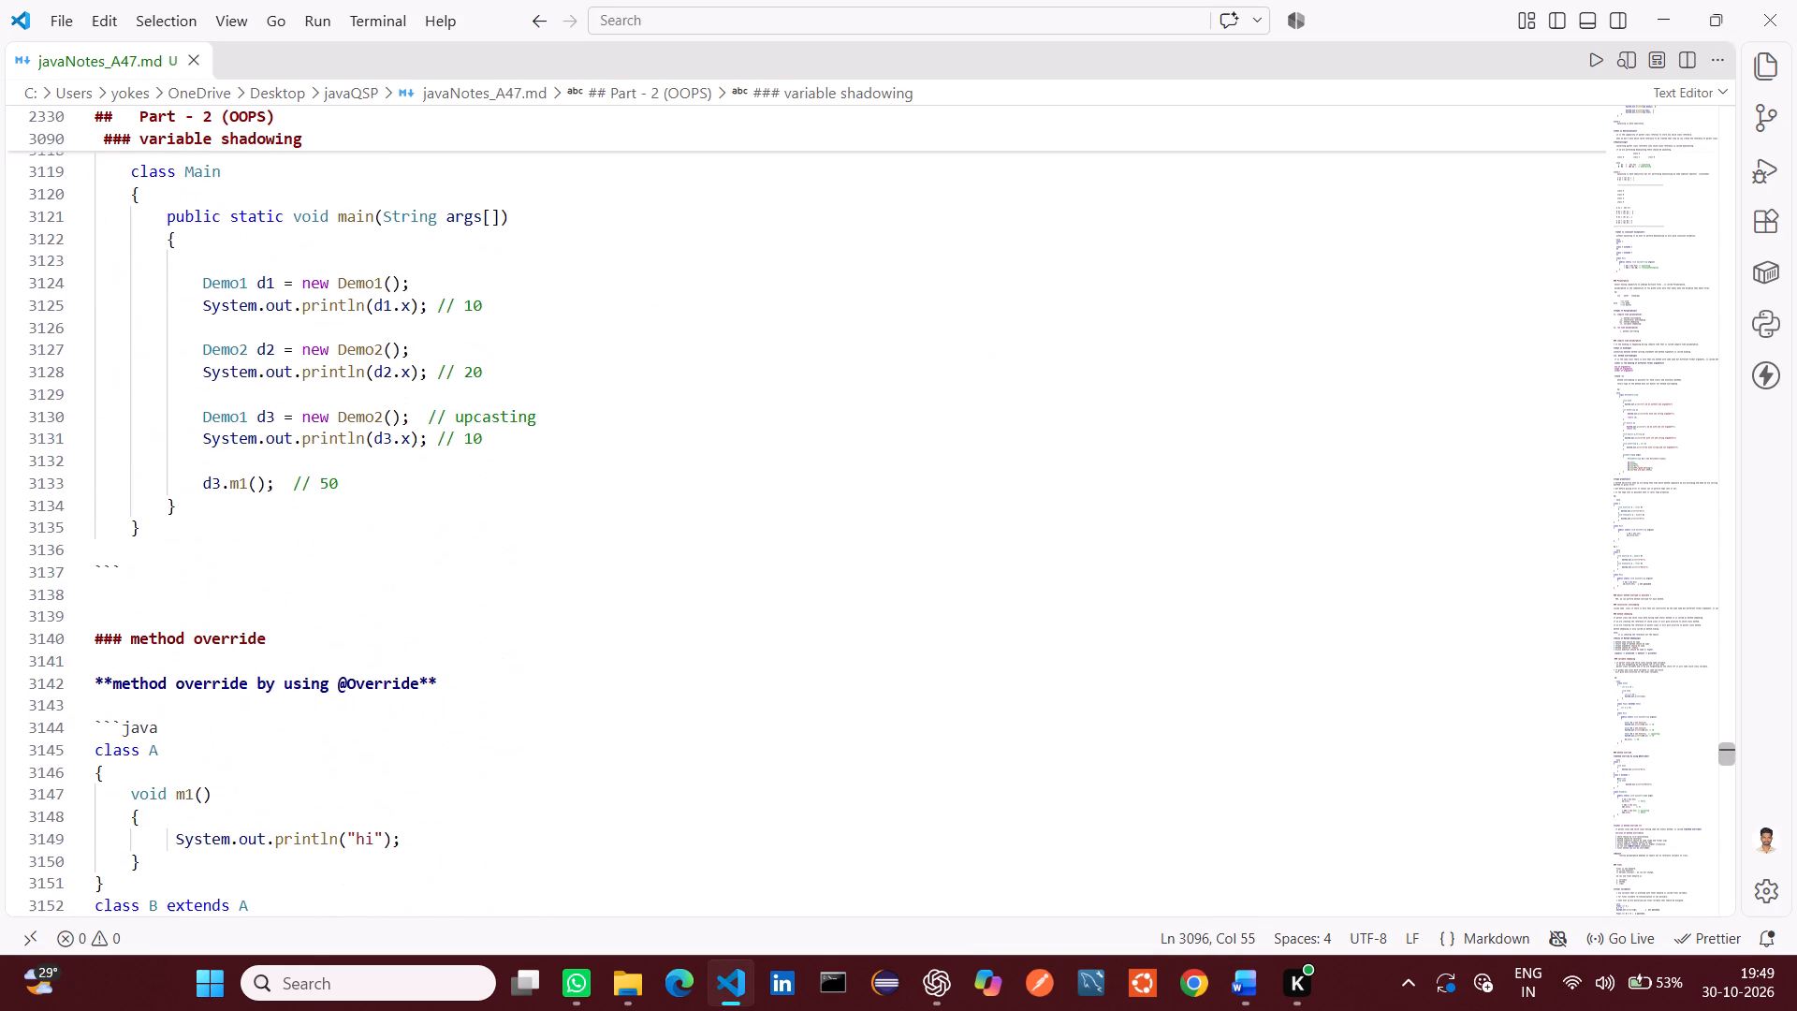
pyautogui.scroll(-3, 742, 544)
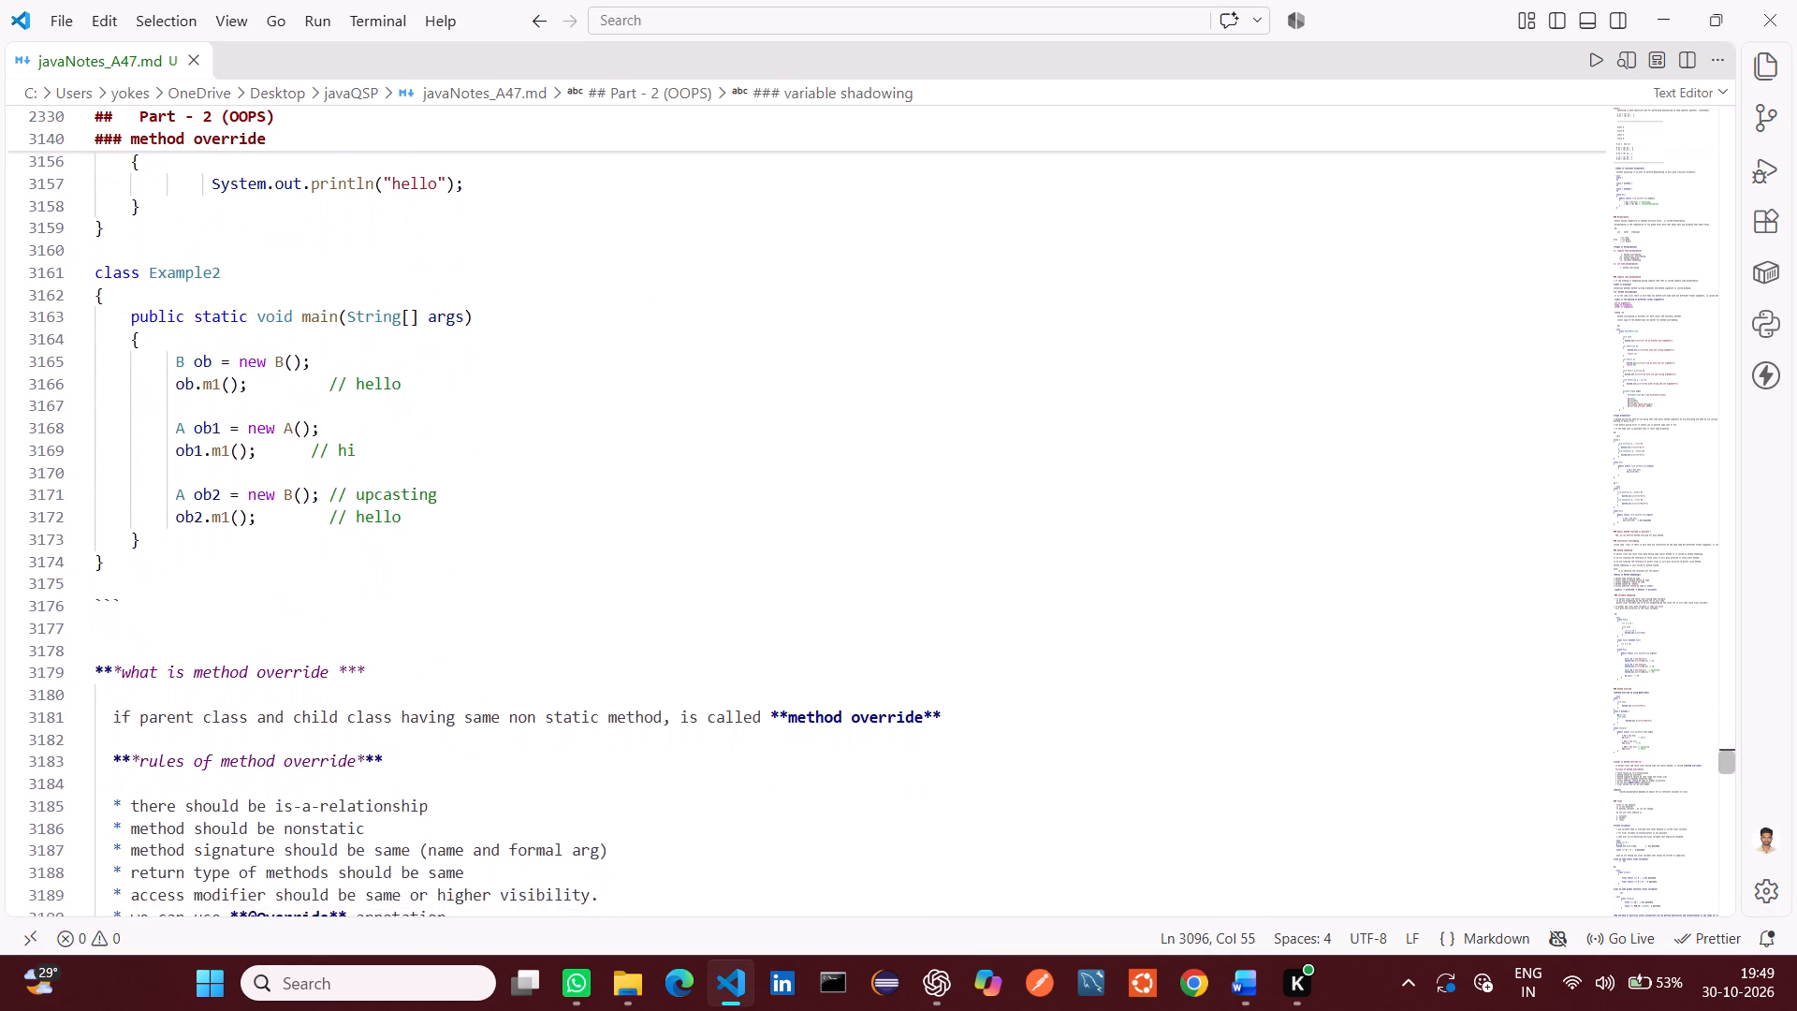
pyautogui.scroll(-4, 742, 544)
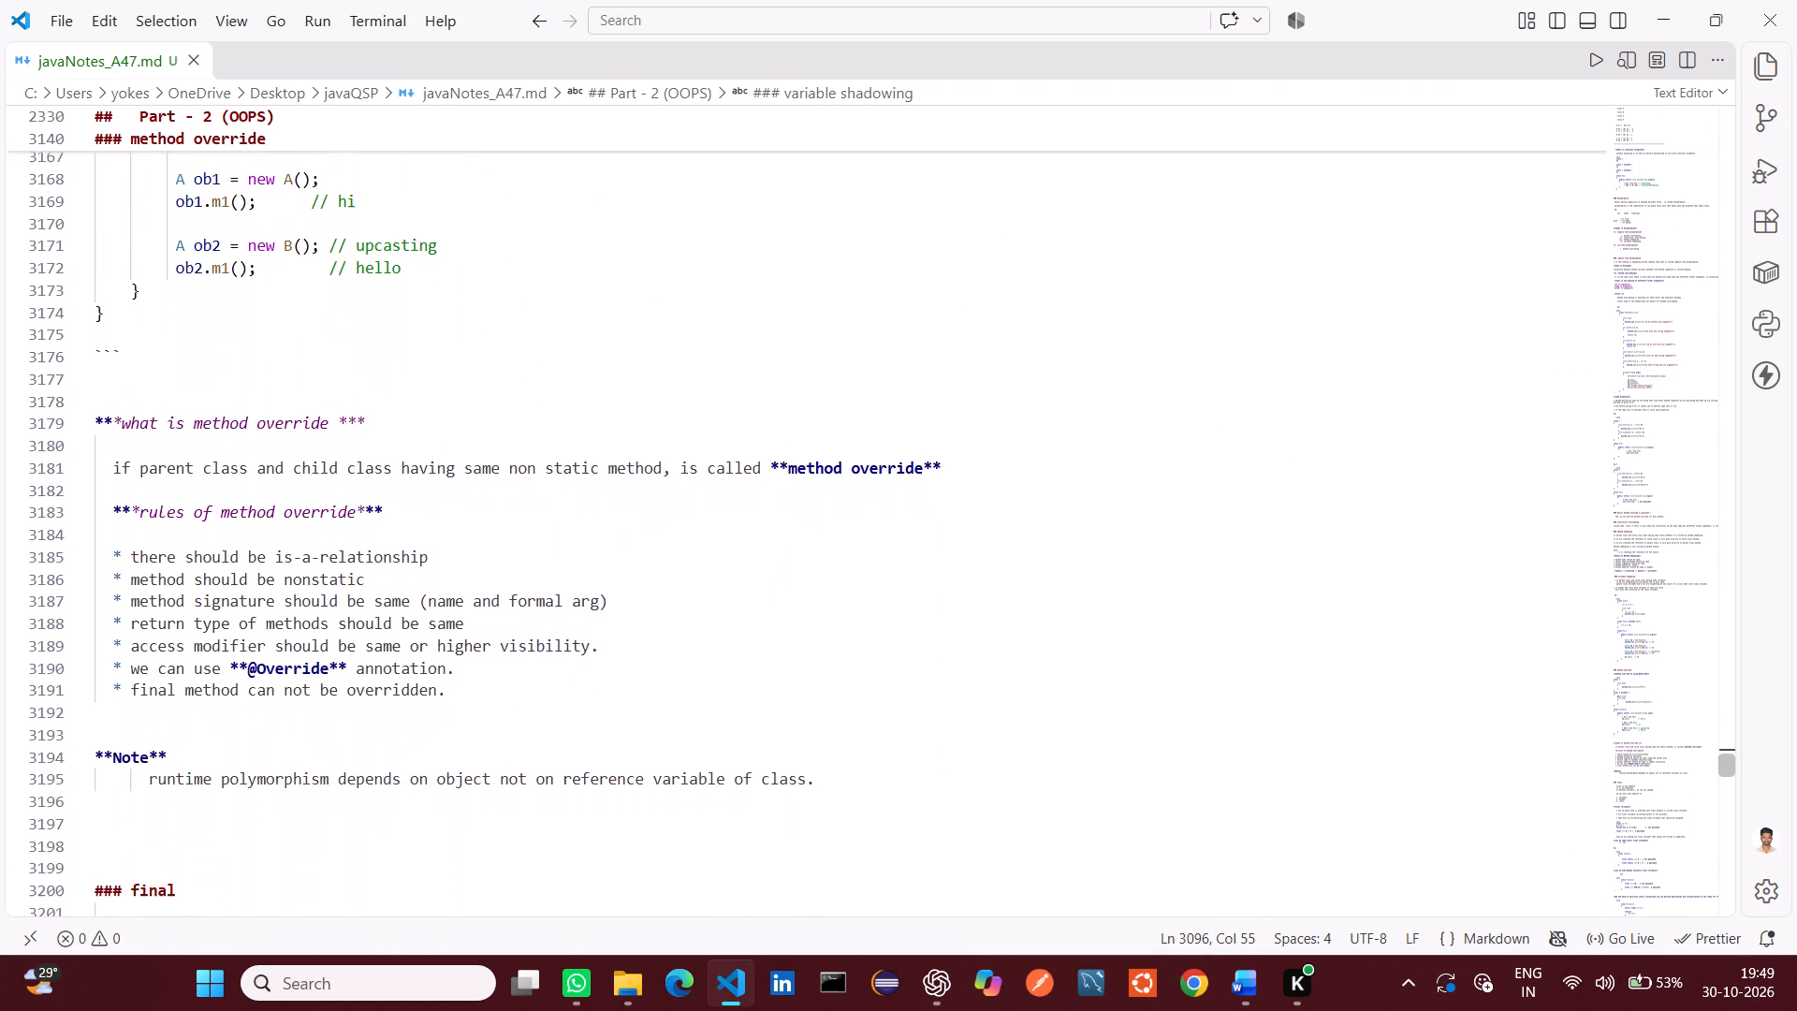
pyautogui.scroll(-2, 742, 544)
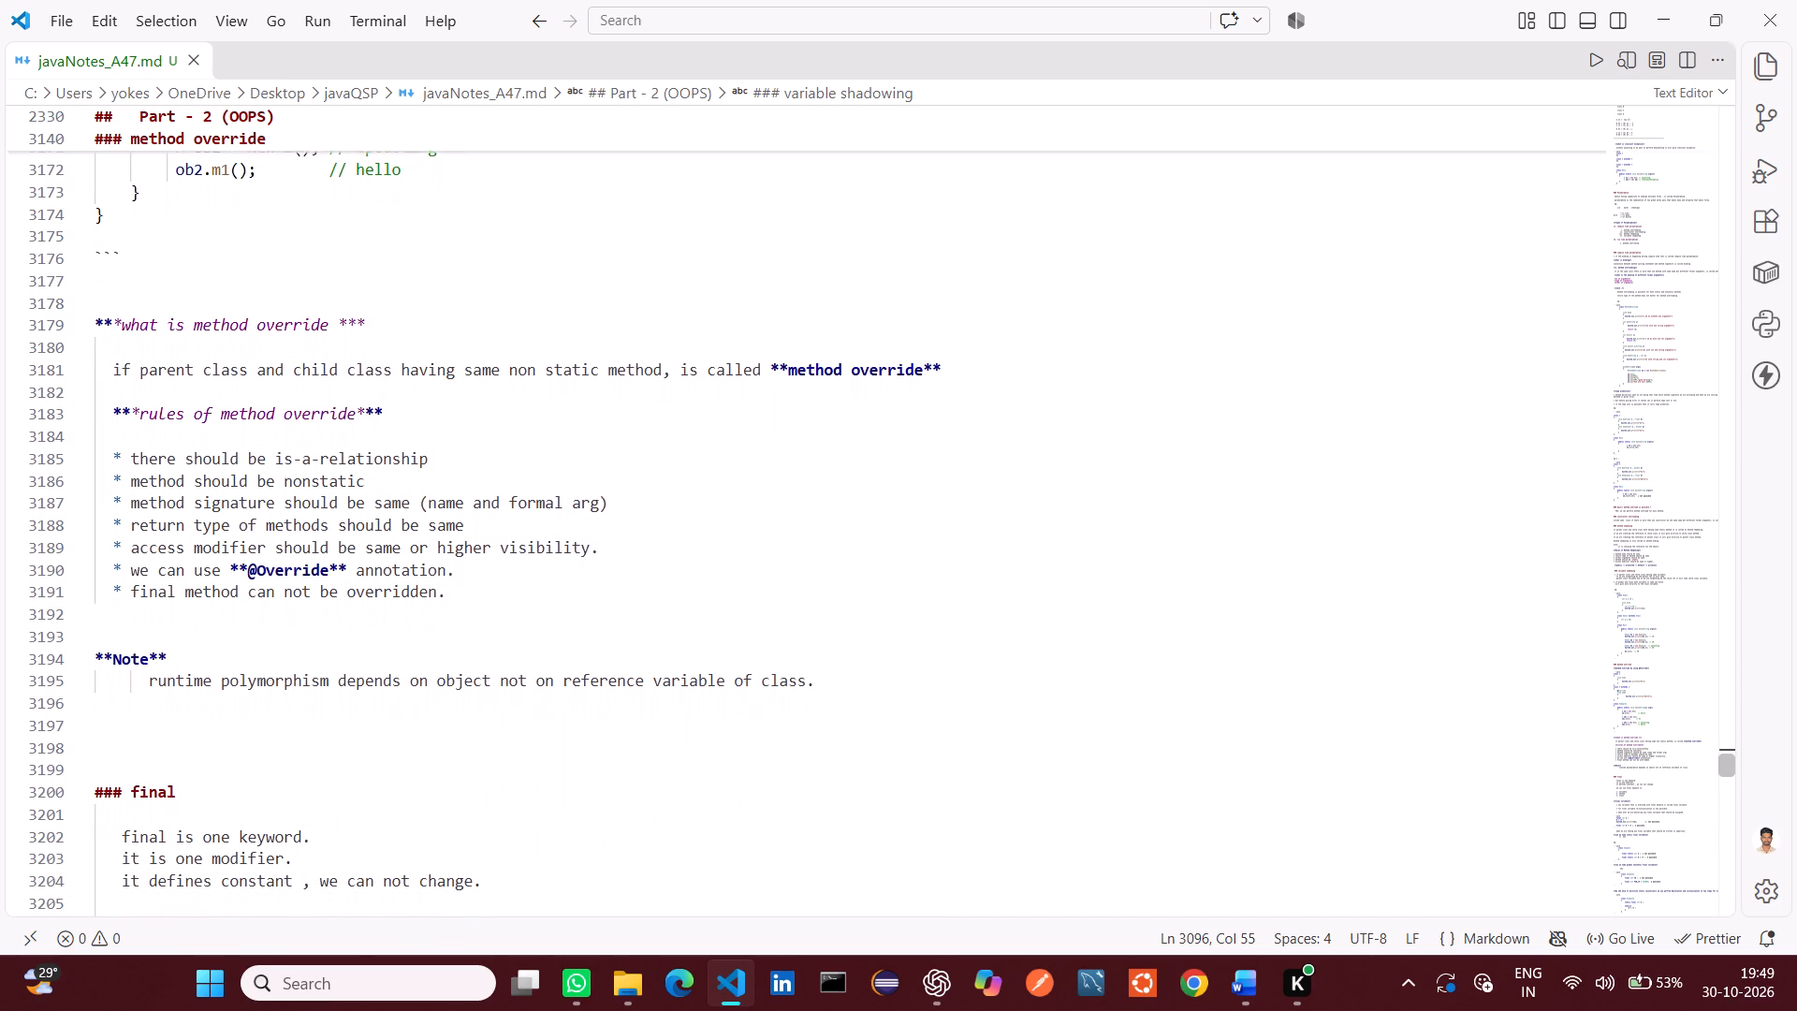
pyautogui.scroll(-1, 742, 544)
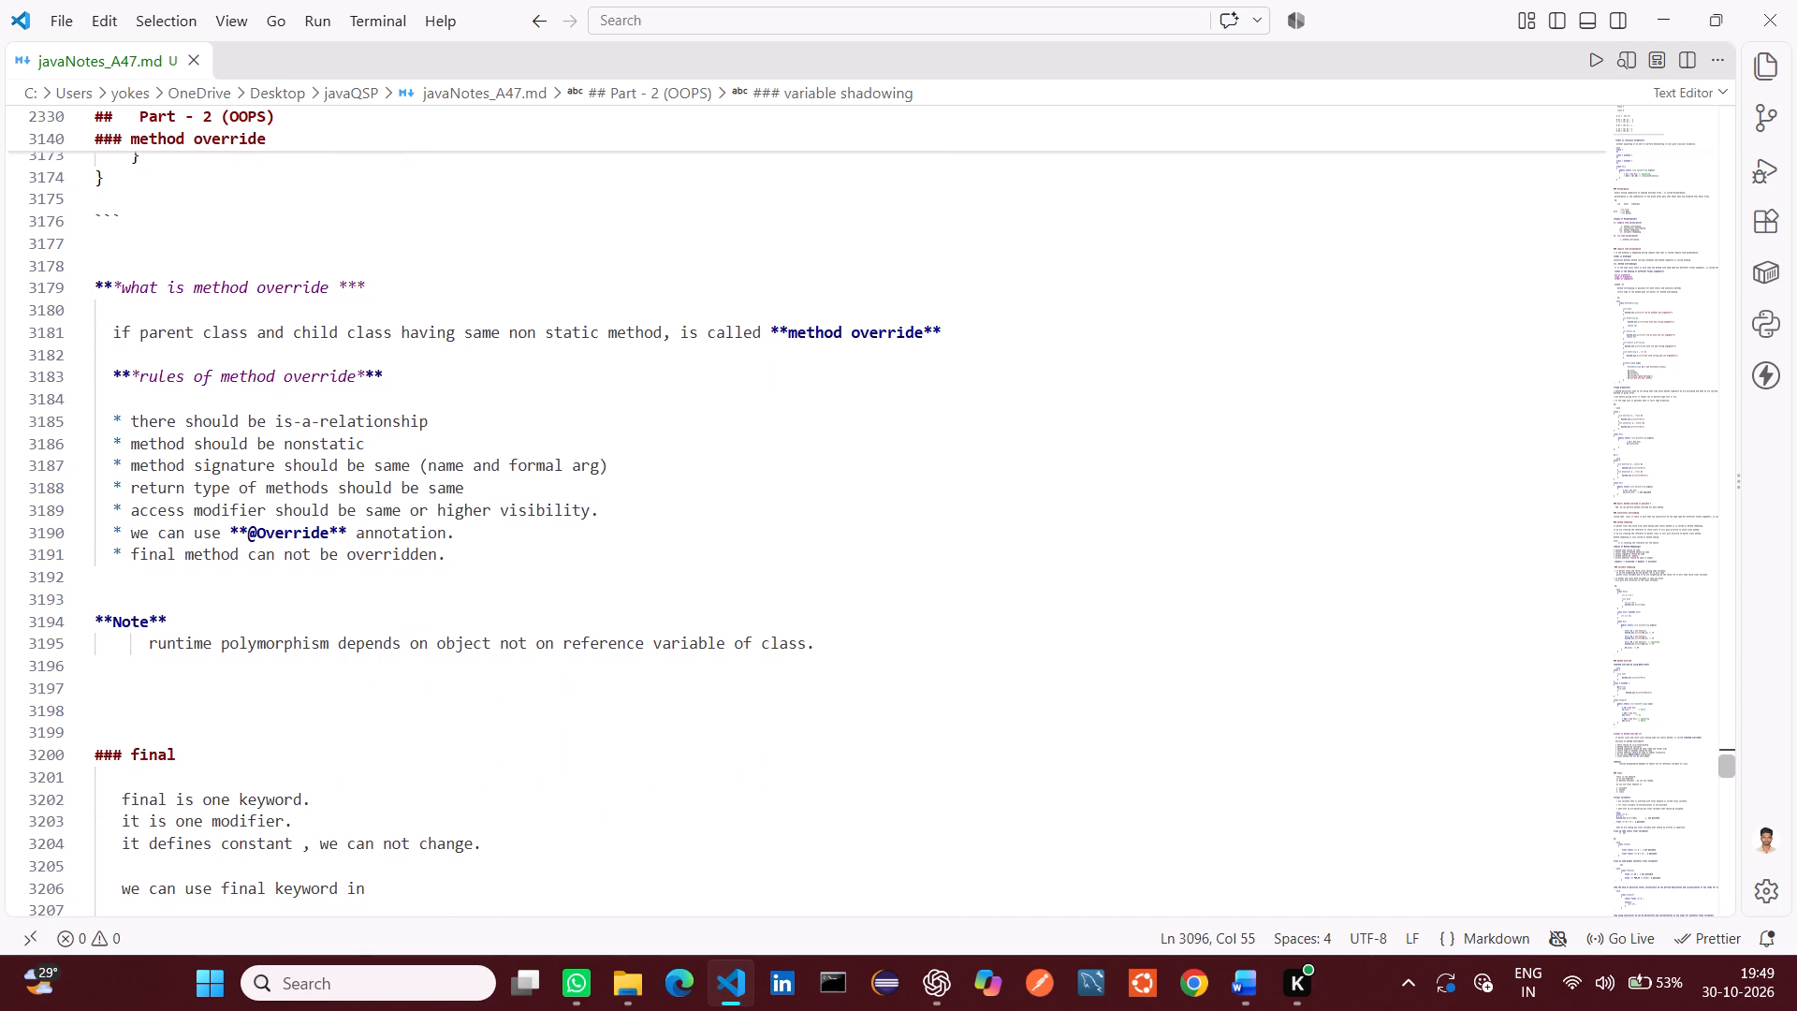
pyautogui.click(815, 644)
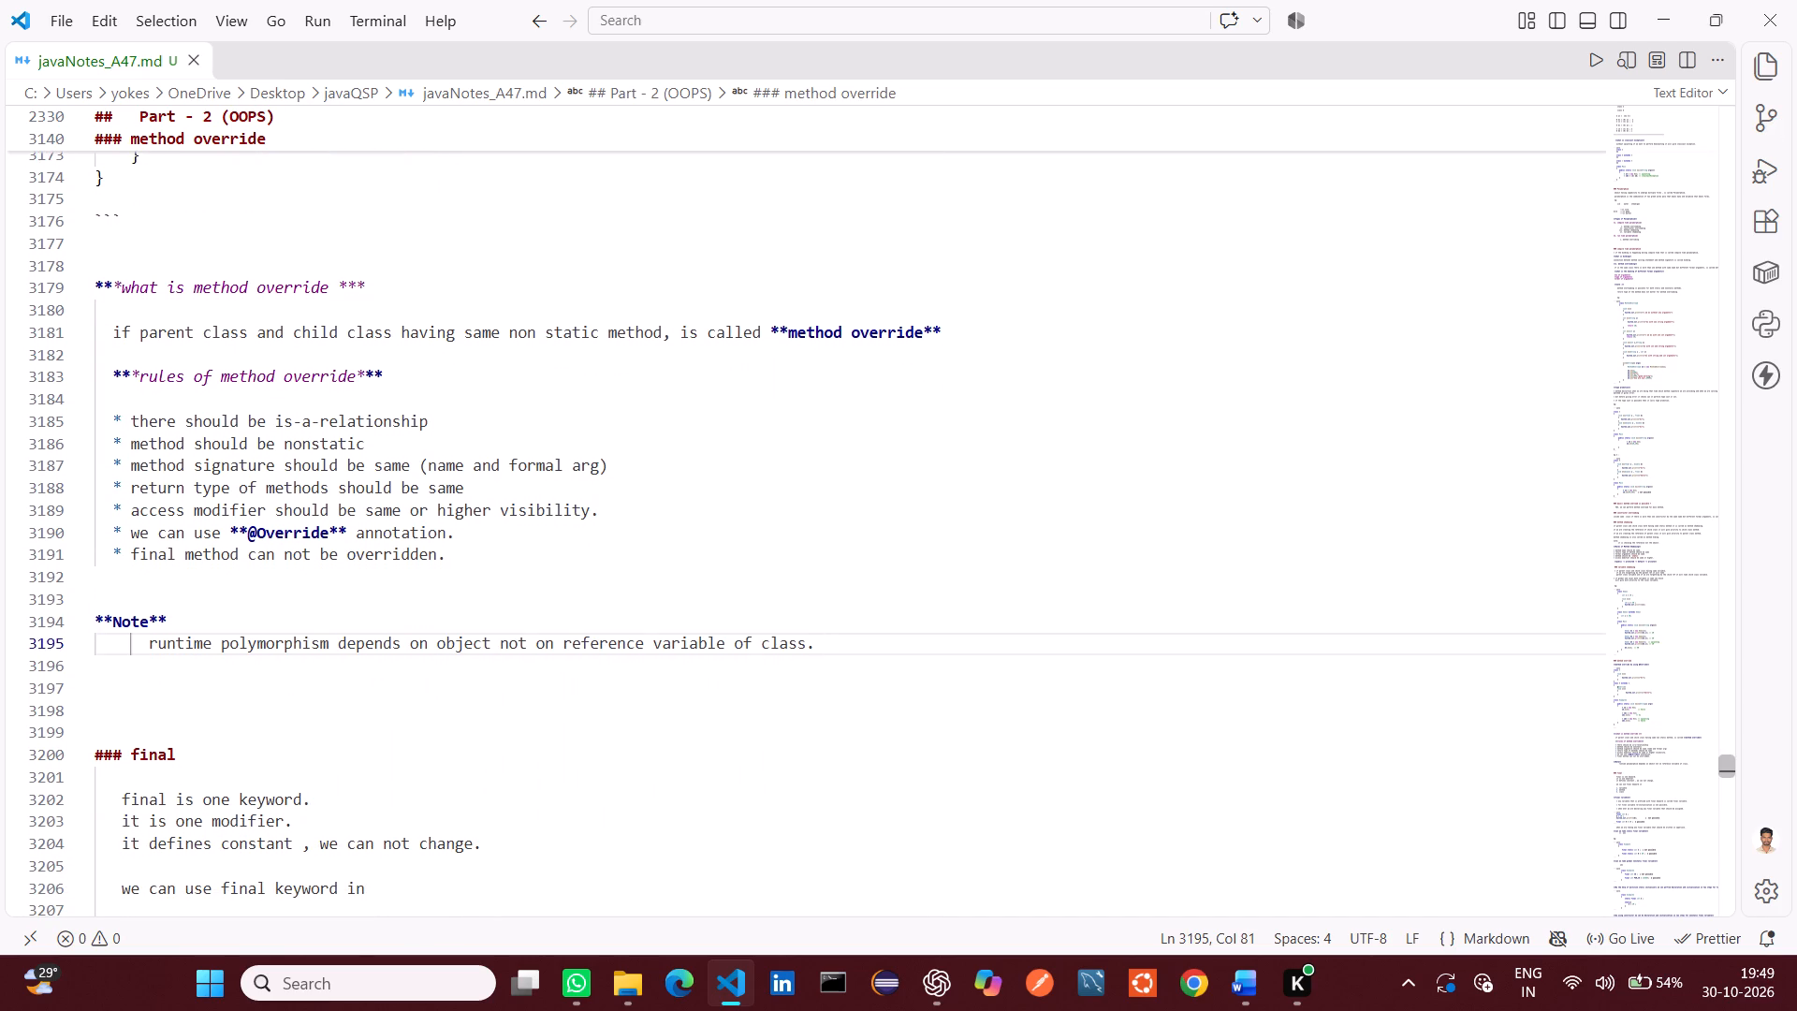
pyautogui.moveTo(815, 644); pyautogui.dragTo(153, 652)
pyautogui.hotkey('ctrl', 'c')
pyautogui.hotkey('alt', 'Tab')
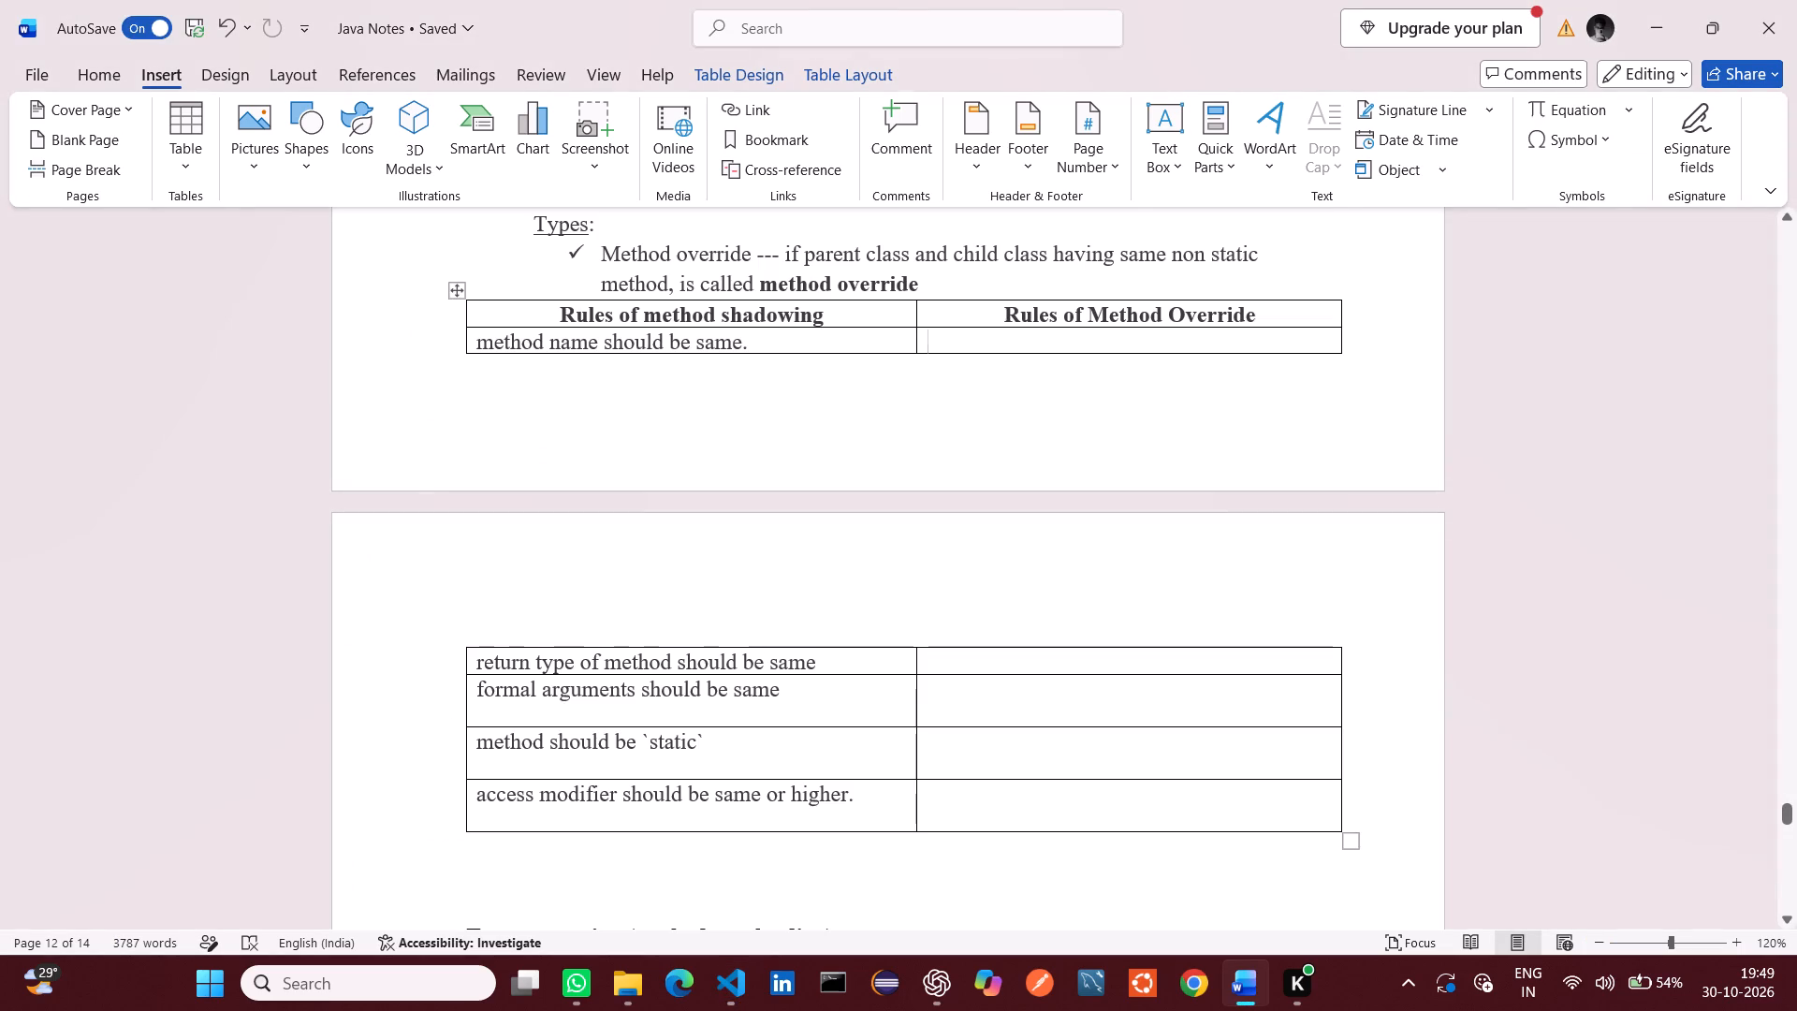
# In Word, add an unindented line between the method override entry and the rules table: "Note: " followed by the copied runtime polymorphism sentence.
pyautogui.scroll(-1, 480, 752)
pyautogui.scroll(1, 480, 752)
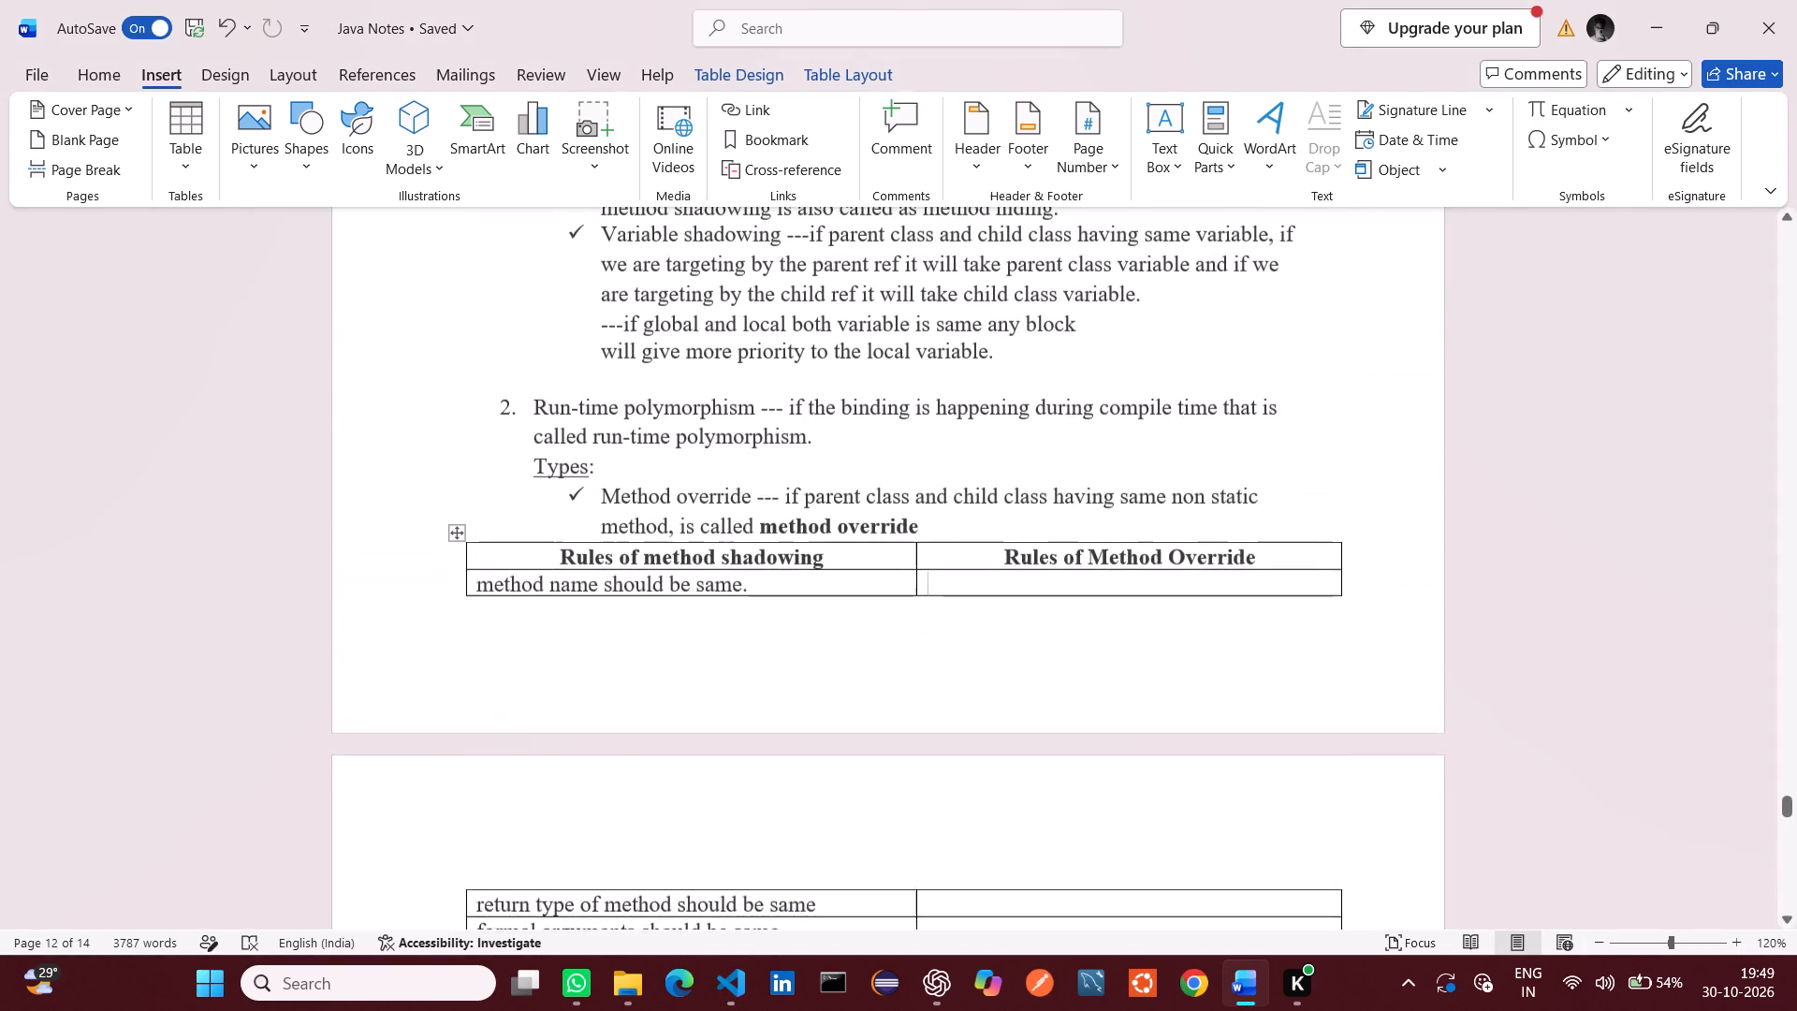
pyautogui.scroll(1, 480, 752)
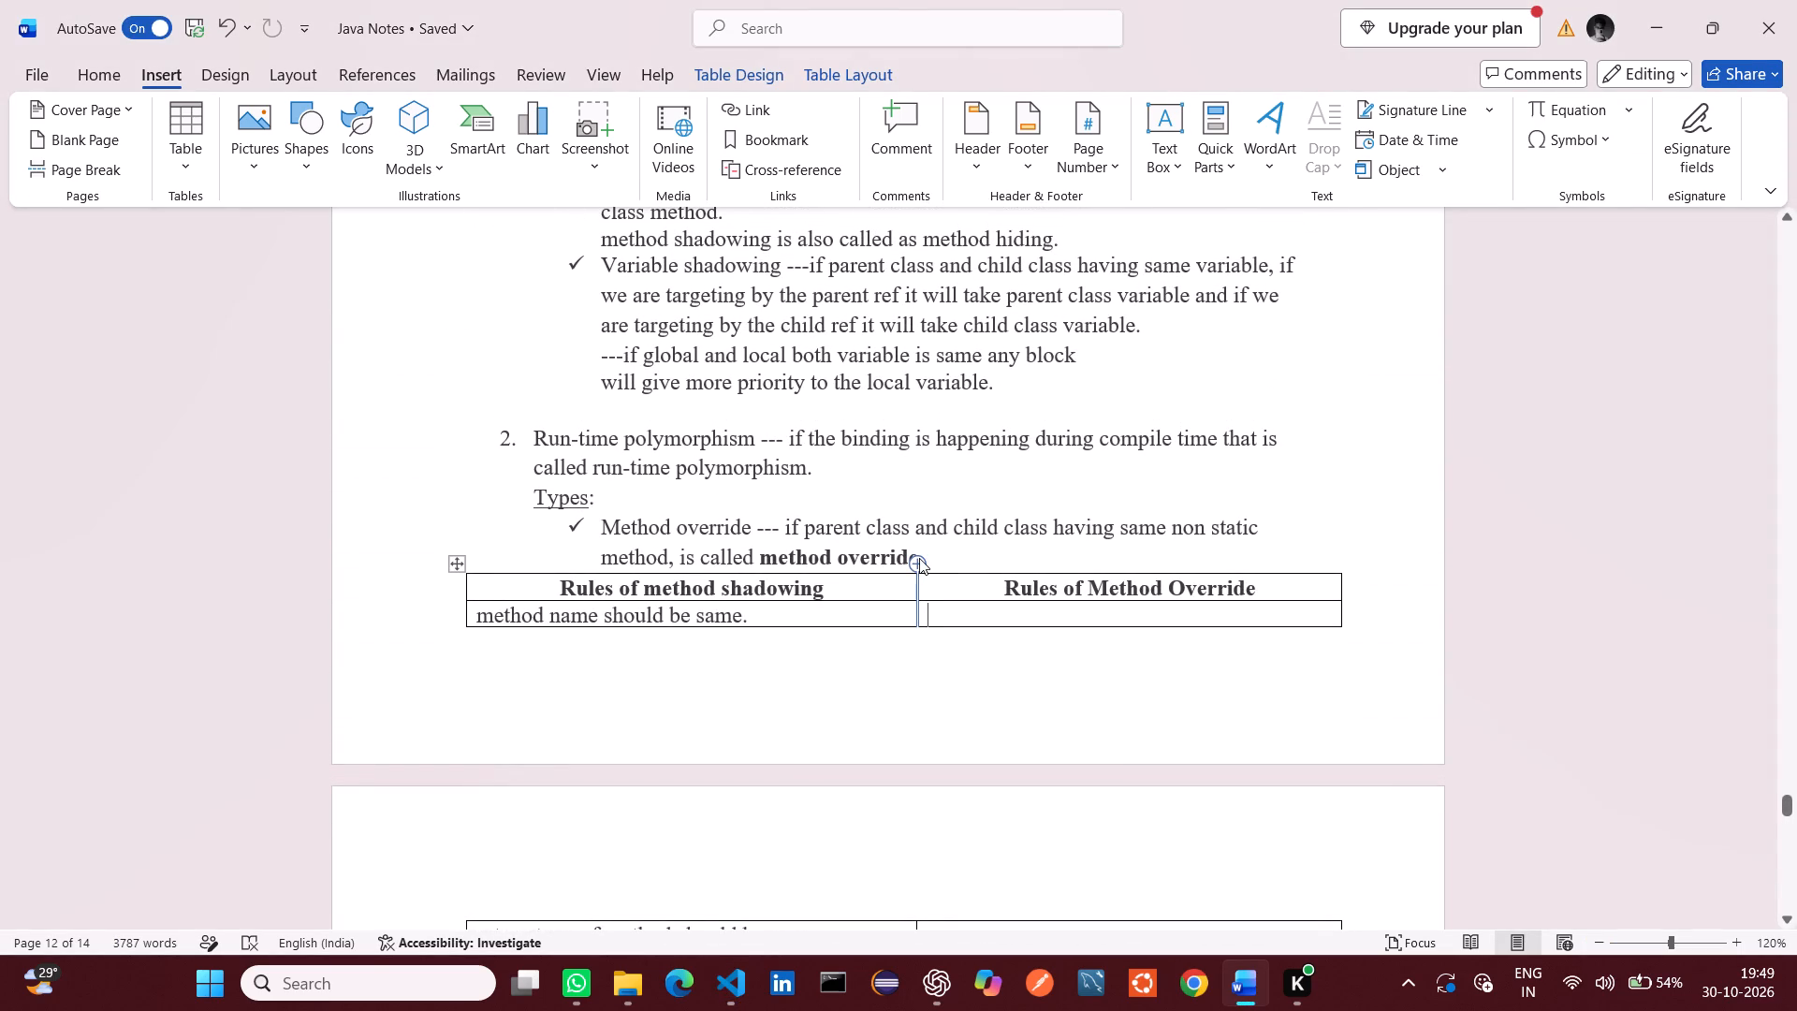
pyautogui.click(950, 553)
pyautogui.press('Return')
pyautogui.press('Return')
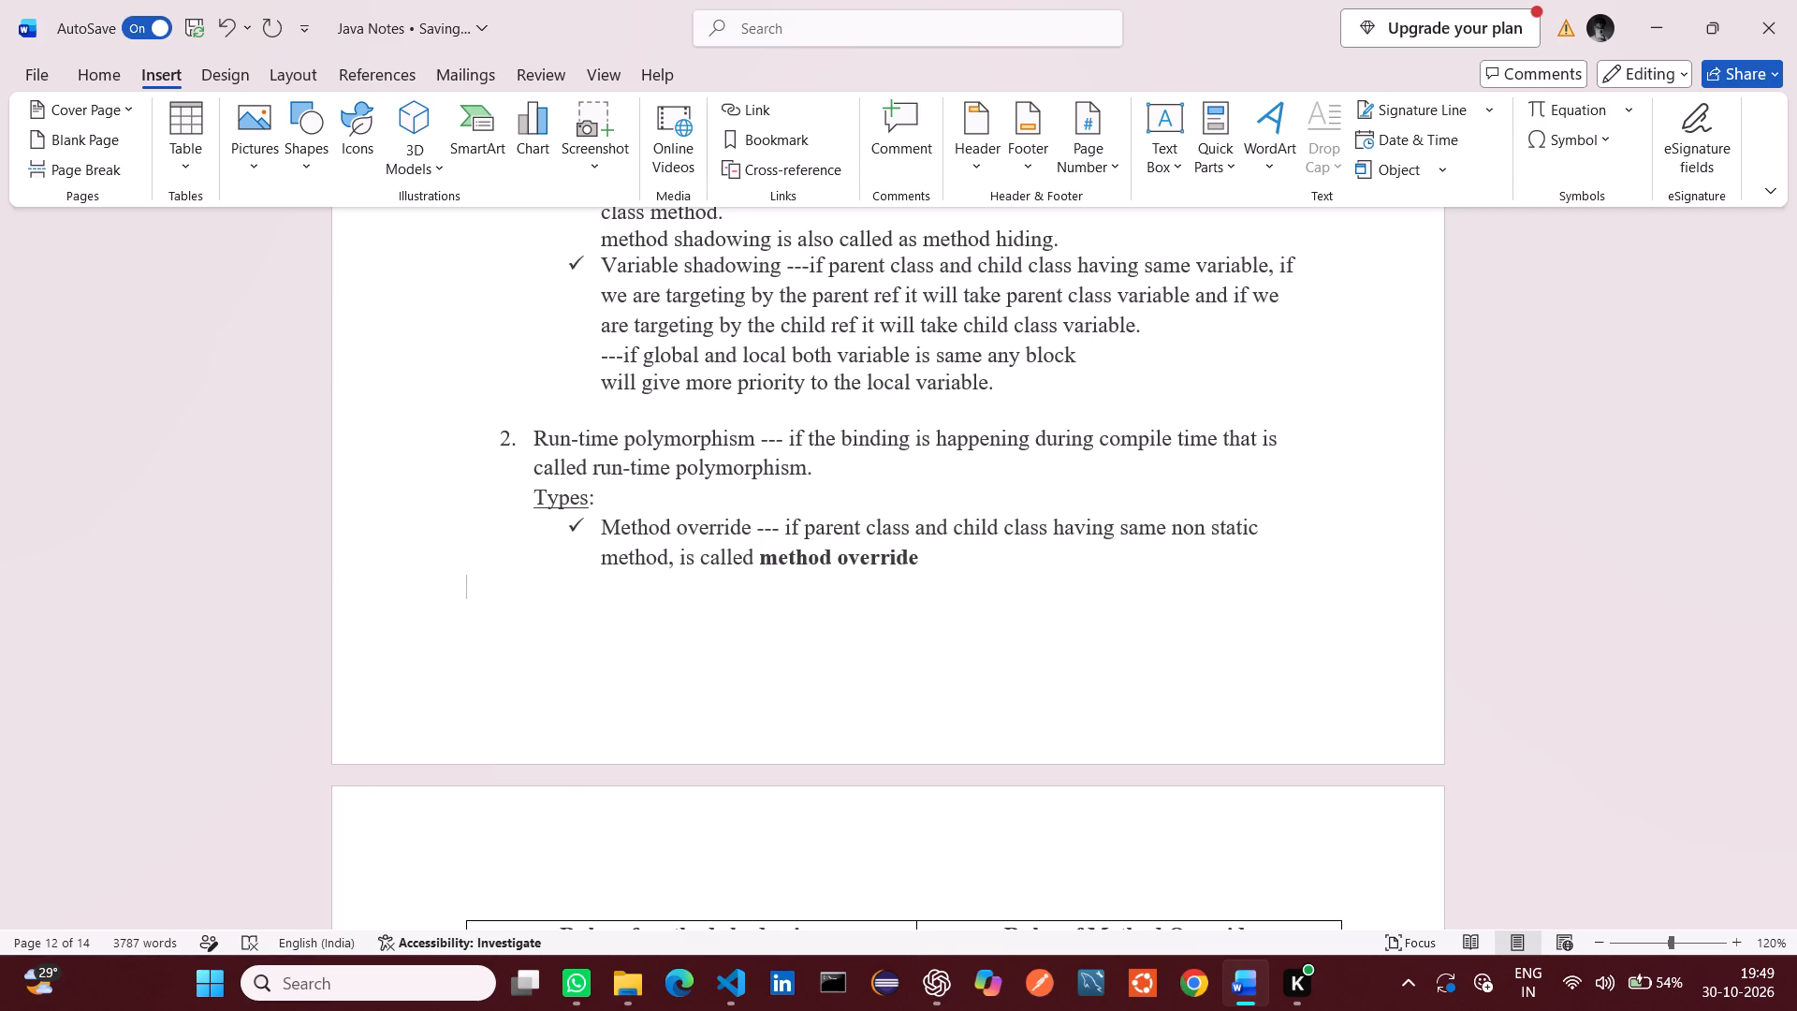
pyautogui.write('Note:')
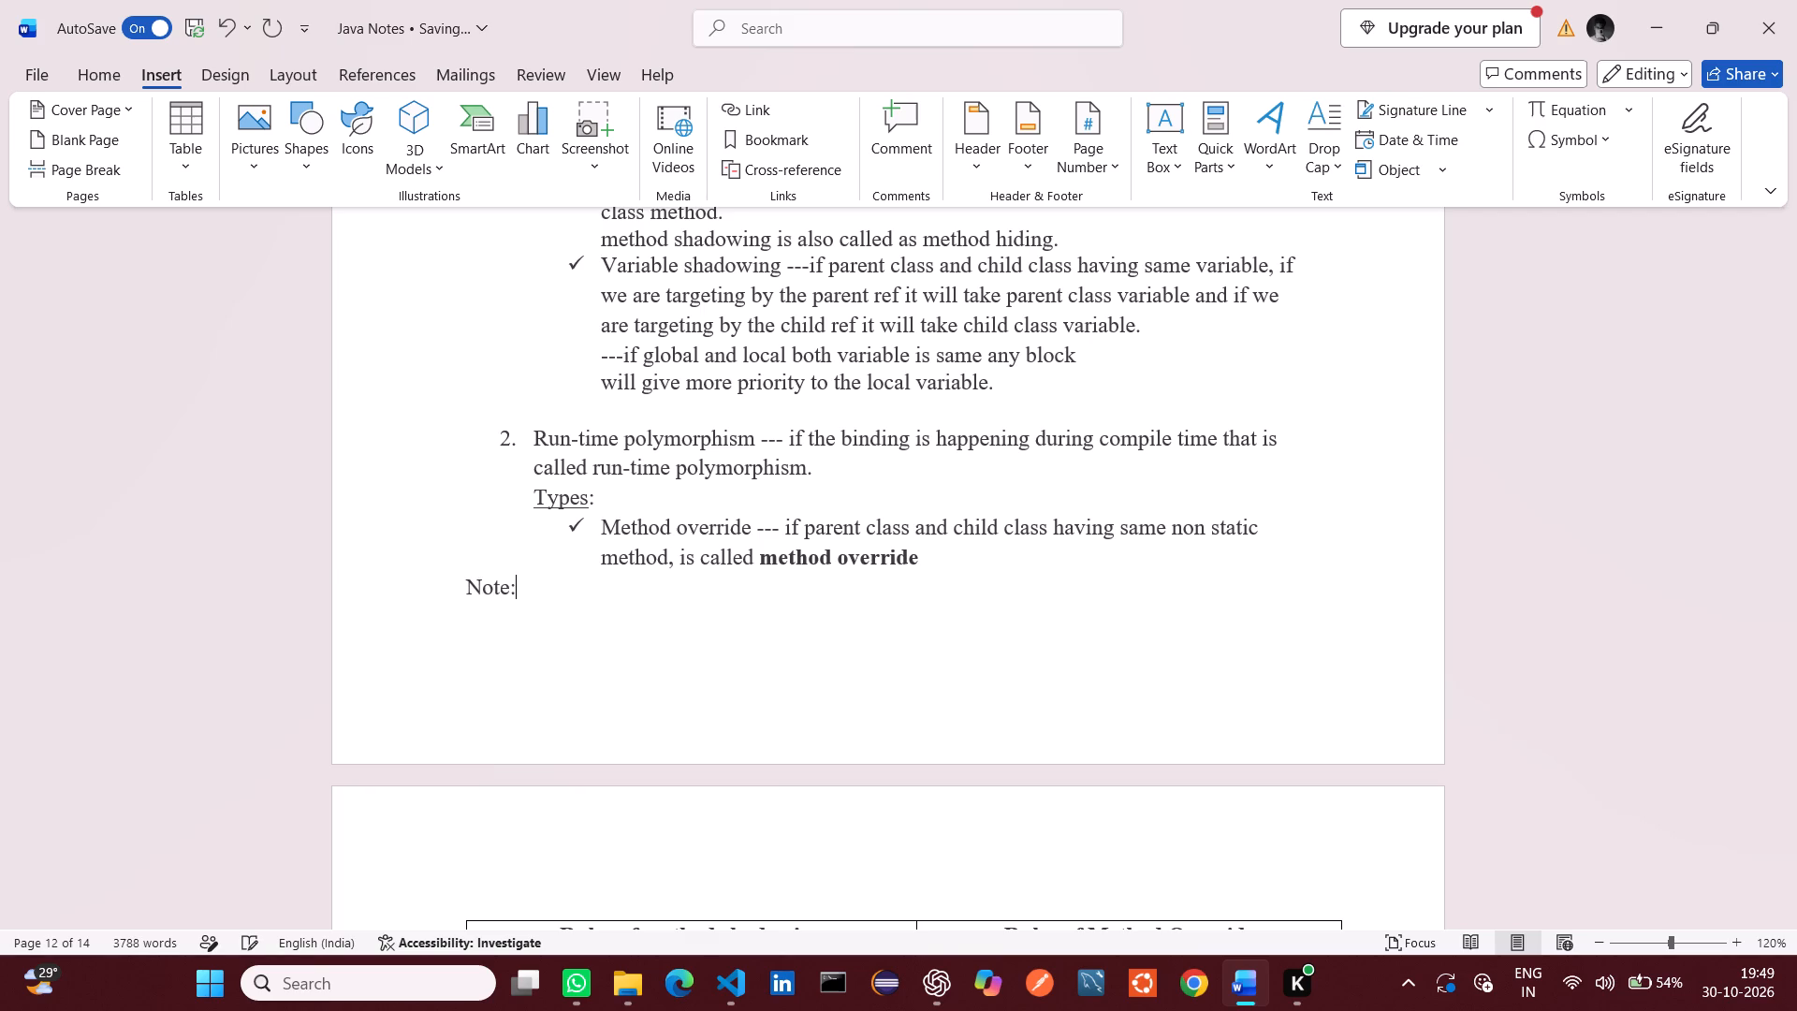
pyautogui.press('space')
pyautogui.hotkey('ctrl', 'v')
# Go back to the Markdown notes in VS Code and copy the method shadowing note, "it is checking the reference not the object.".
pyautogui.scroll(1, 1093, 582)
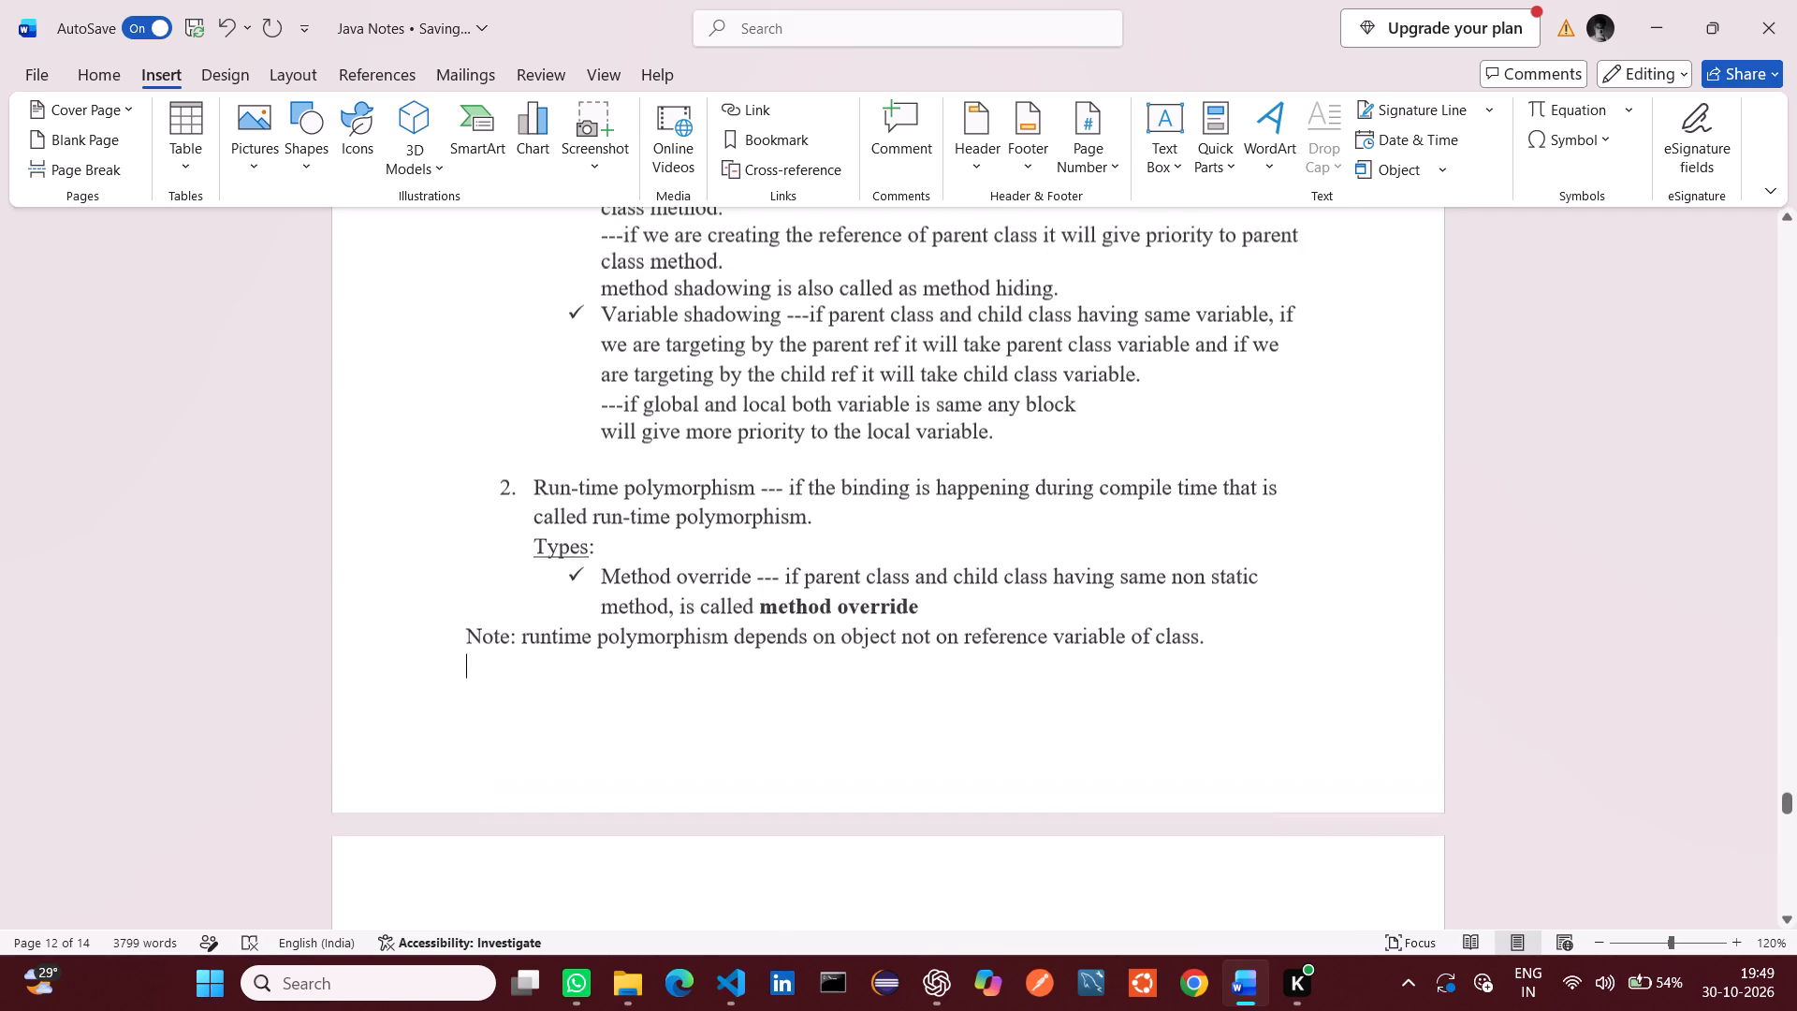
pyautogui.scroll(1, 1093, 582)
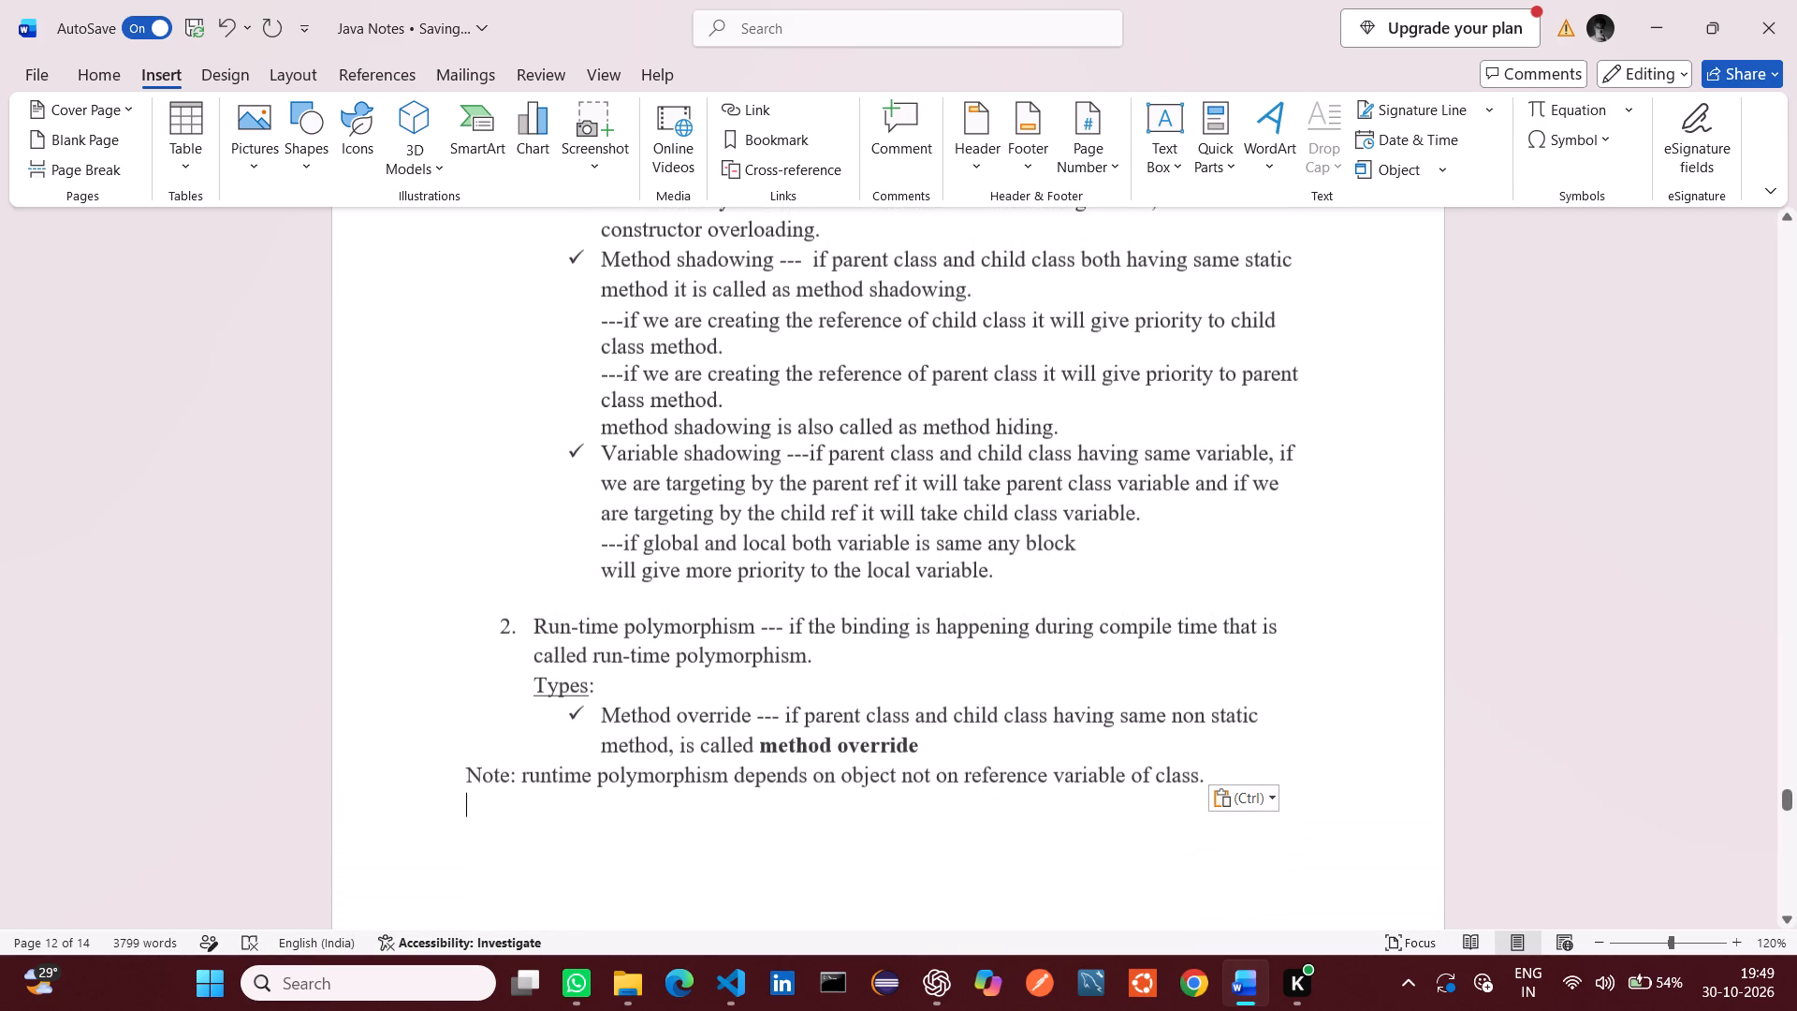
pyautogui.scroll(1, 1093, 582)
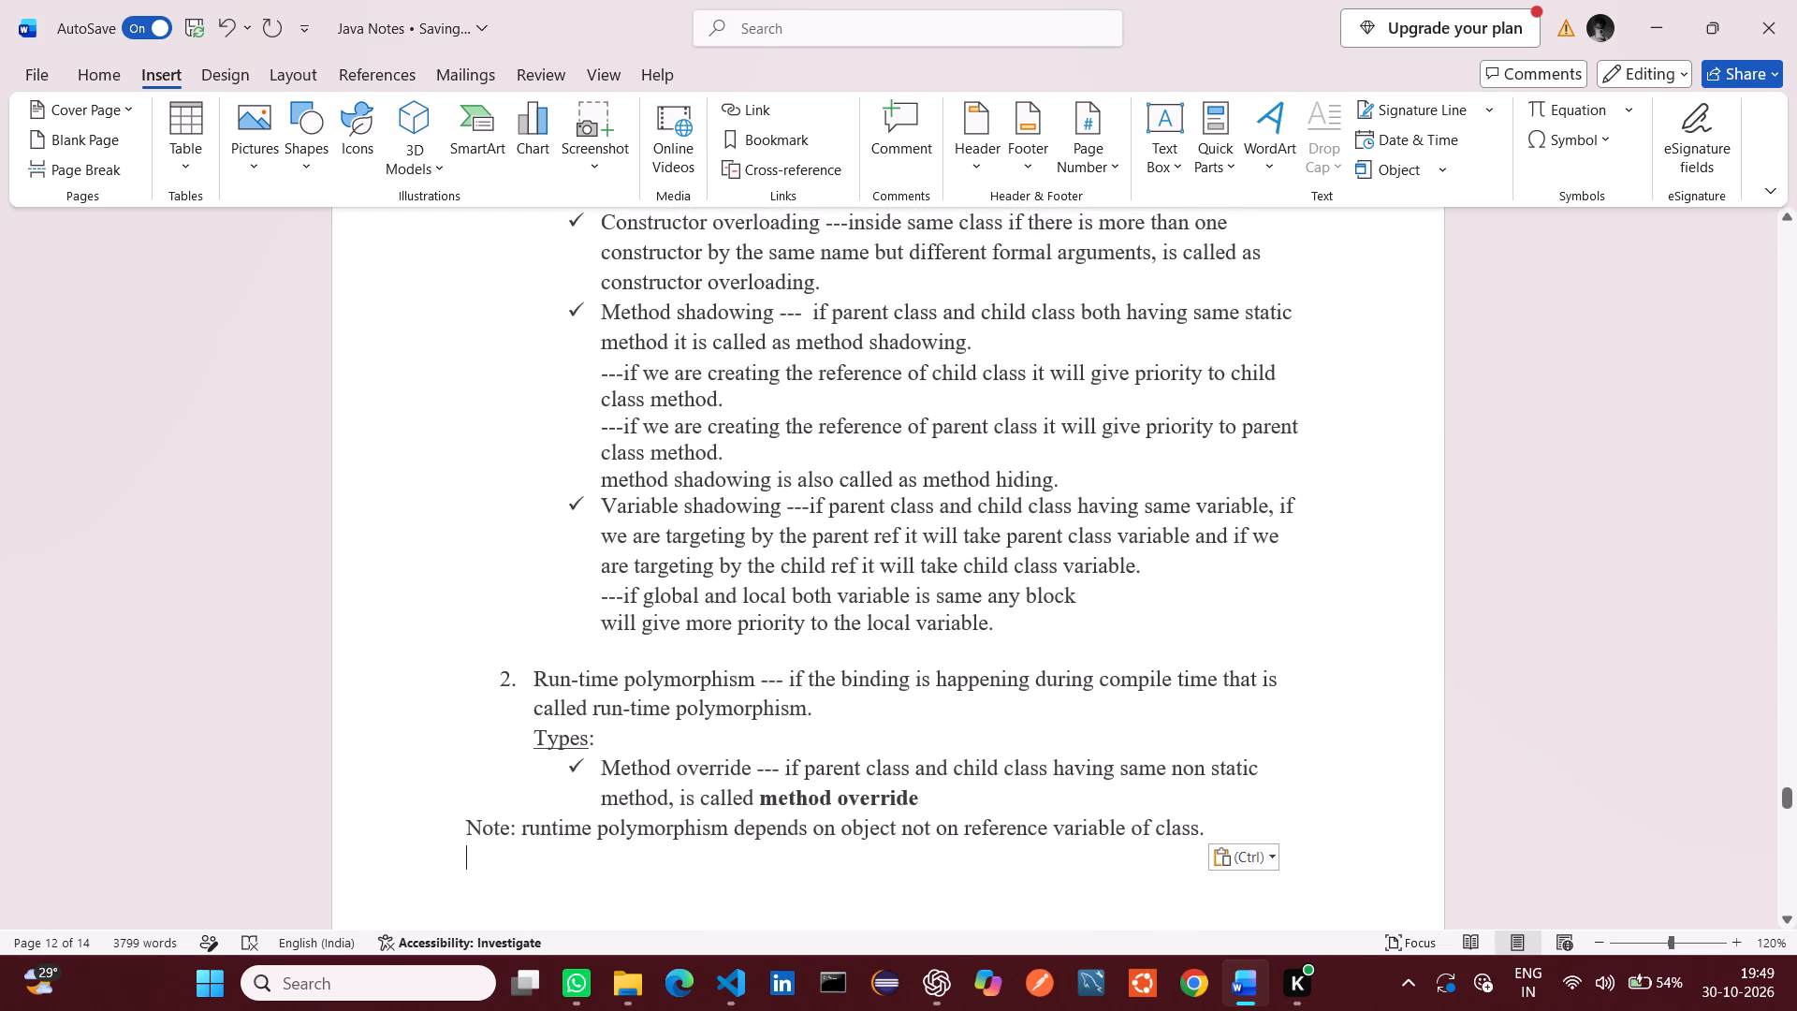
pyautogui.scroll(1, 1093, 582)
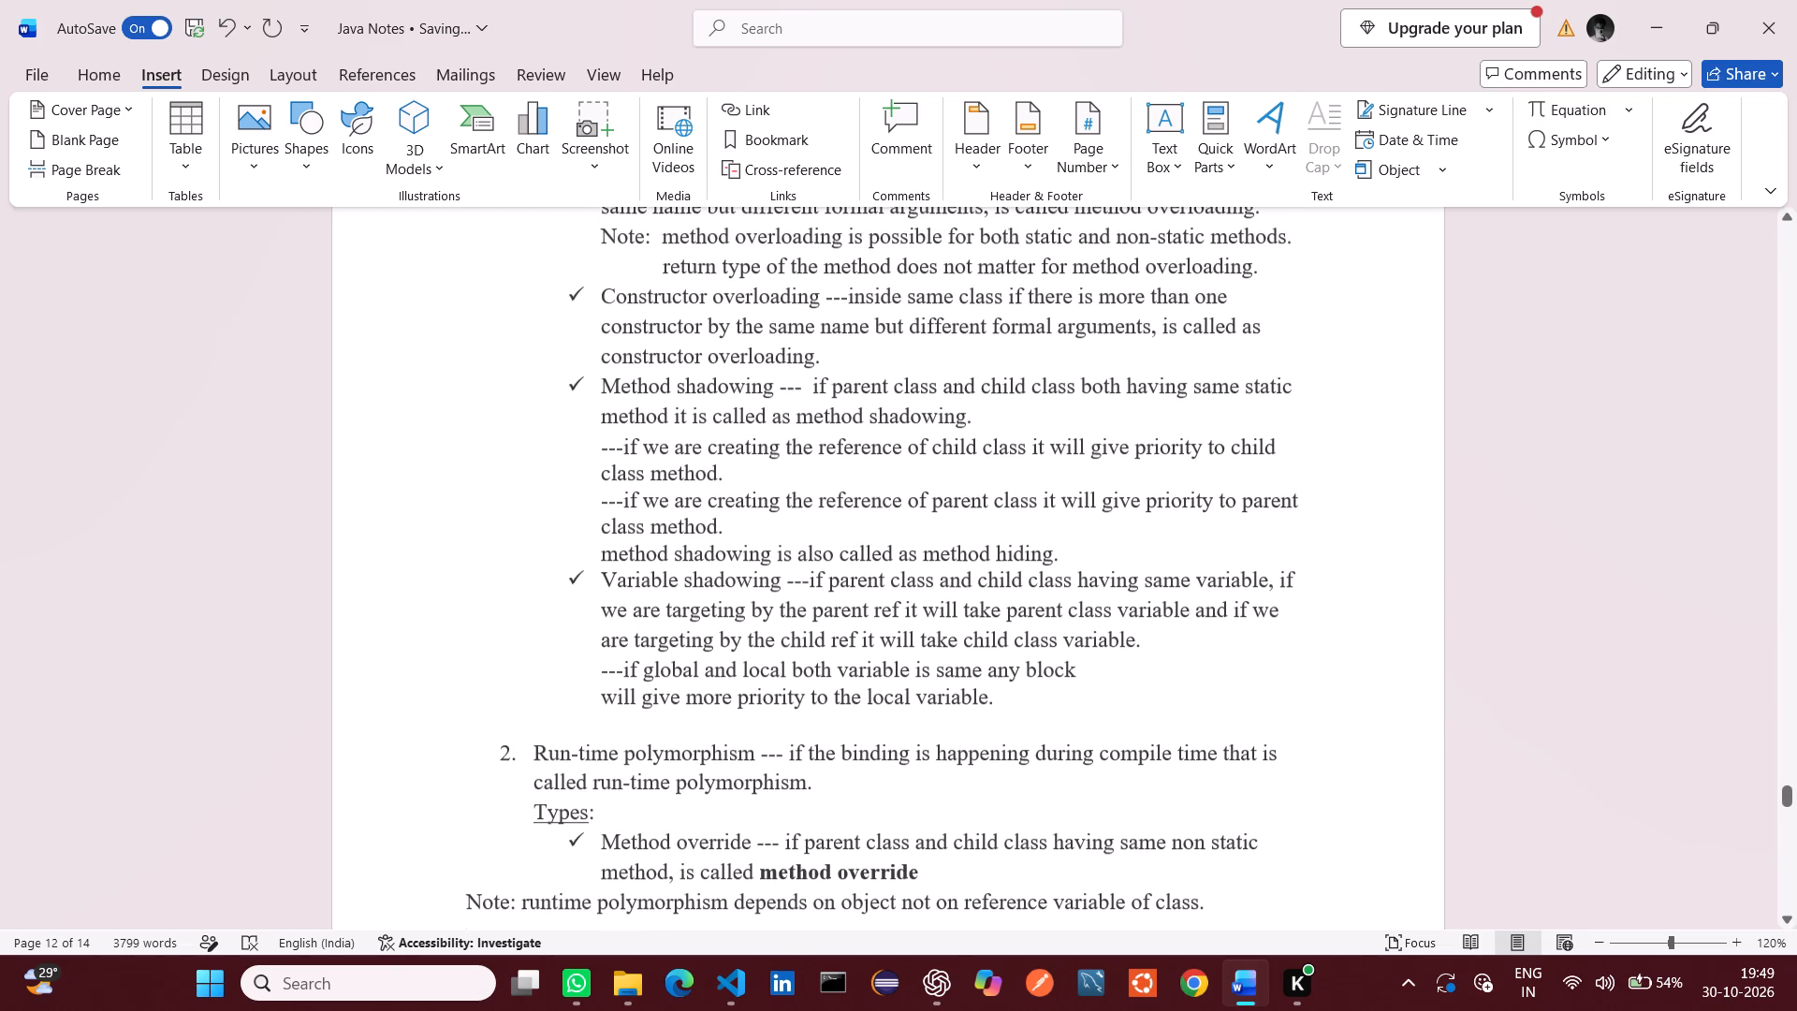
pyautogui.scroll(1, 1093, 582)
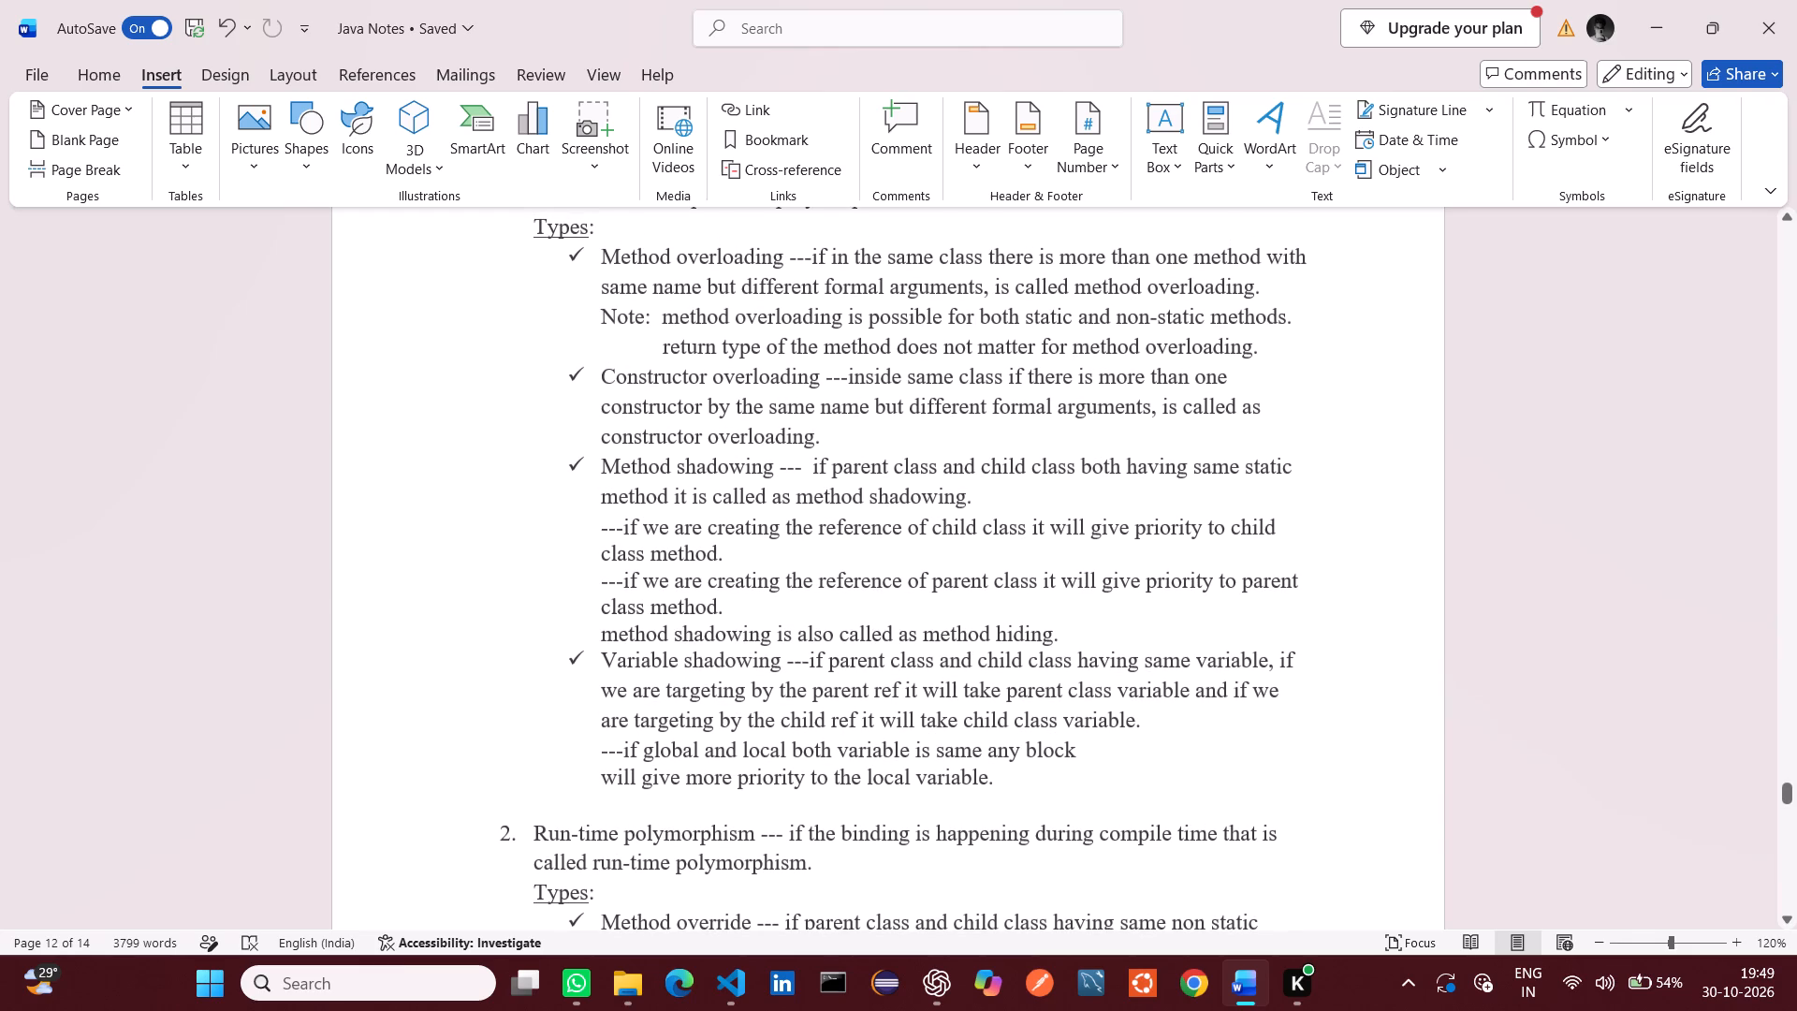
pyautogui.hotkey('alt', 'Tab')
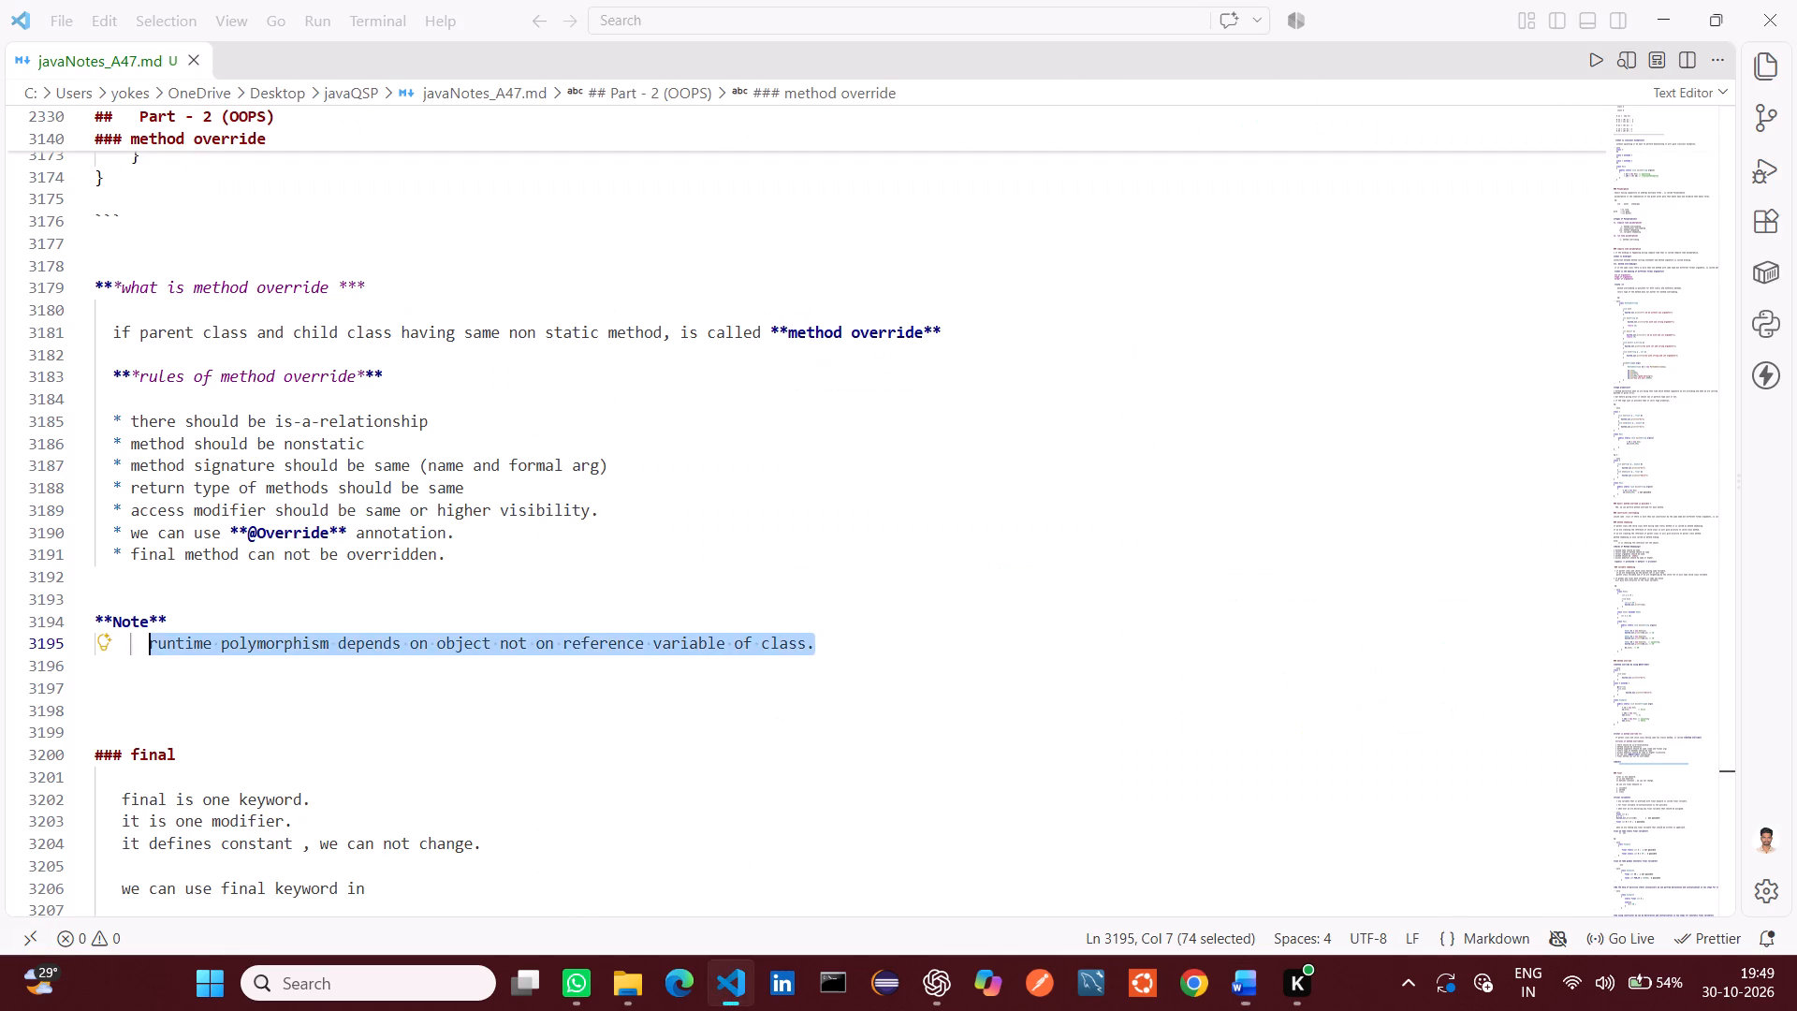
pyautogui.hotkey('alt', 'Tab')
pyautogui.hotkey('alt', 'Tab')
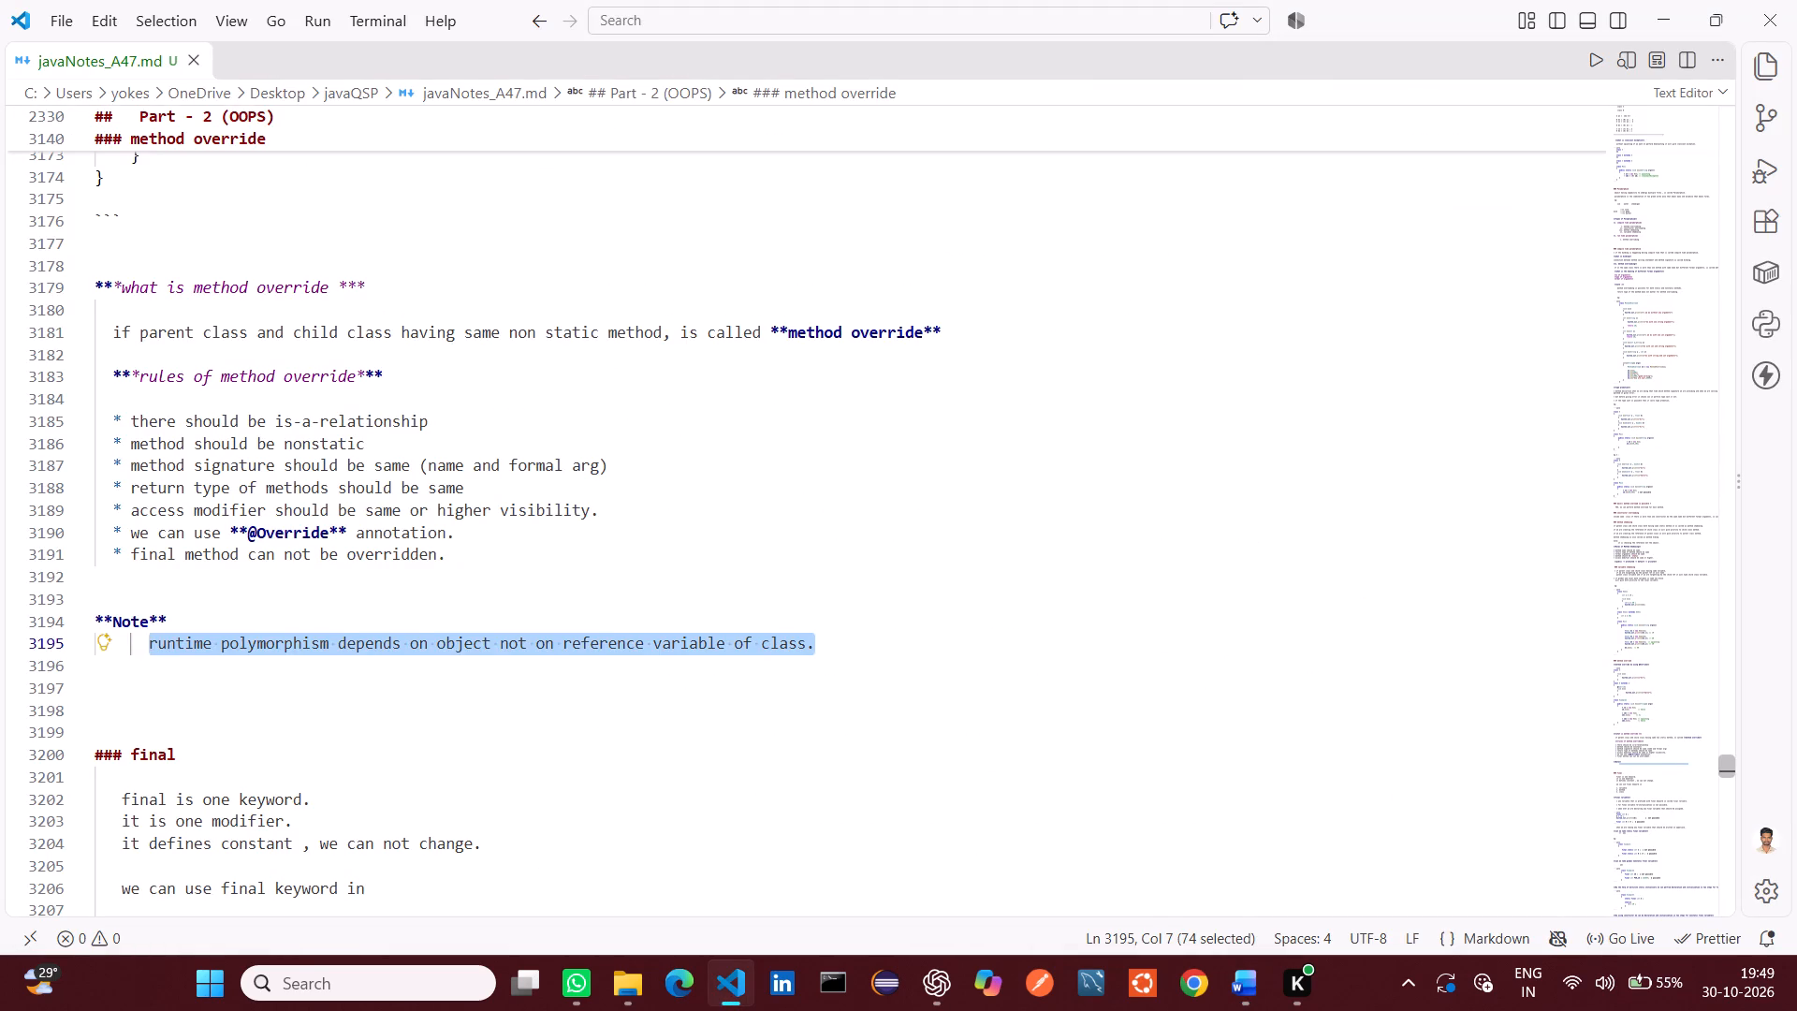
pyautogui.click(741, 504)
pyautogui.scroll(9, 741, 504)
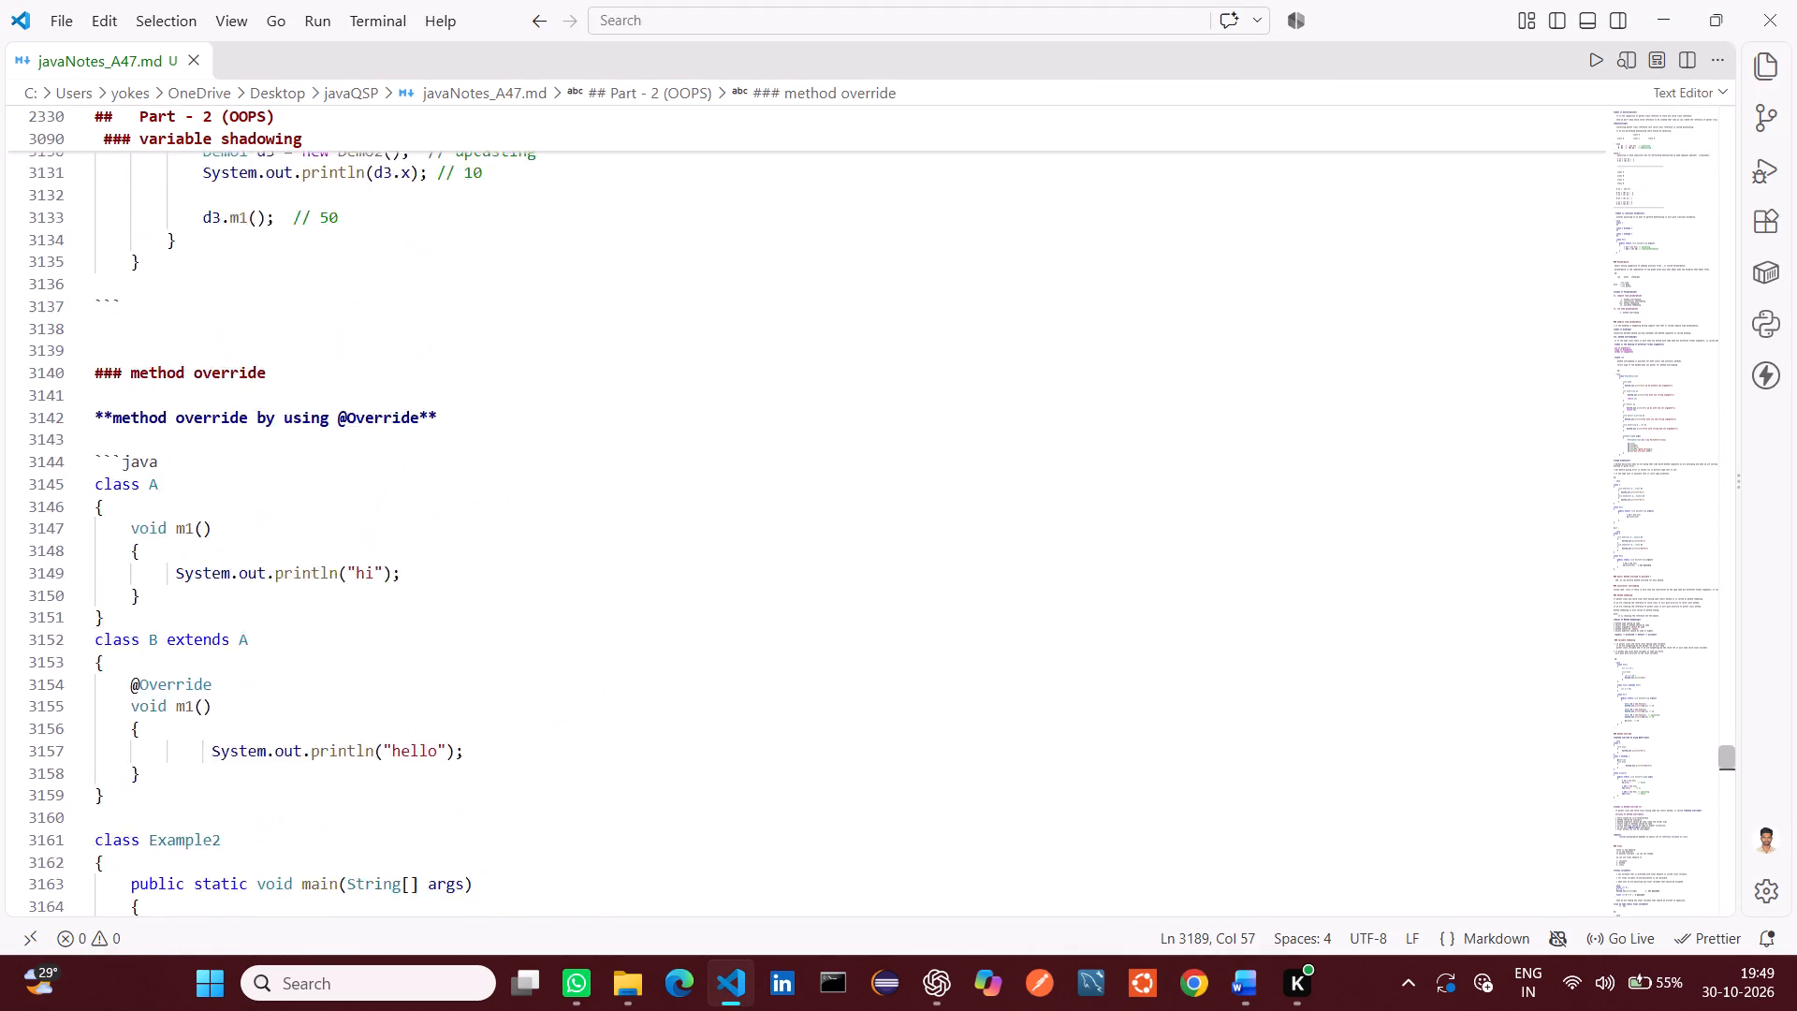
pyautogui.scroll(6, 741, 504)
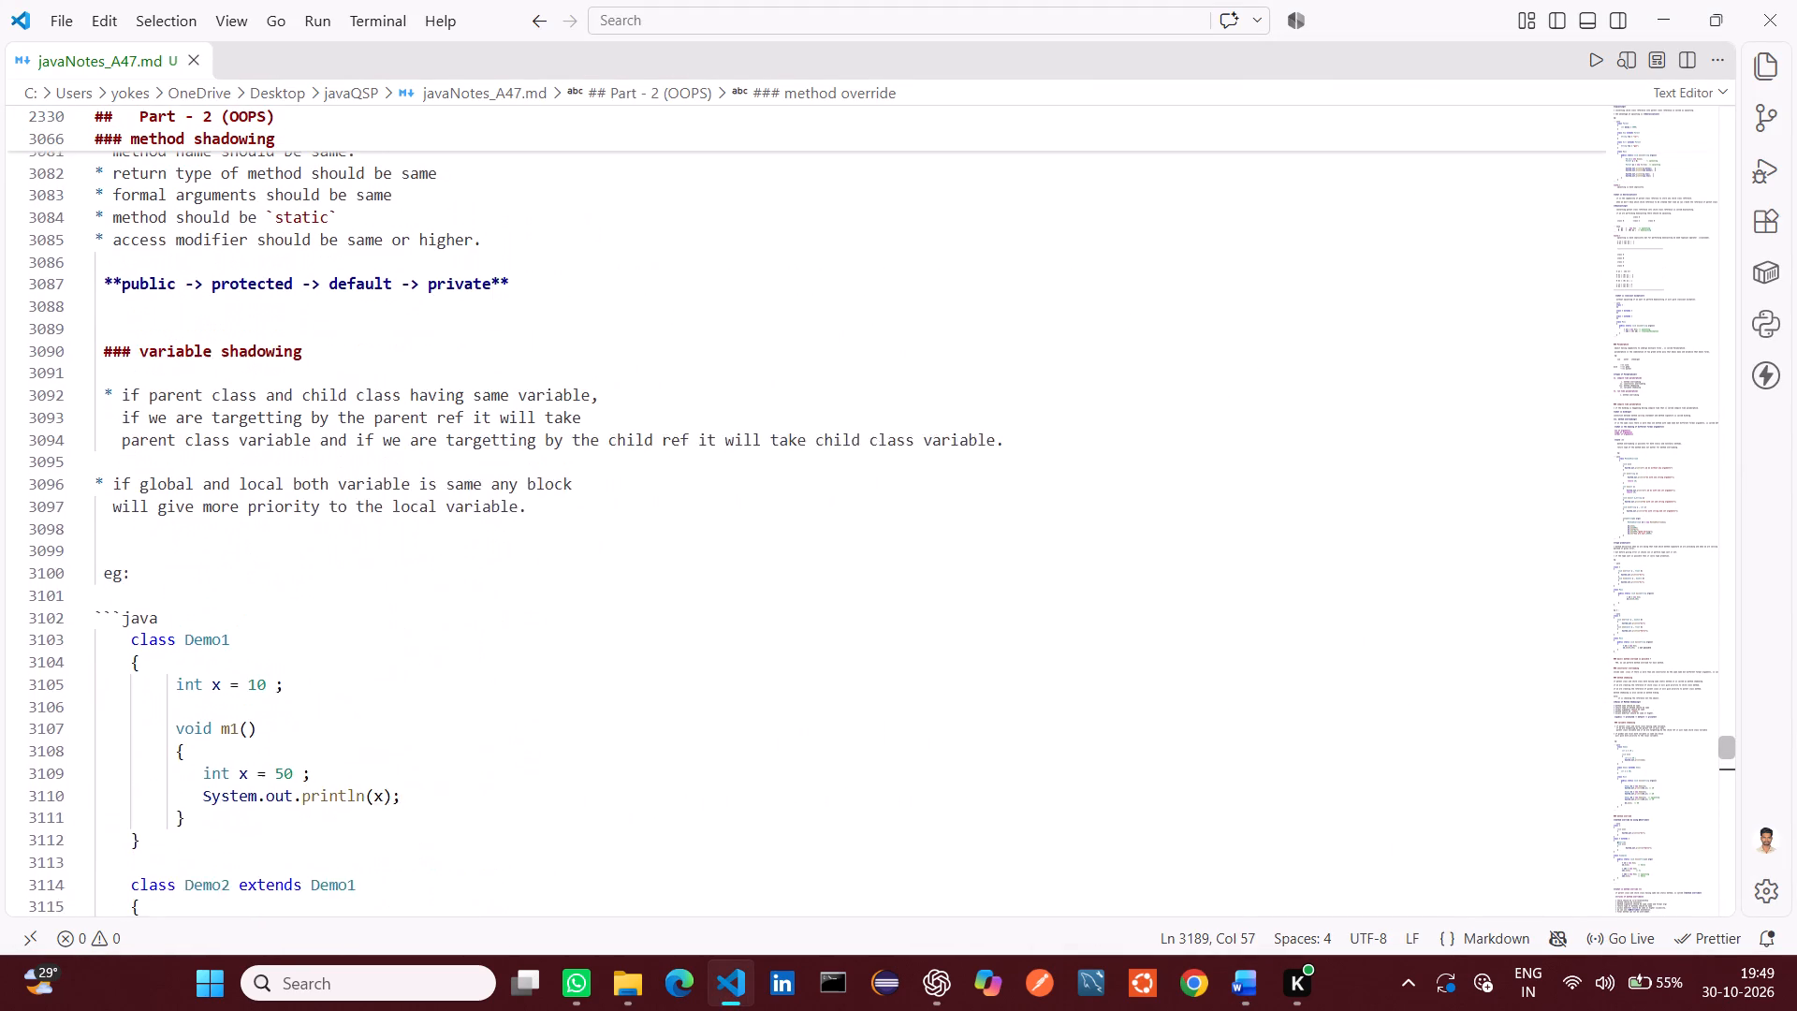
pyautogui.scroll(3, 741, 504)
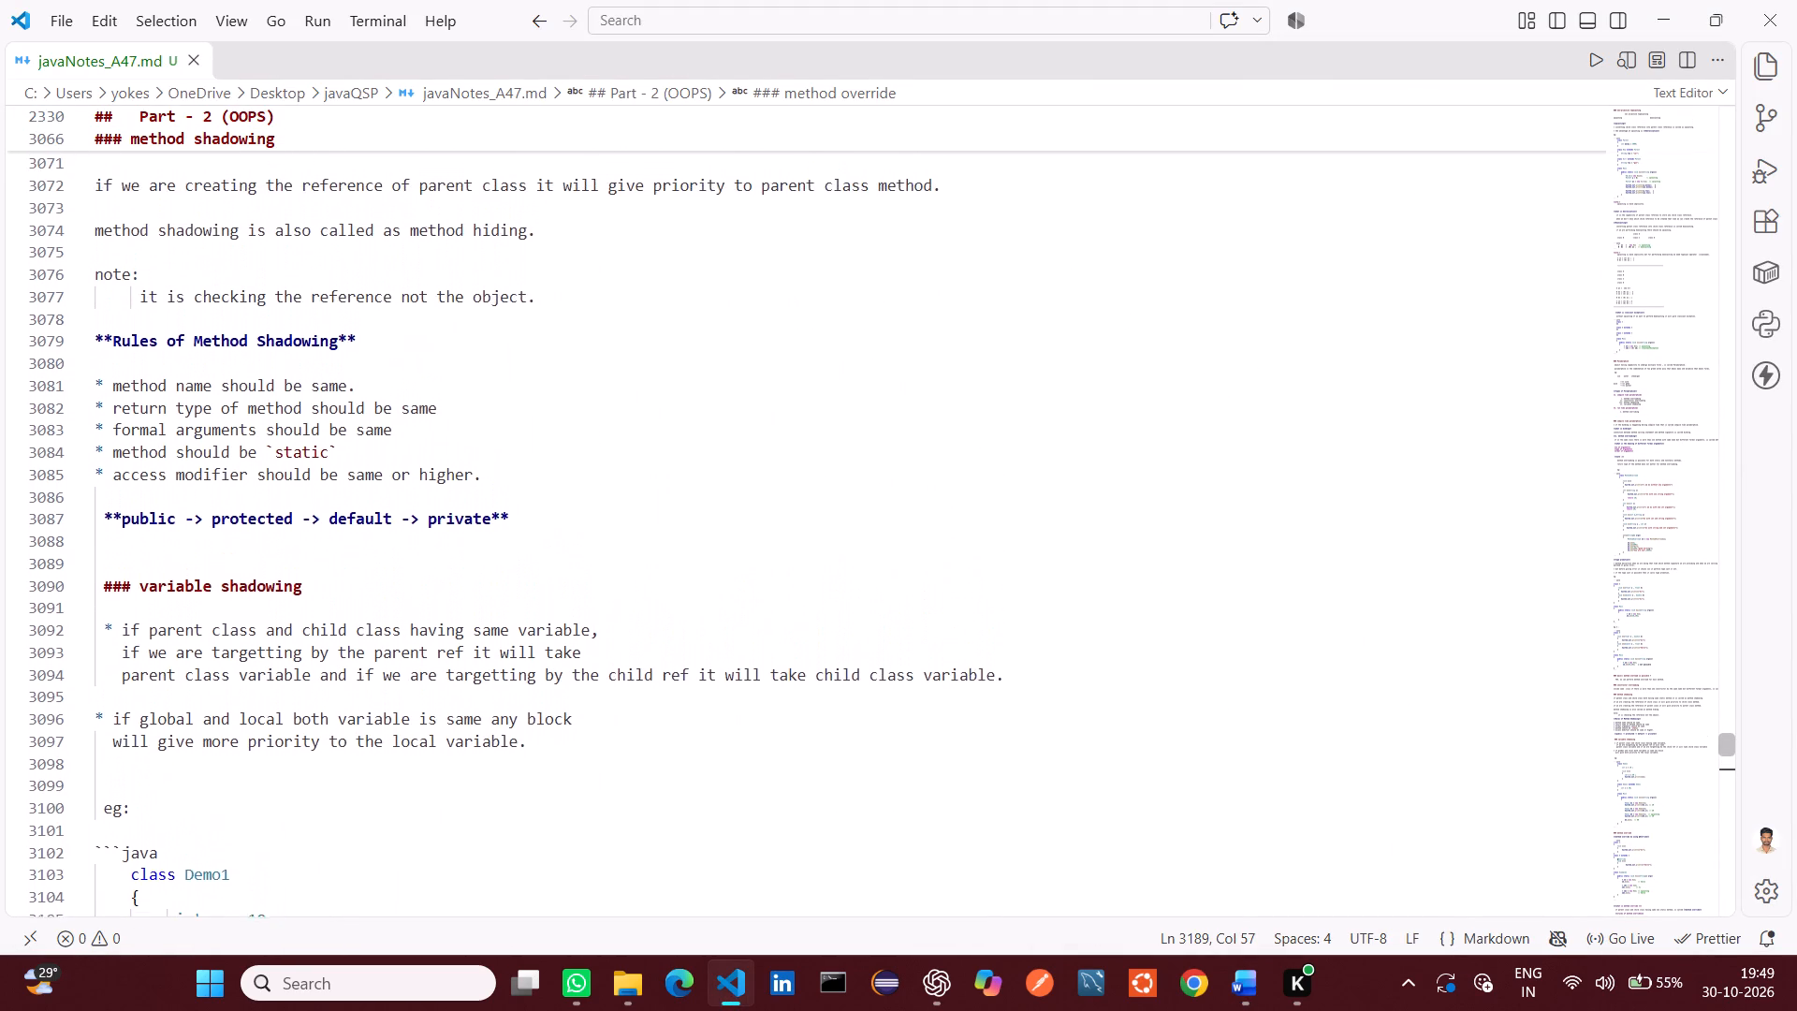
pyautogui.scroll(3, 741, 504)
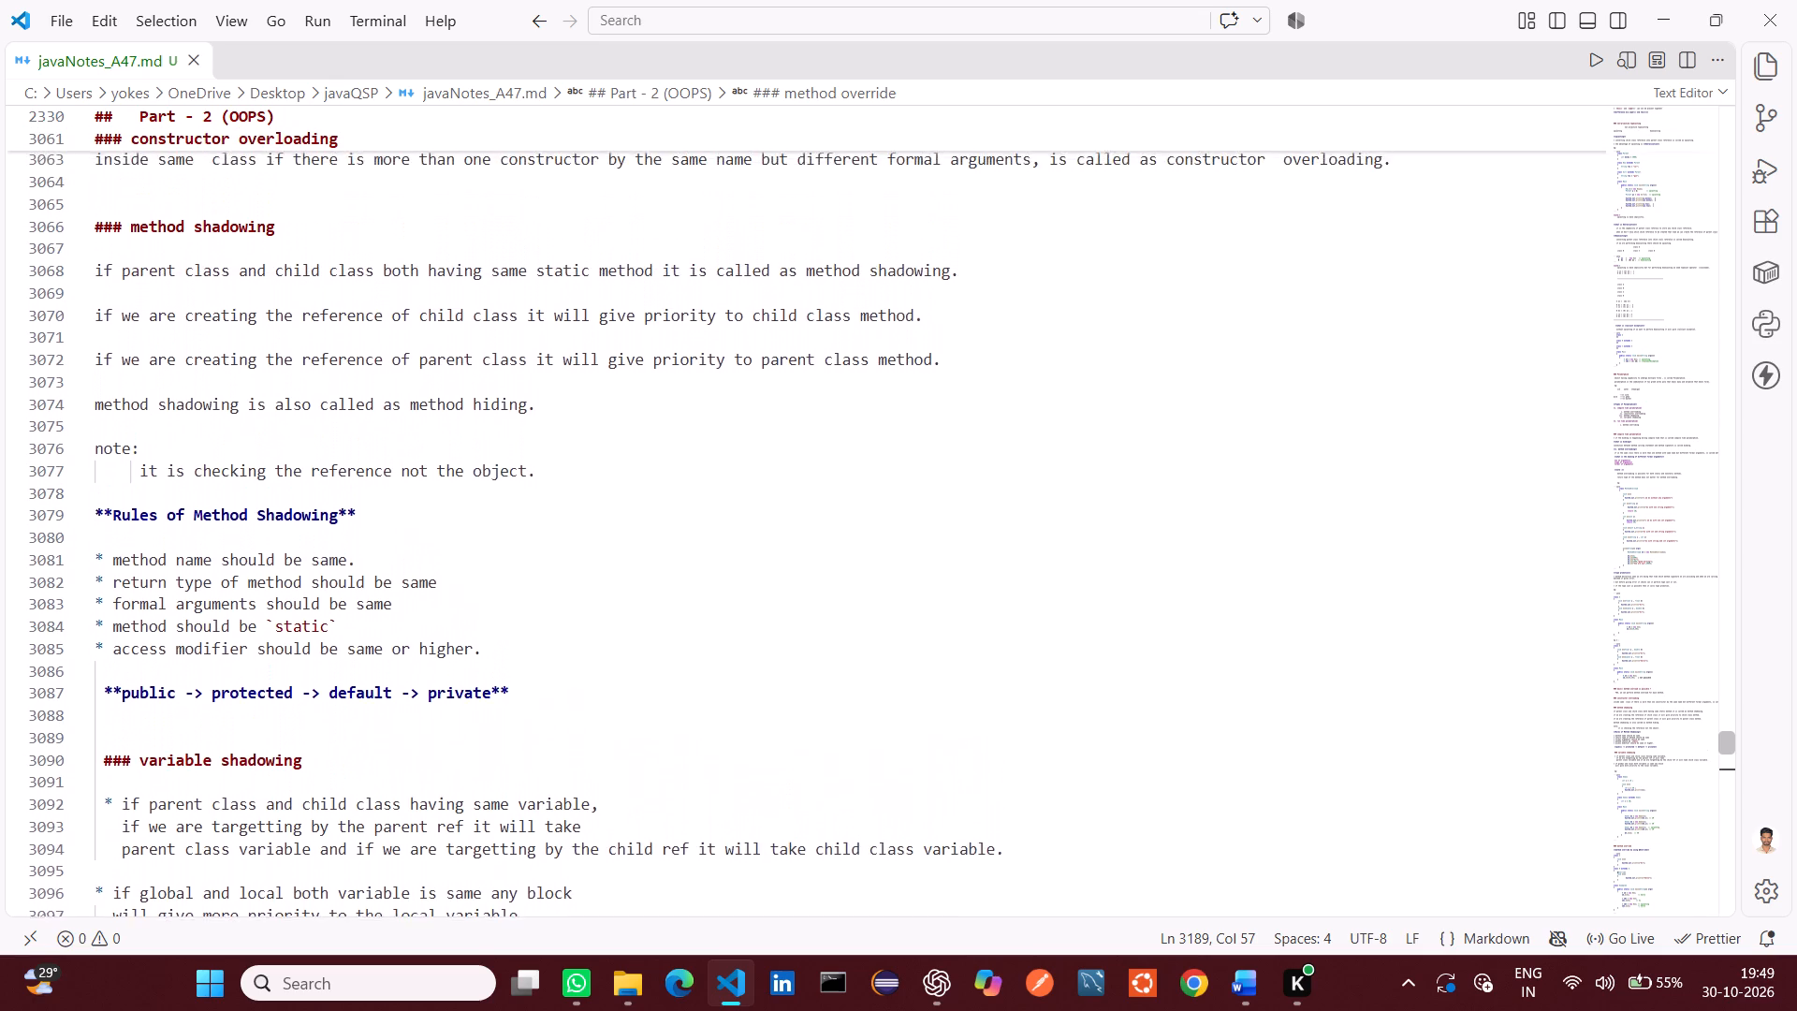
pyautogui.scroll(4, 741, 504)
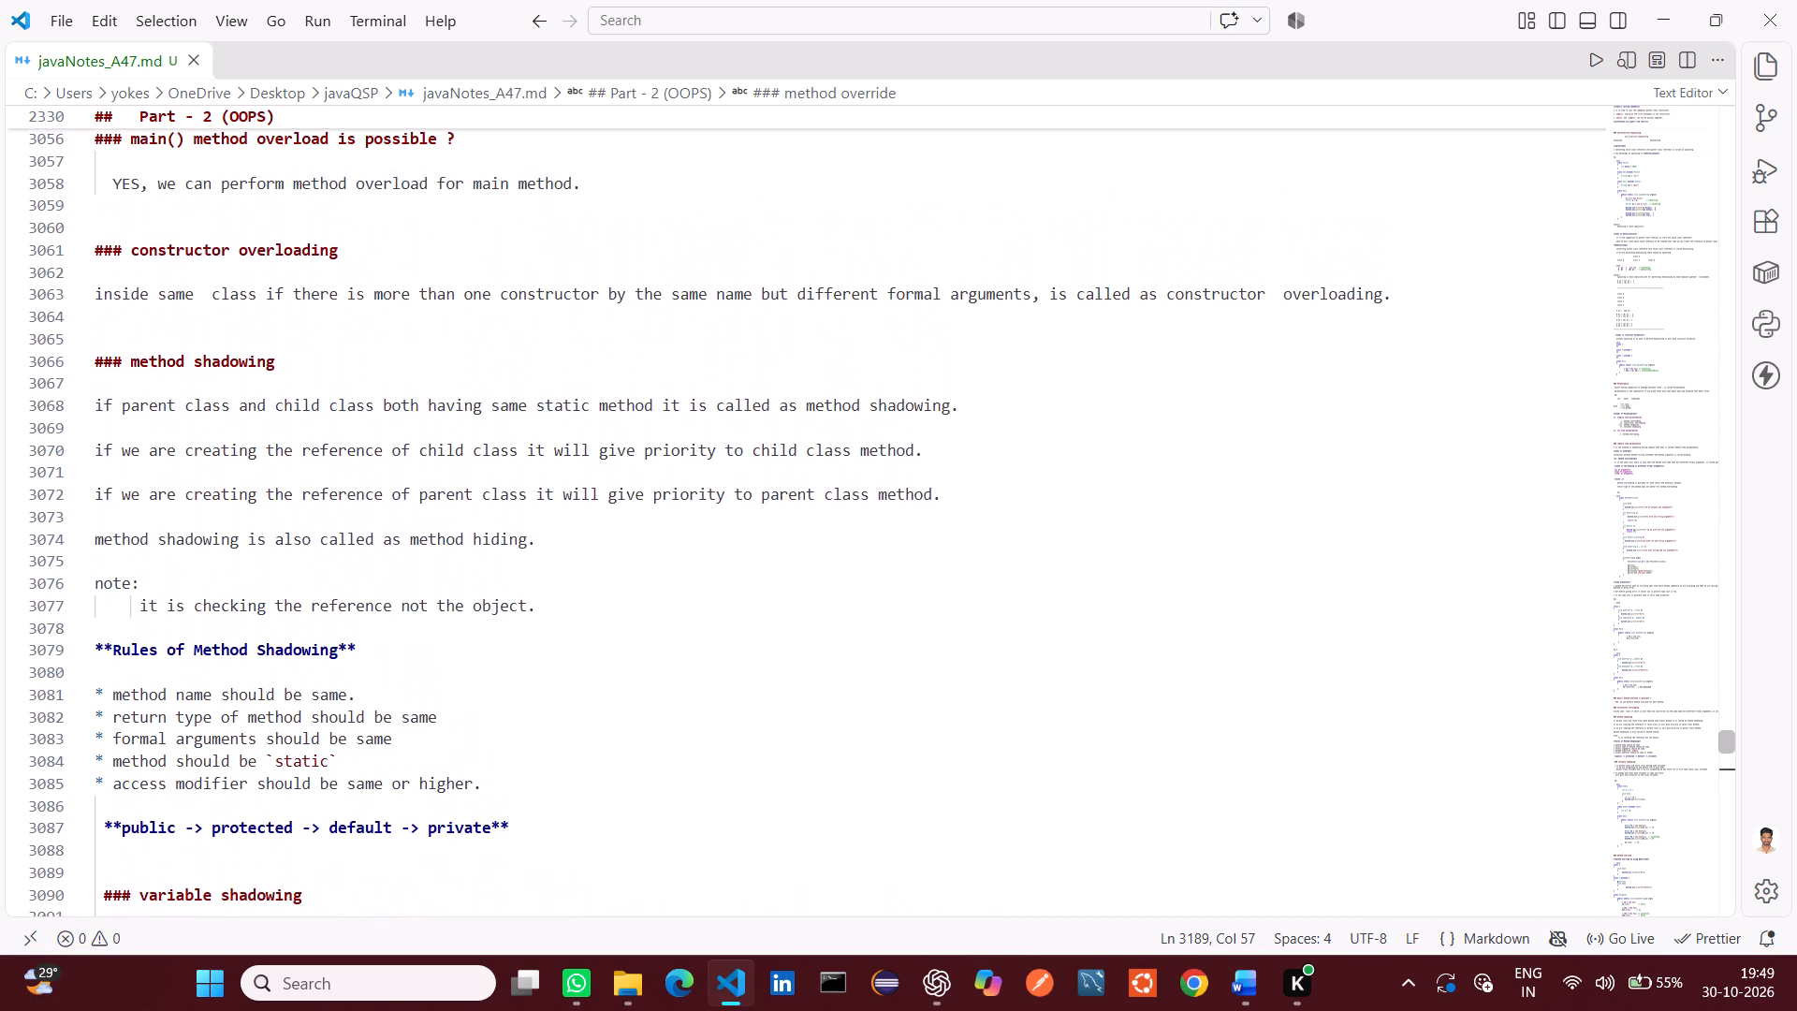
pyautogui.scroll(1, 741, 504)
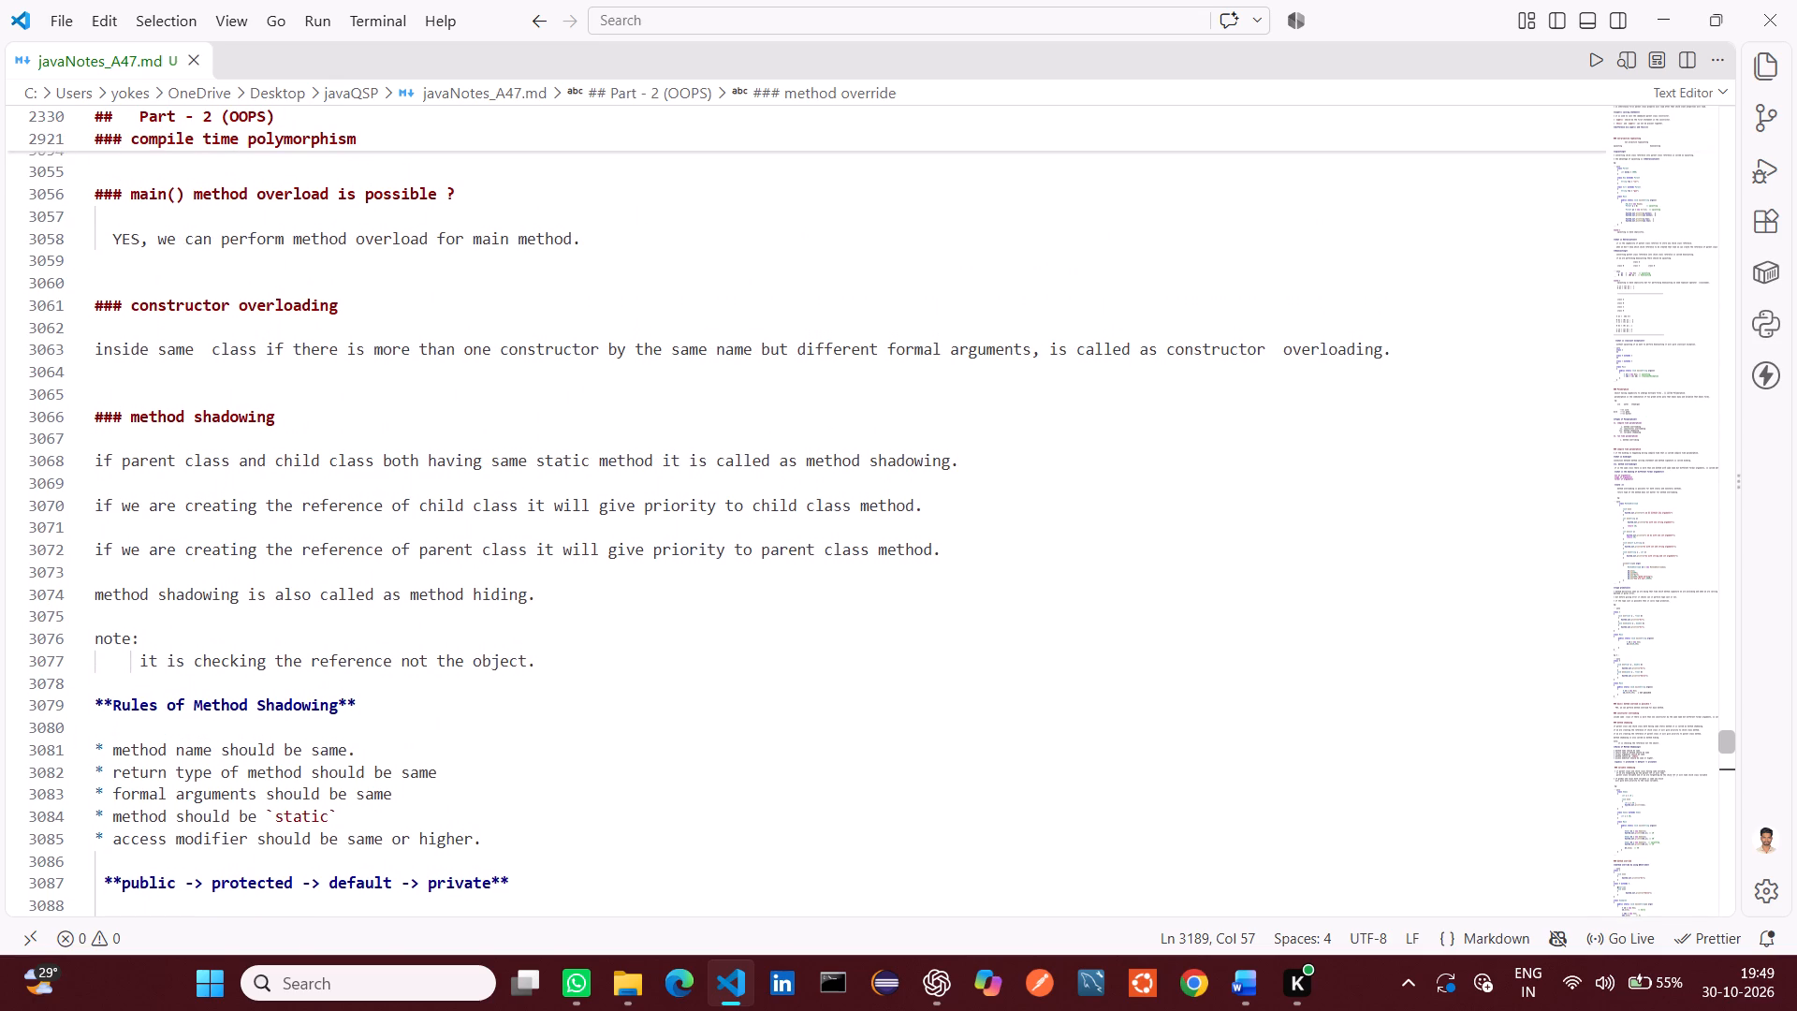
pyautogui.moveTo(546, 667); pyautogui.dragTo(142, 654)
pyautogui.hotkey('ctrl', 'c')
pyautogui.hotkey('alt', 'Tab')
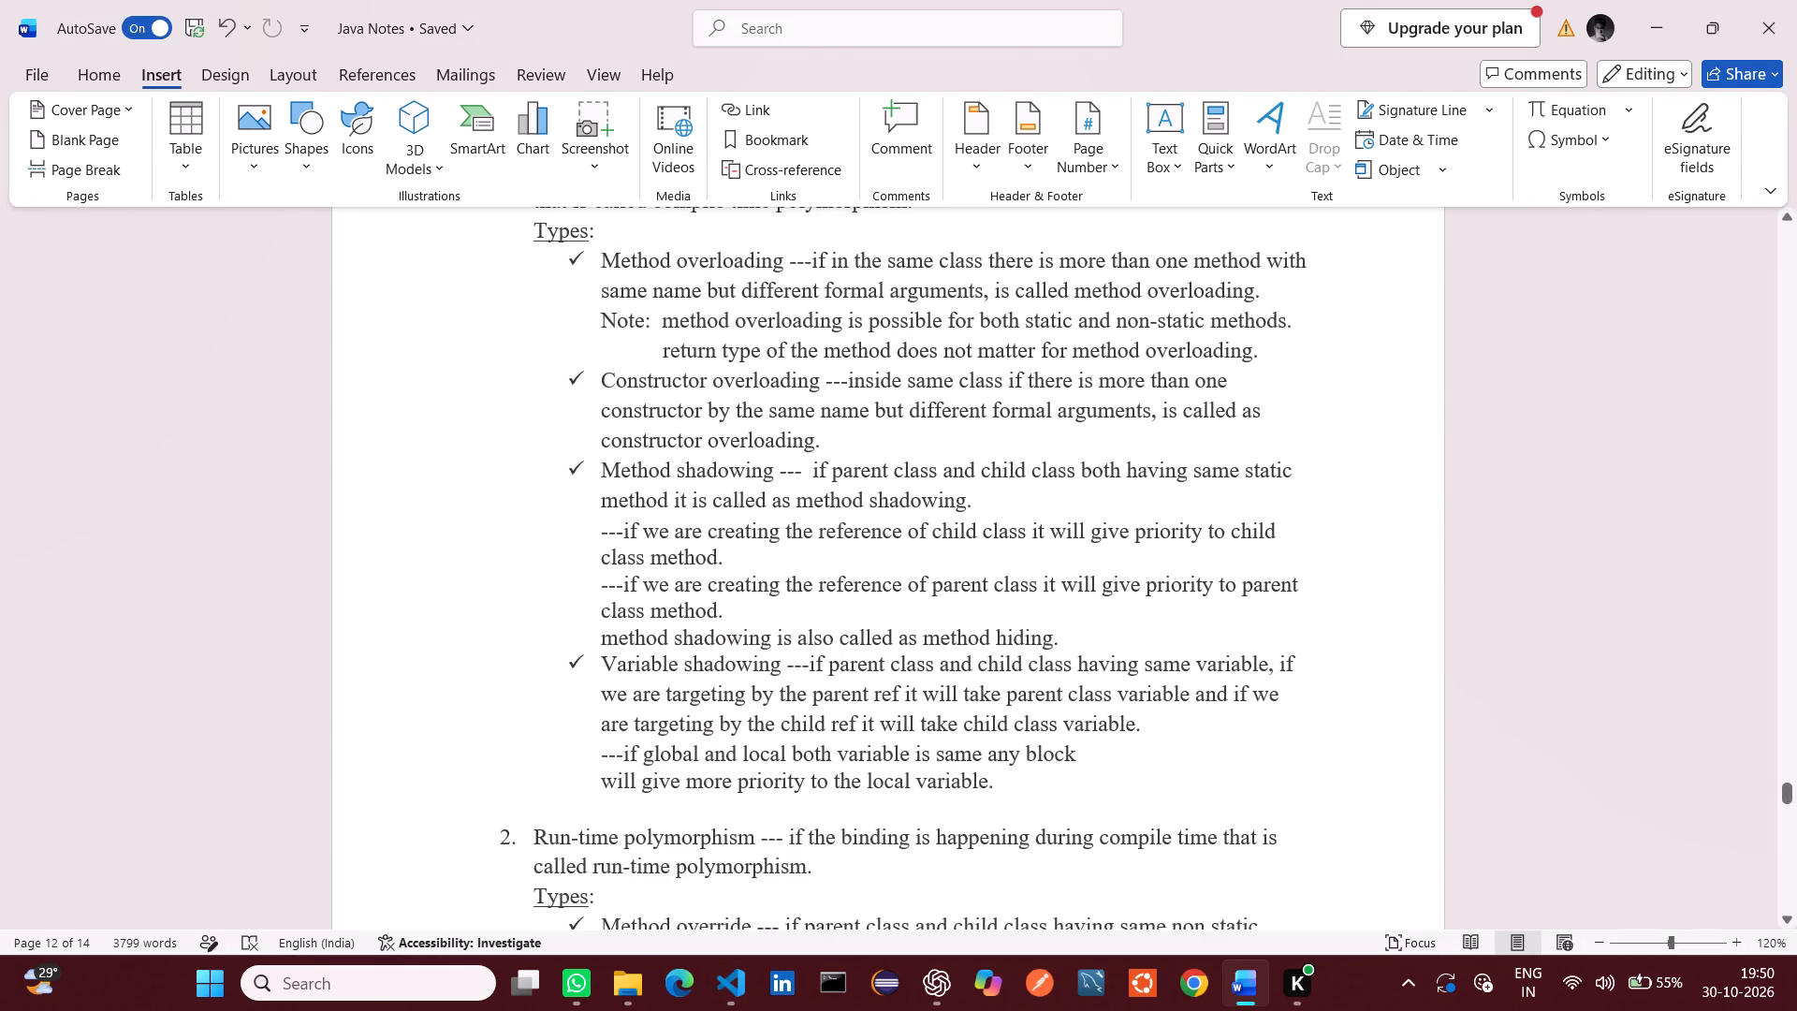
# In Word, add an unindented line below the variable shadowing entry reading "Note:" followed by the copied sentence about checking the reference.
pyautogui.scroll(-1, 703, 698)
pyautogui.click(1006, 658)
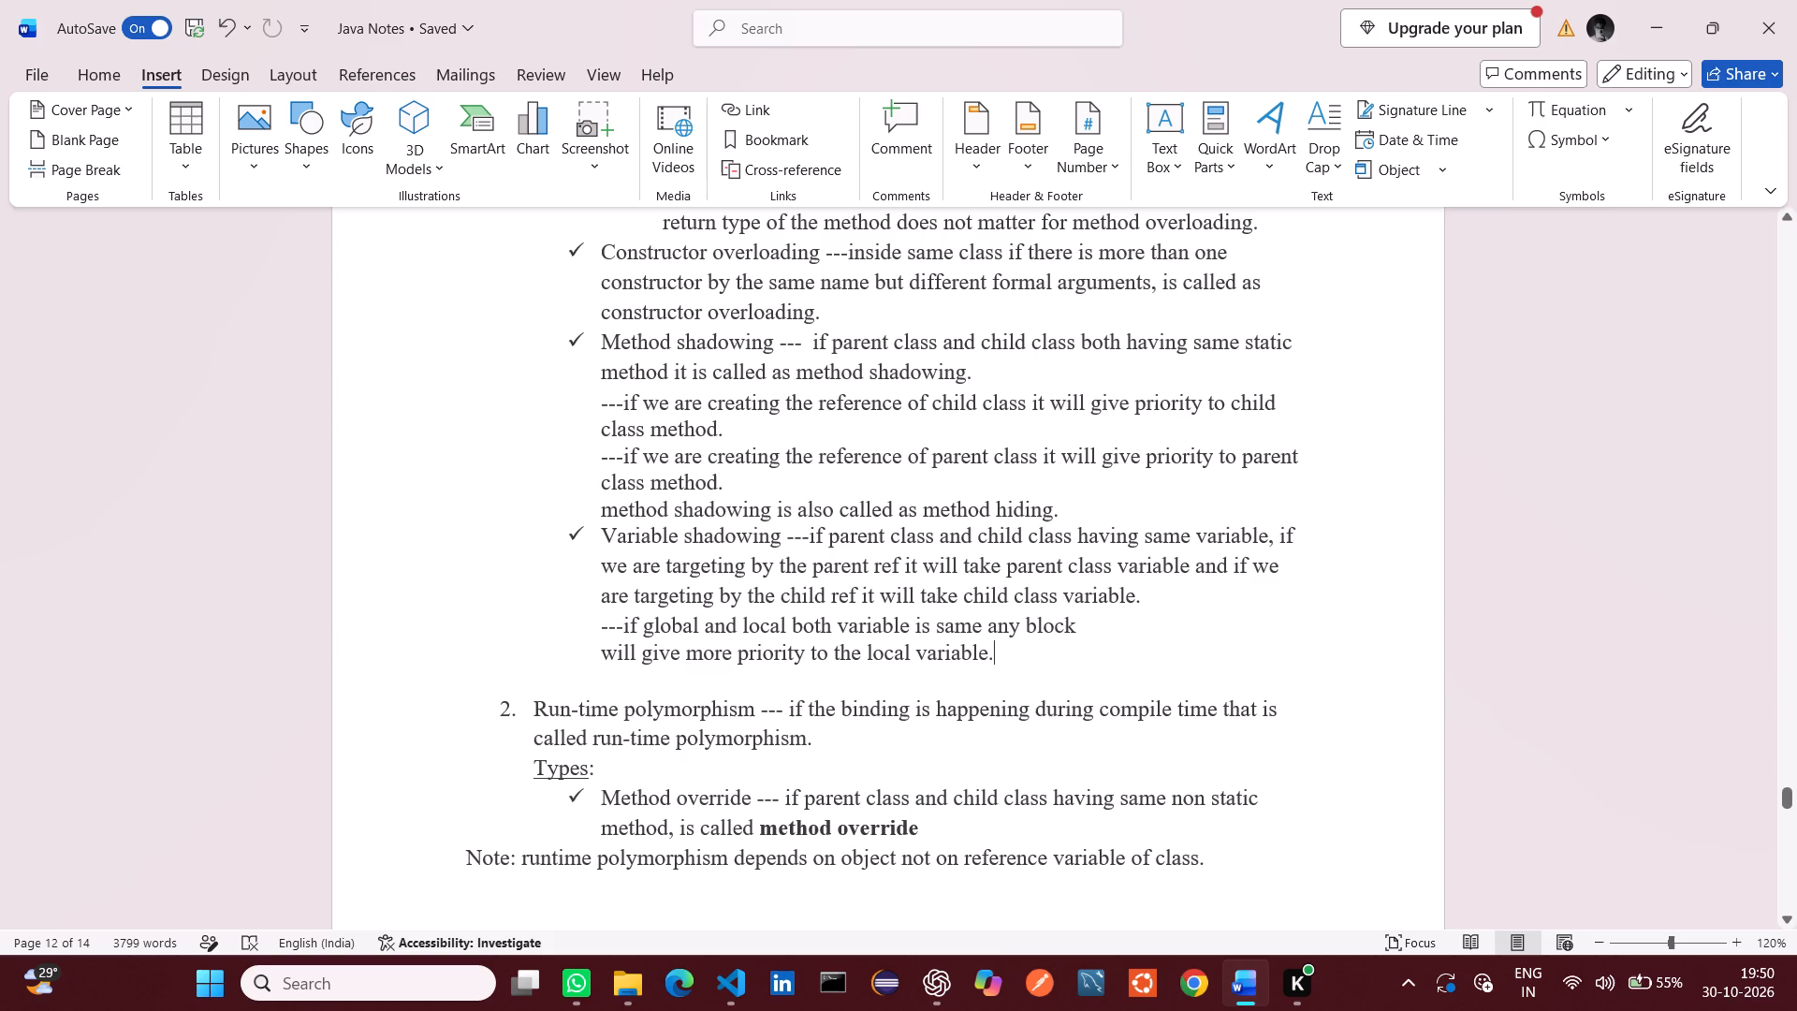
pyautogui.press('Return')
pyautogui.press('Return')
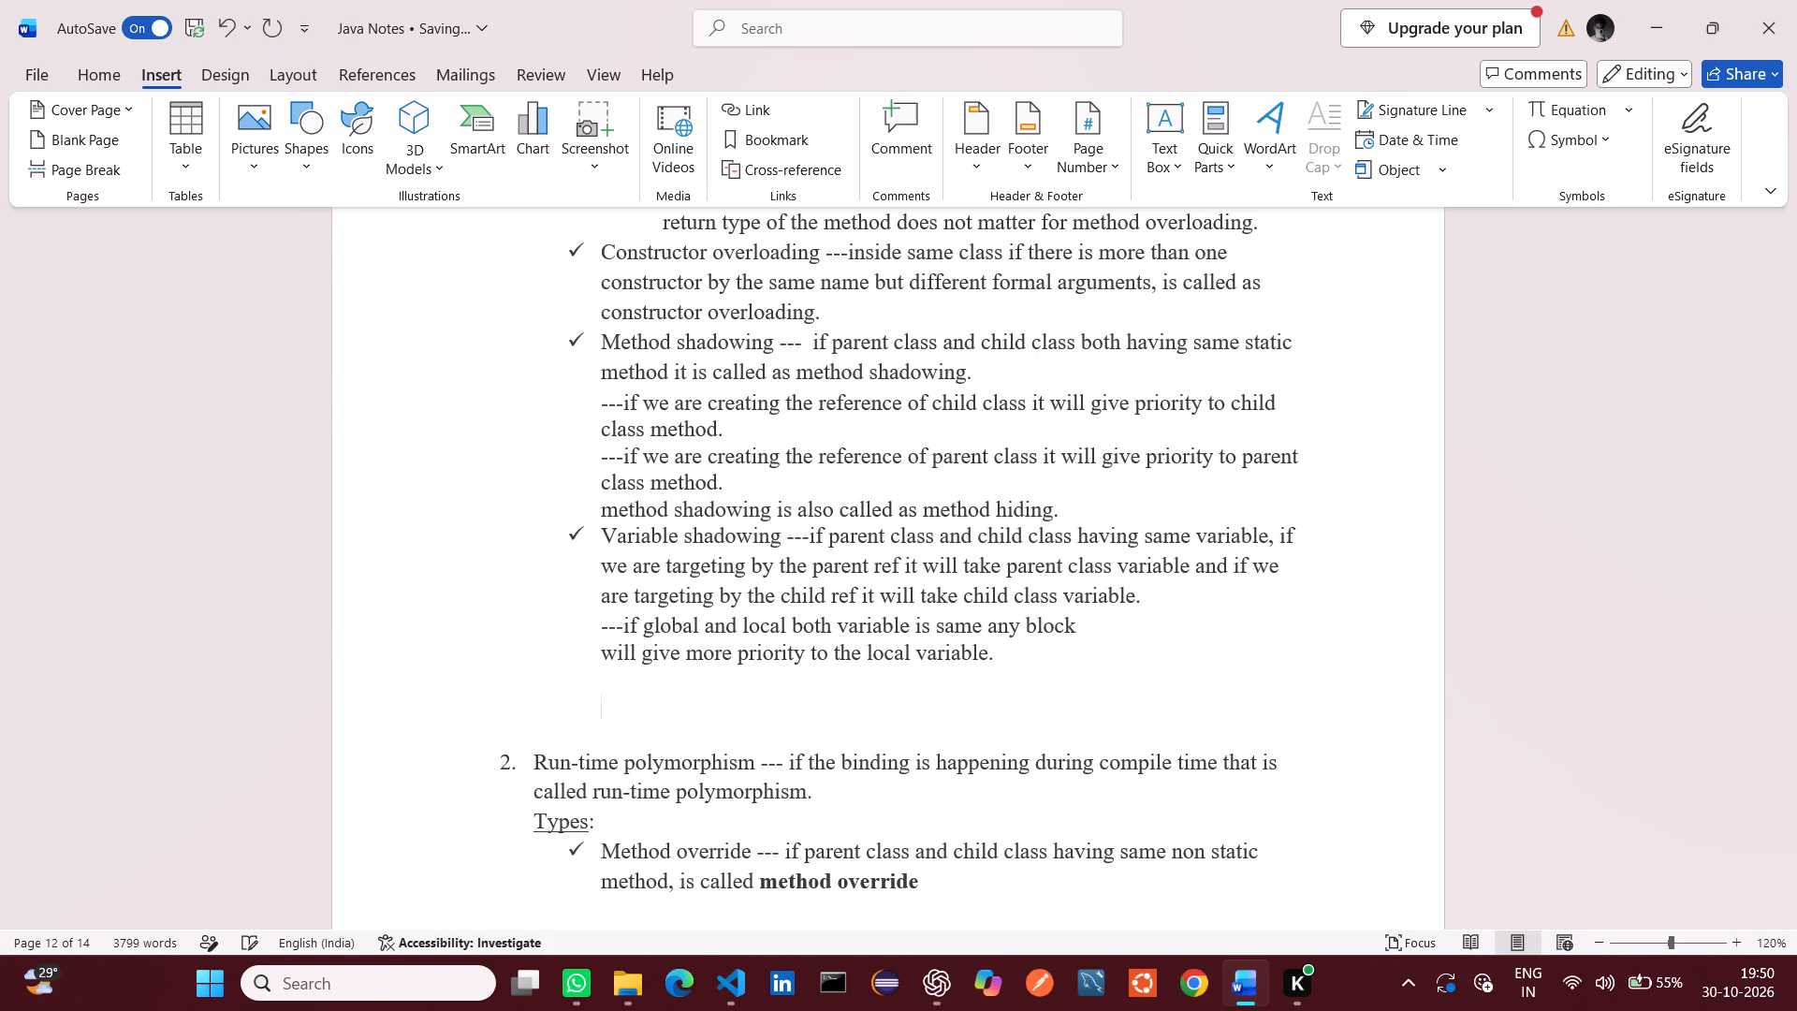
pyautogui.press('BackSpace')
pyautogui.press('BackSpace')
pyautogui.write('Note:')
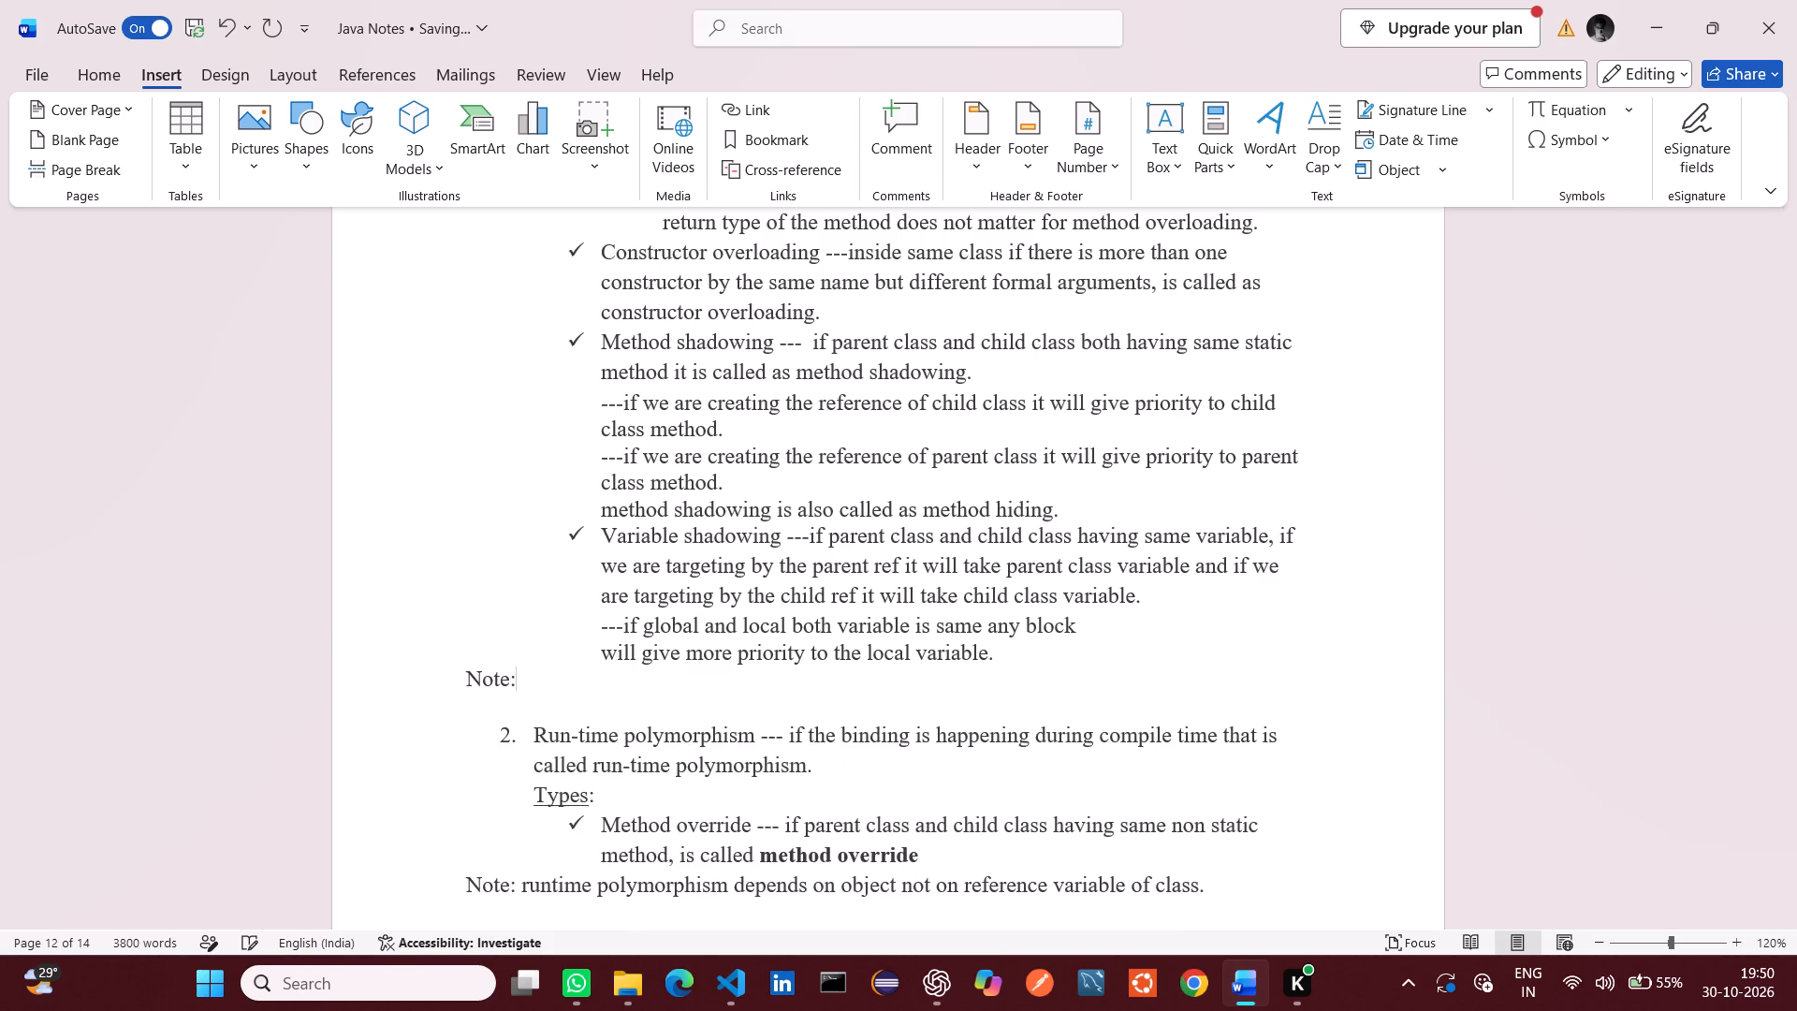
pyautogui.hotkey('ctrl', 'v')
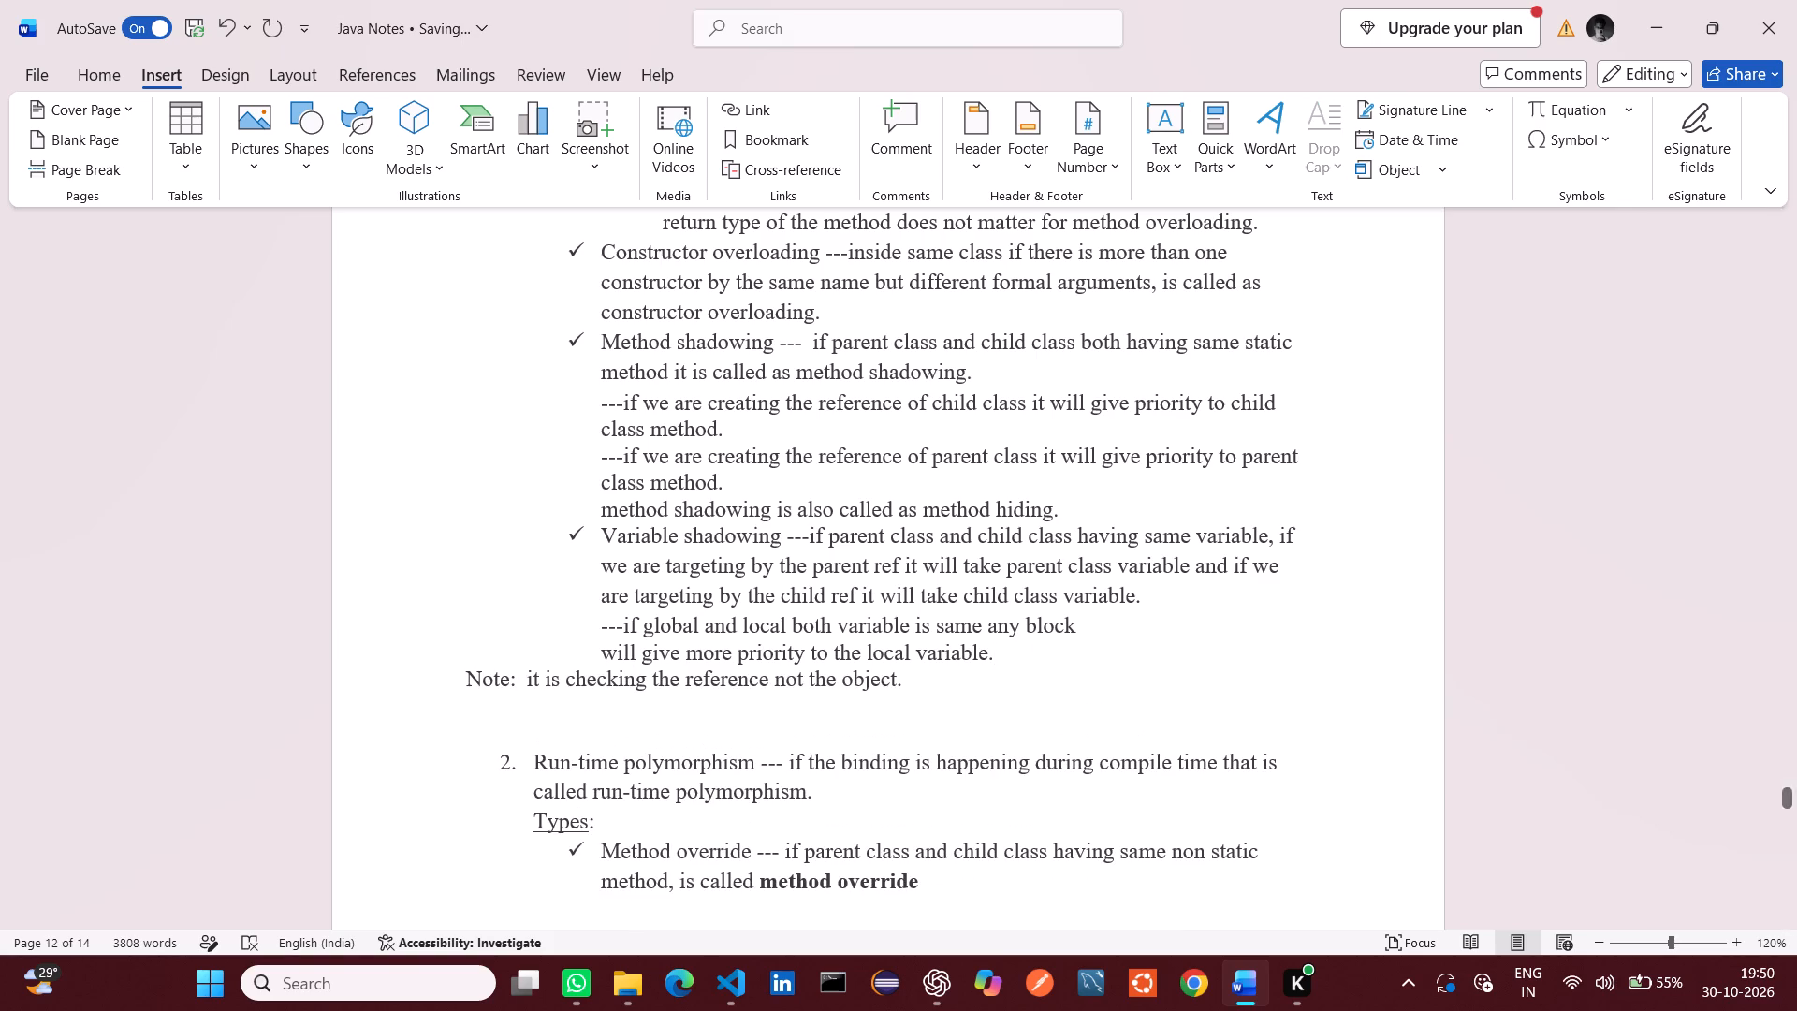
# Remove the blank lines between the new reference note and the numbered "Run-time polymorphism" item.
pyautogui.press('BackSpace')
pyautogui.press('Down')
pyautogui.press('BackSpace')
pyautogui.press('BackSpace')
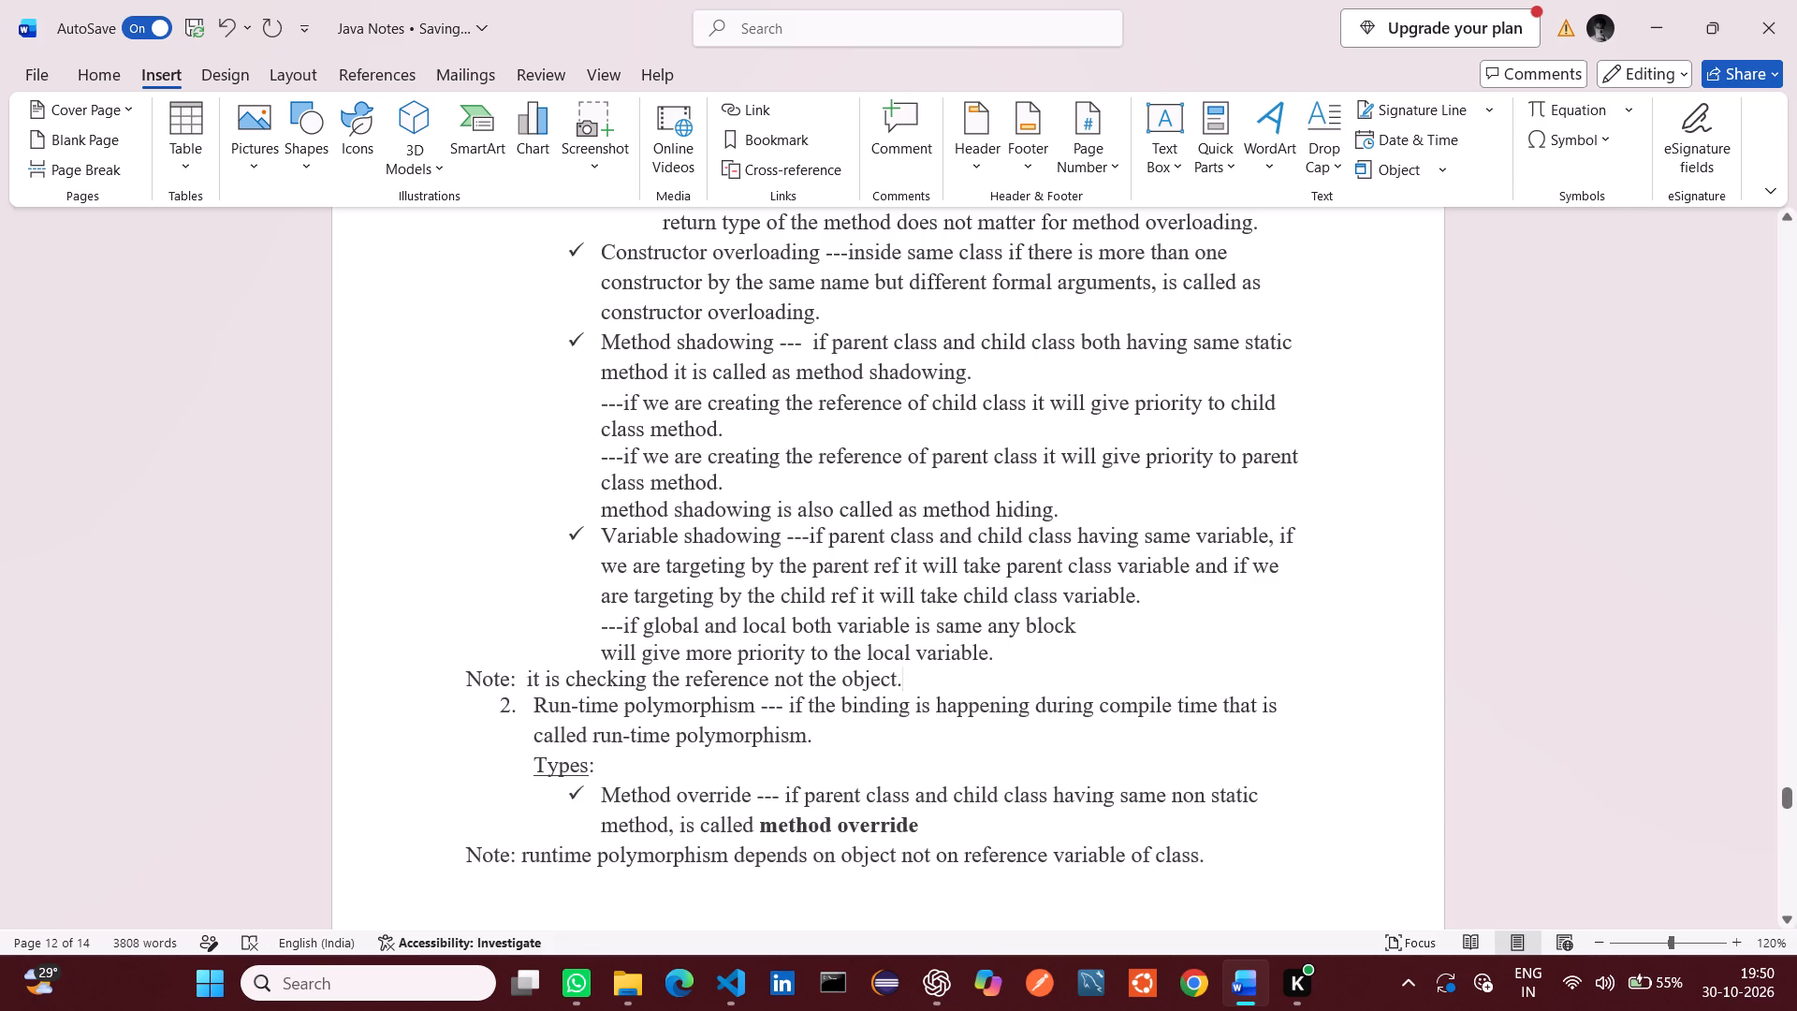
pyautogui.press('Return')
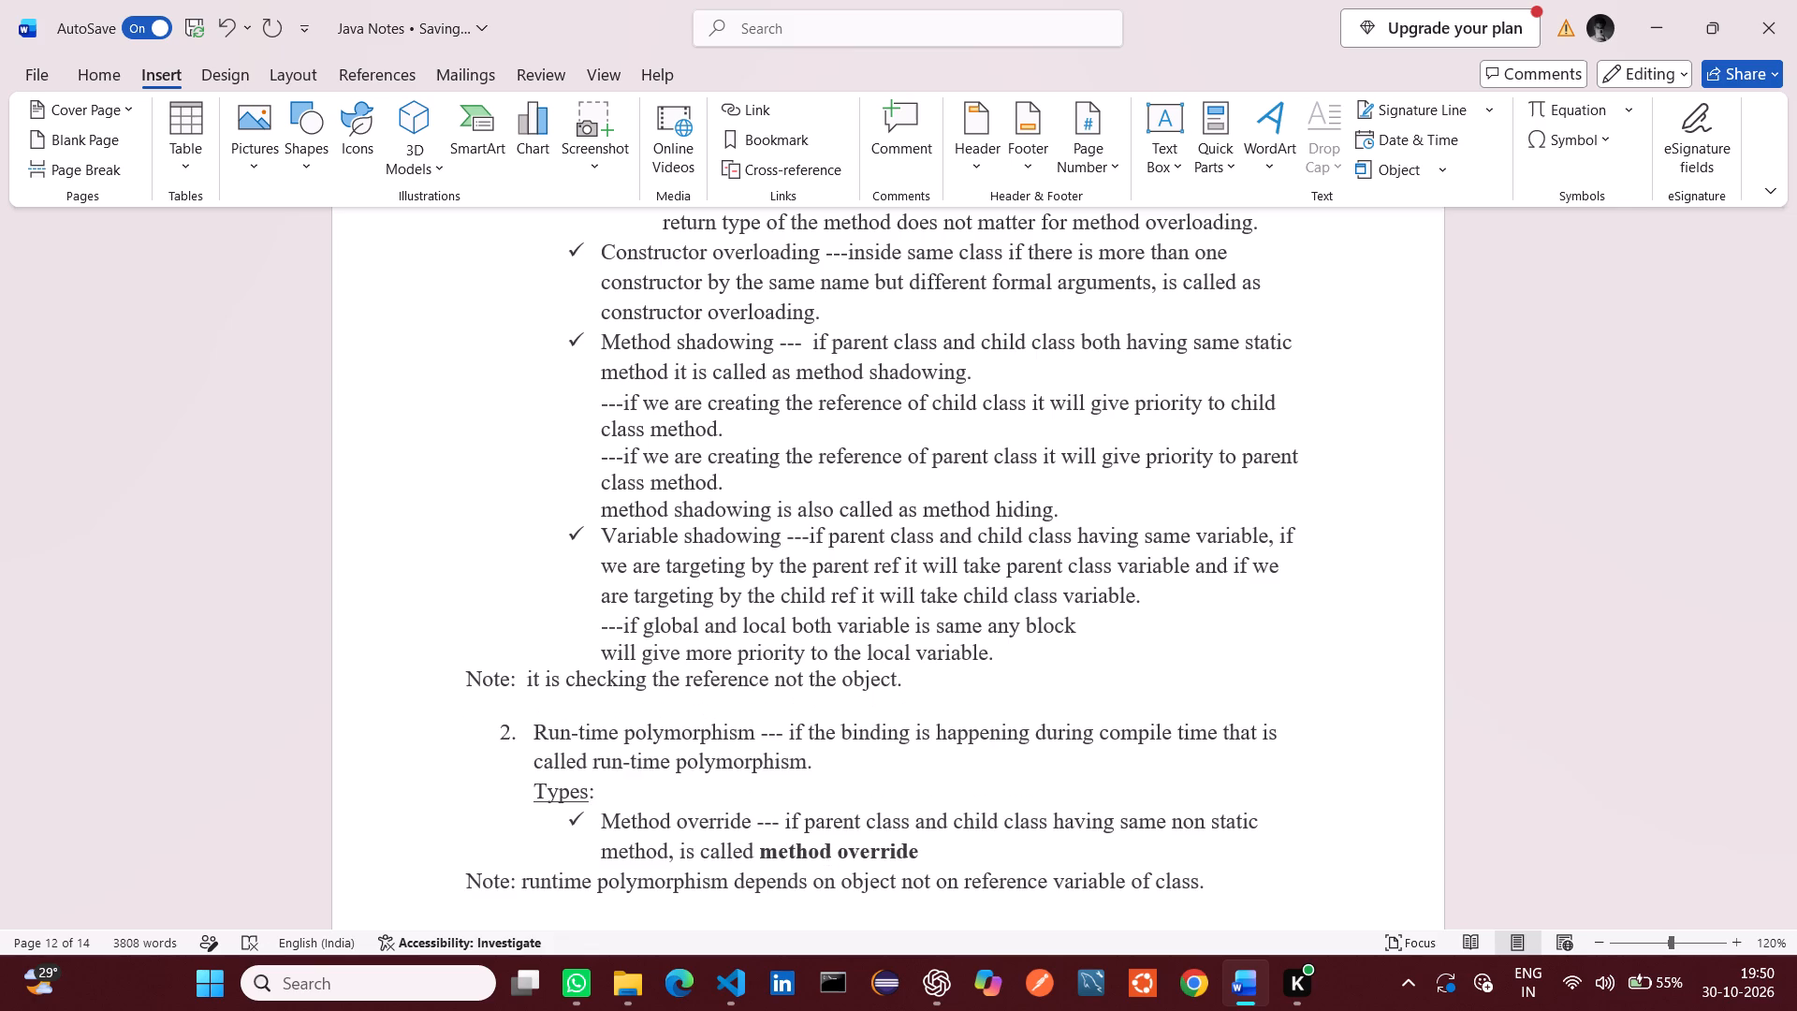
pyautogui.press('BackSpace')
pyautogui.scroll(-1, 928, 686)
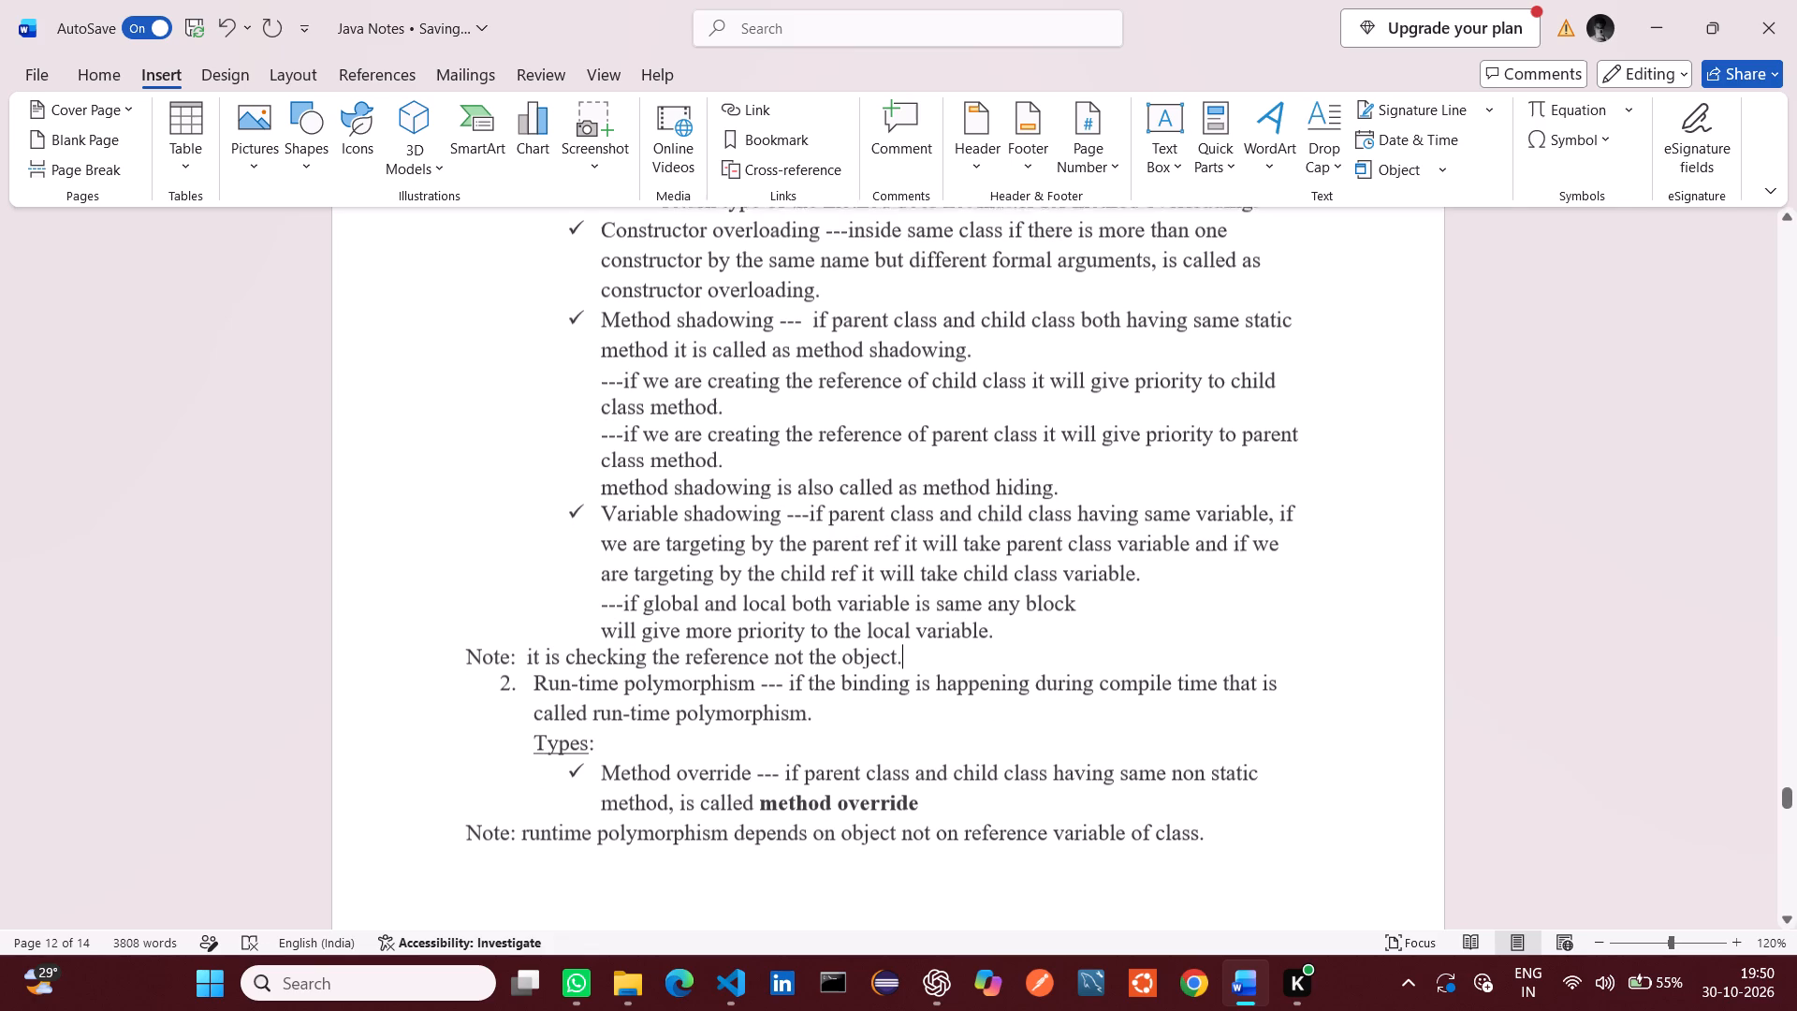
# Insert a blank line between the note about checking the reference and the numbered "Run-time polymorphism" item.
pyautogui.scroll(-1, 928, 686)
pyautogui.press('Return')
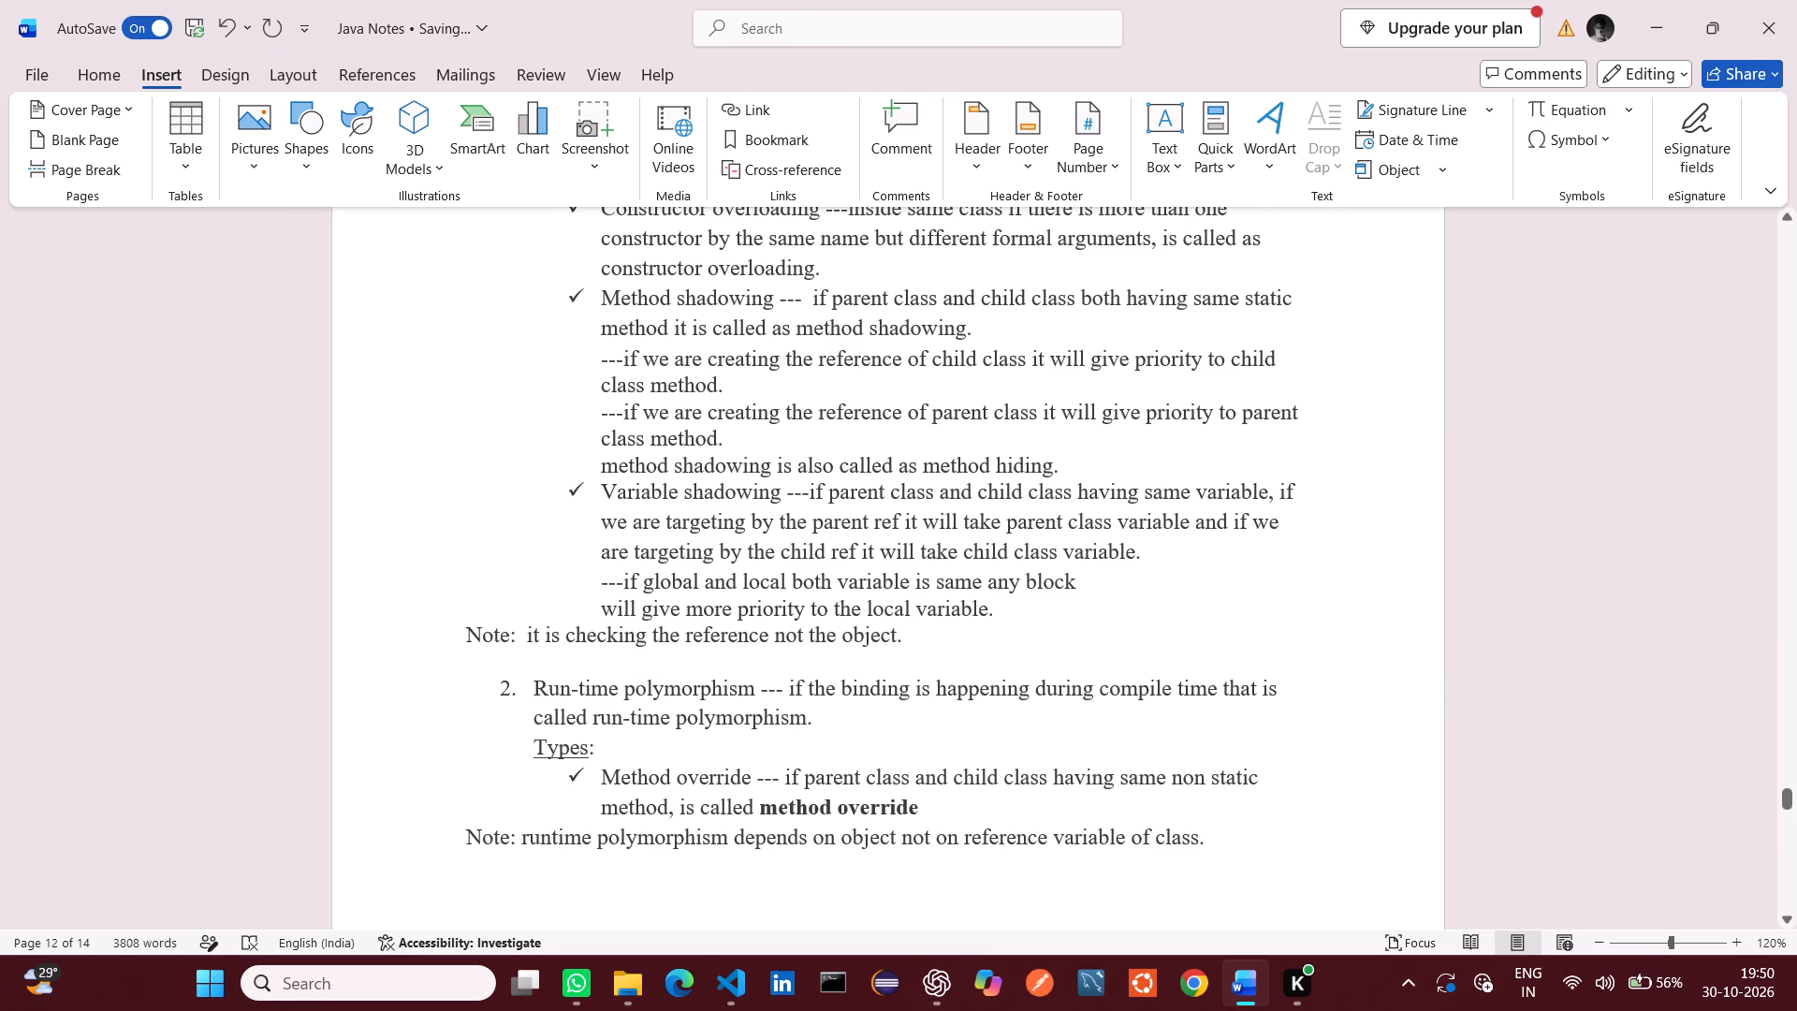
# Bold the word "Note" in both the reference-checking note and the runtime polymorphism note.
pyautogui.scroll(1, 1073, 764)
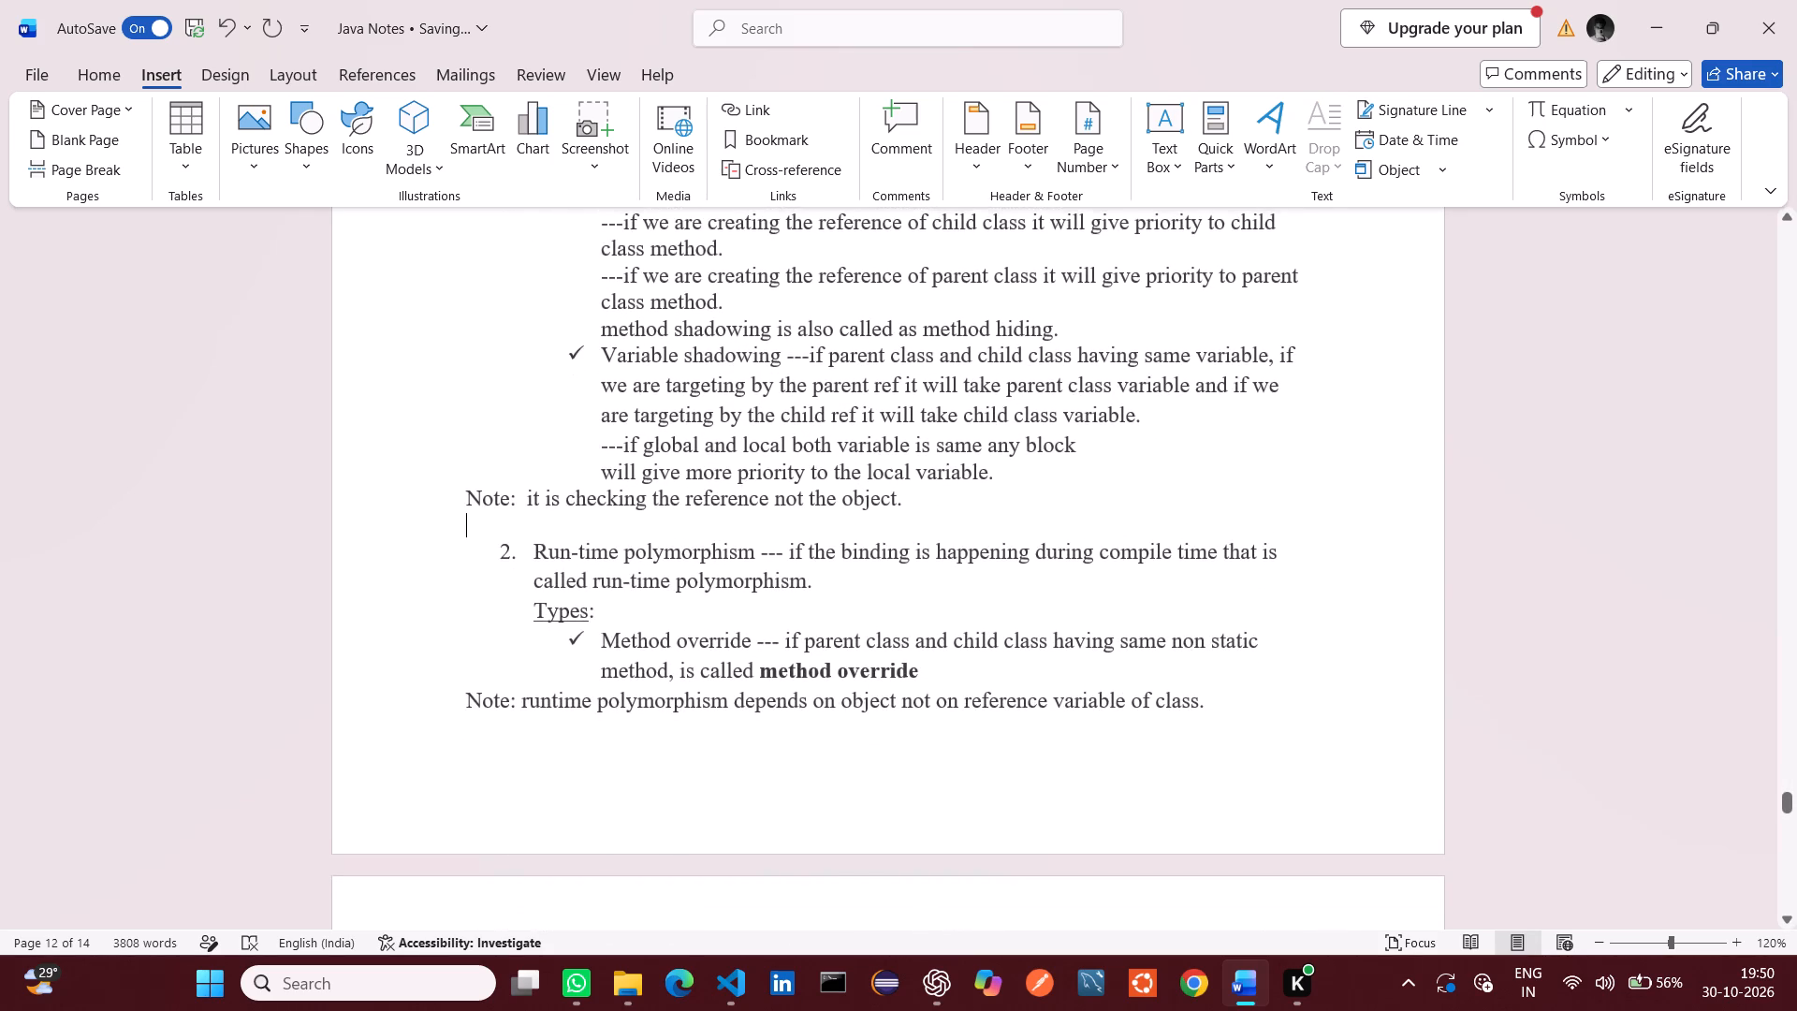
pyautogui.scroll(-1, 1073, 764)
pyautogui.click(1226, 646)
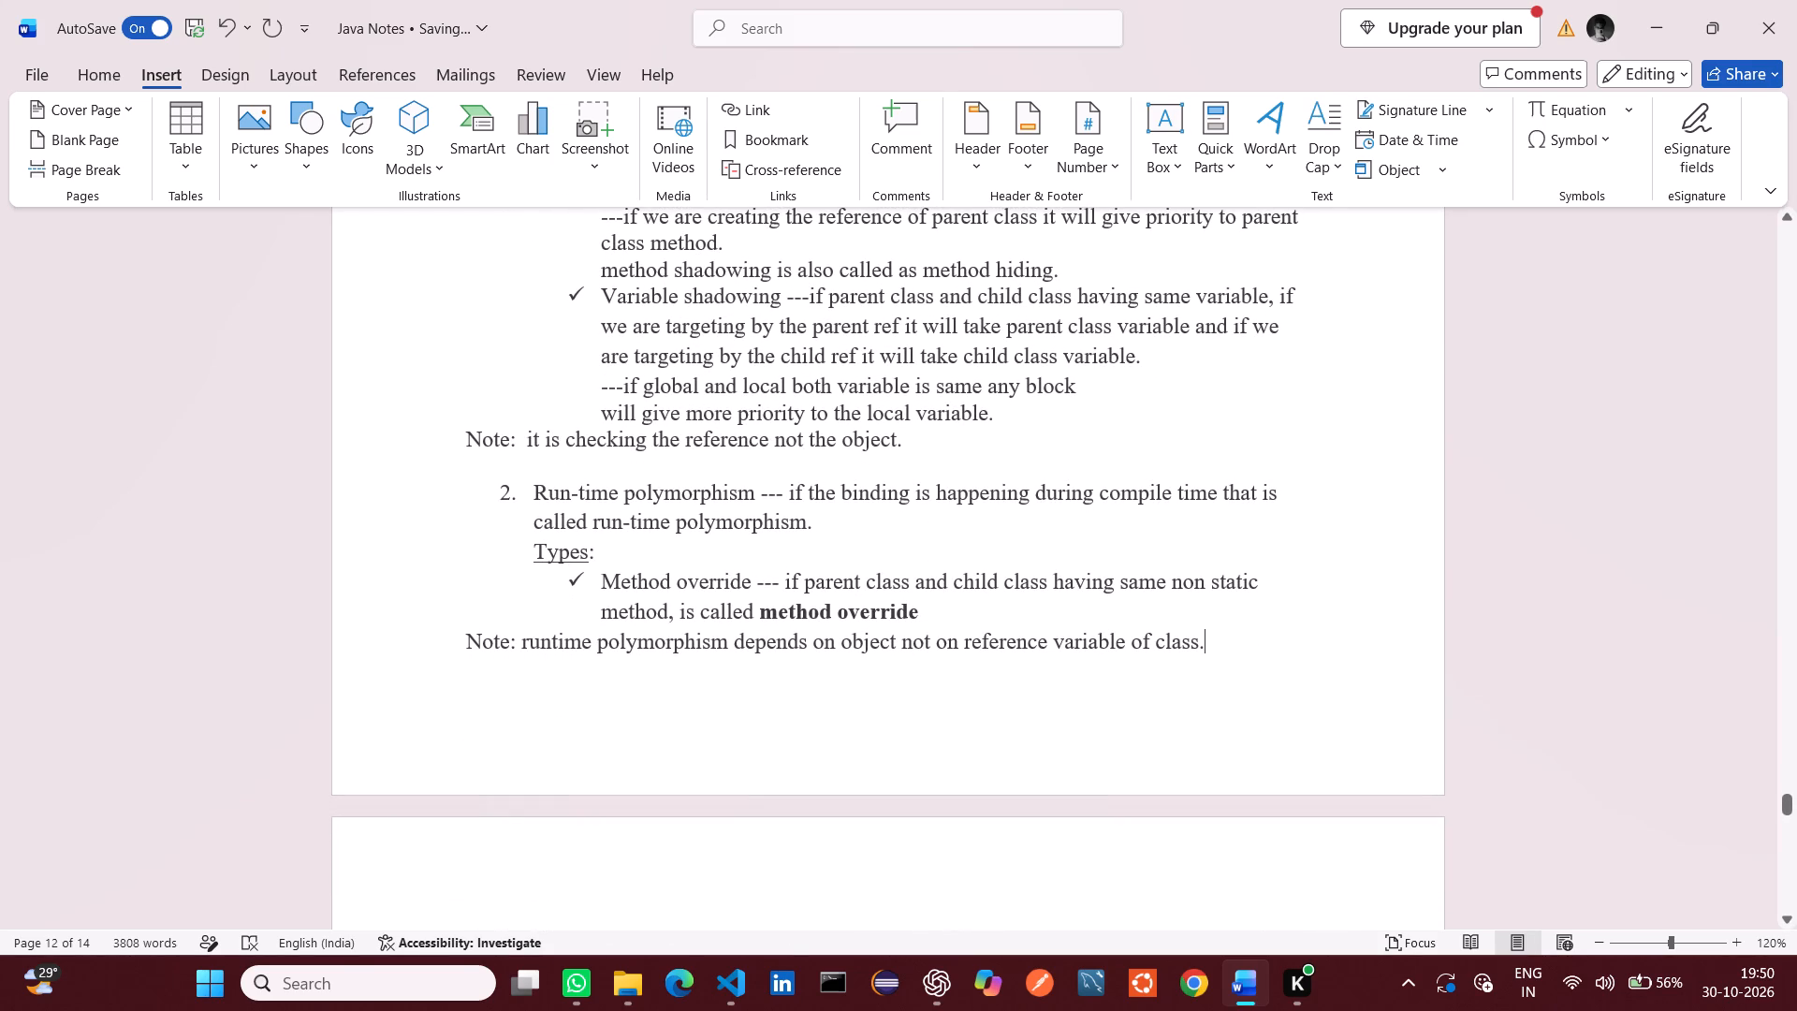
pyautogui.doubleClick(485, 449)
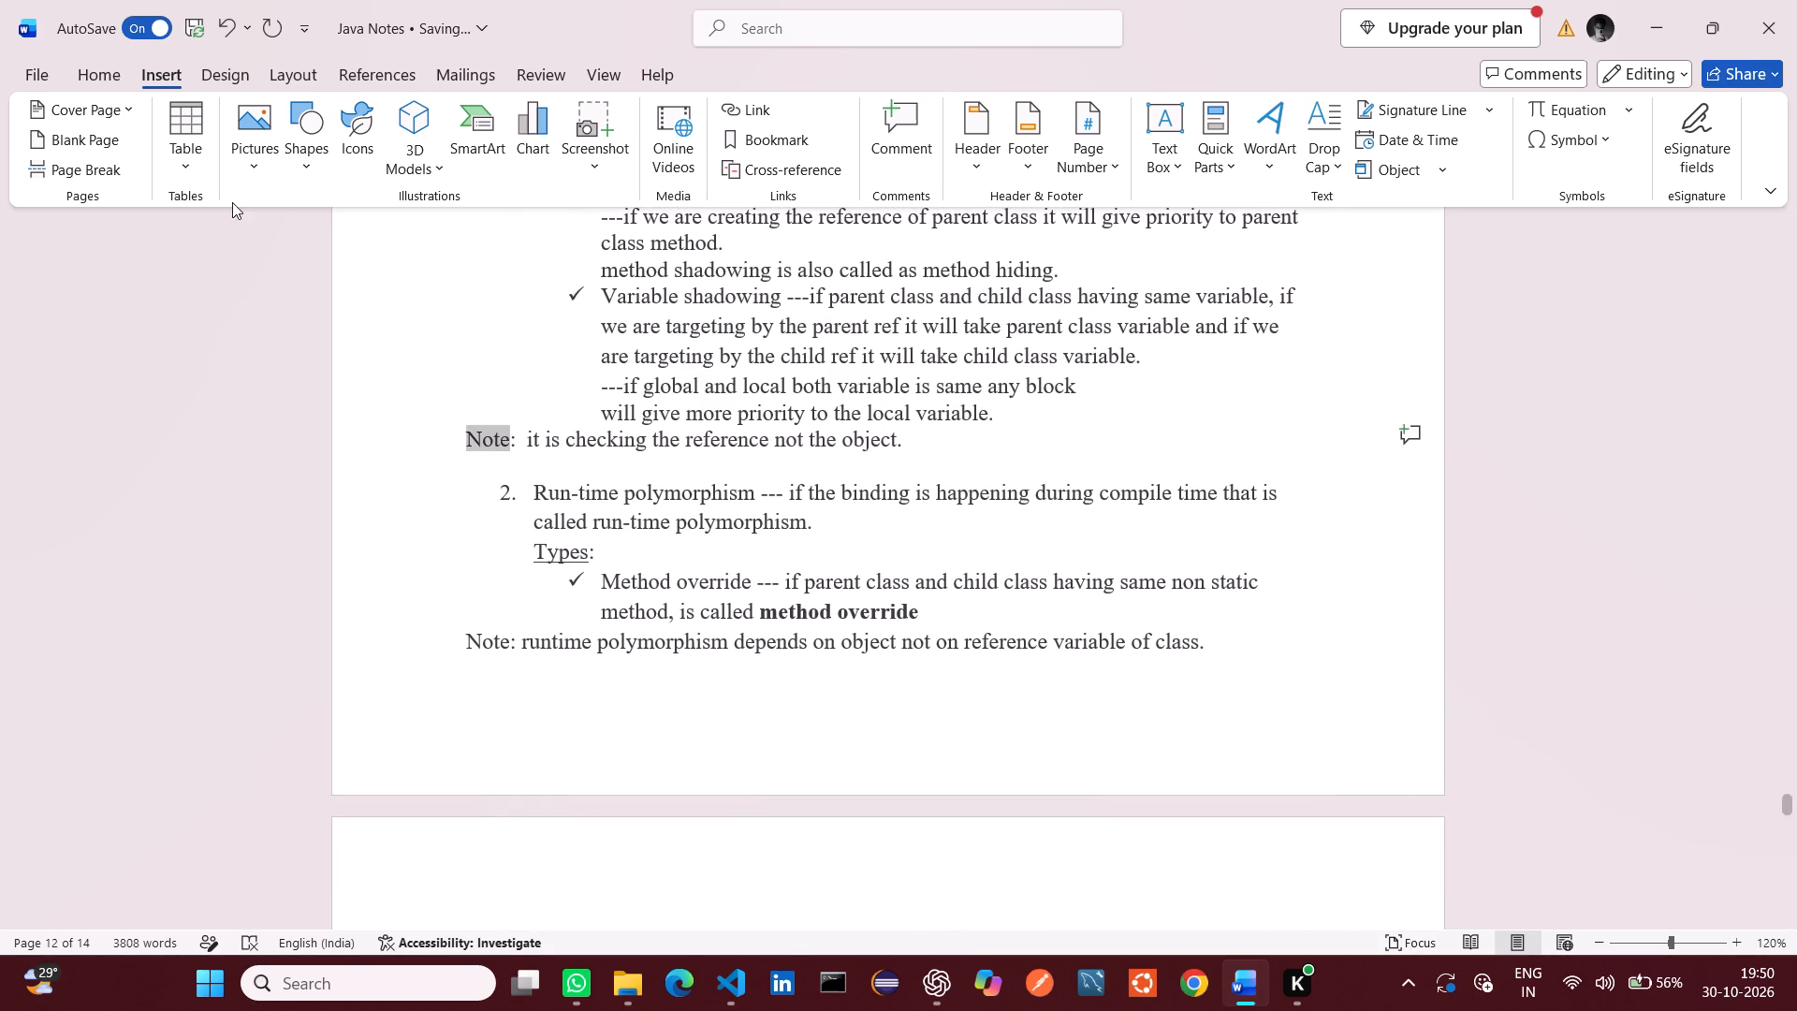
pyautogui.click(114, 86)
pyautogui.click(144, 170)
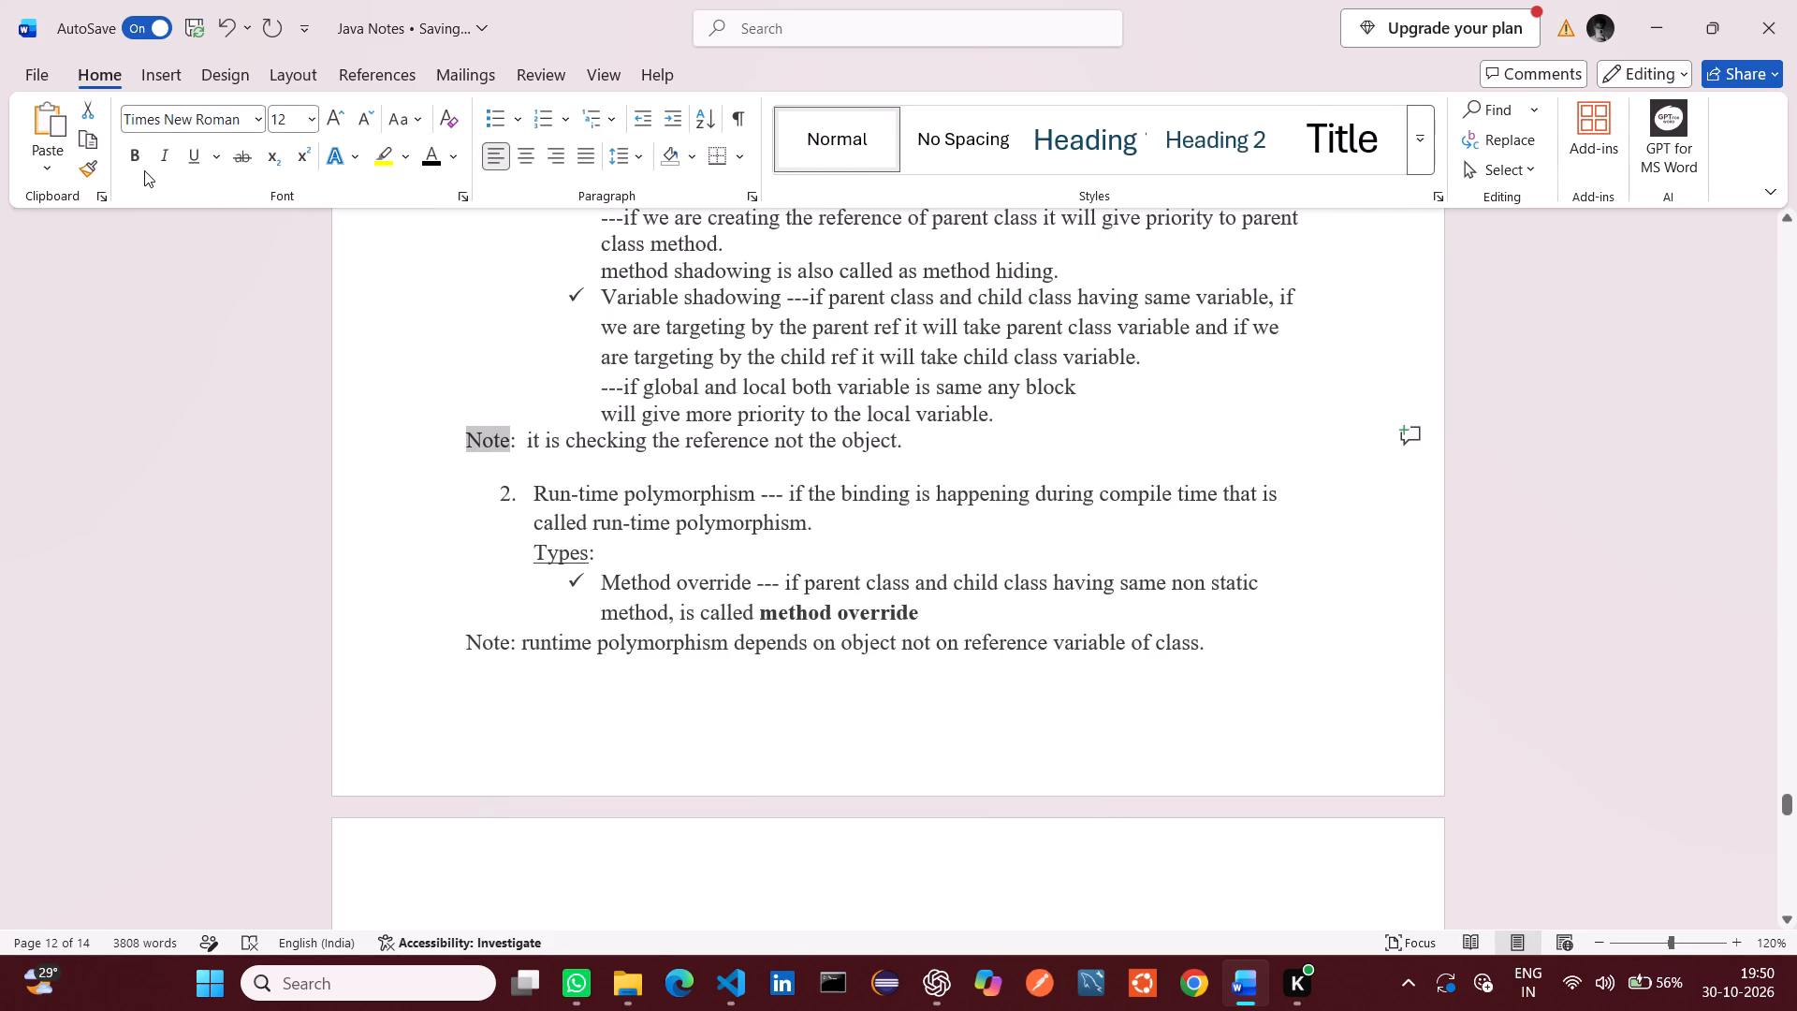
pyautogui.click(139, 160)
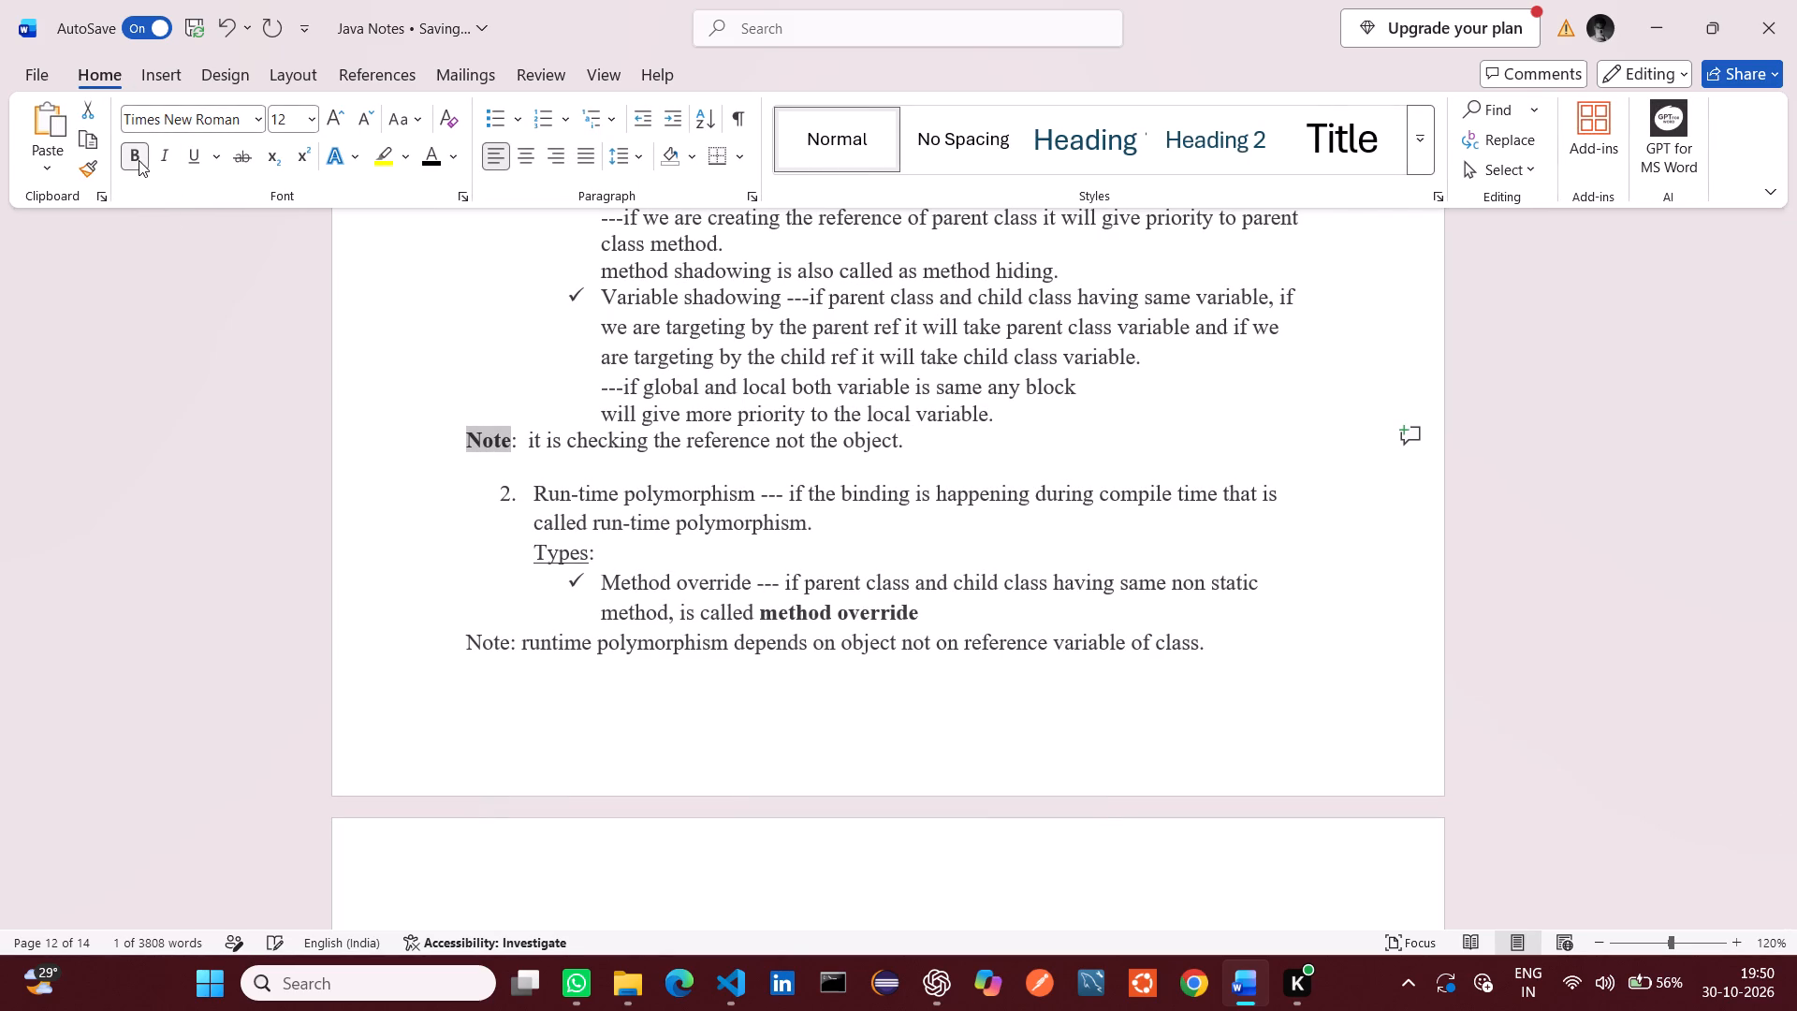
pyautogui.doubleClick(487, 641)
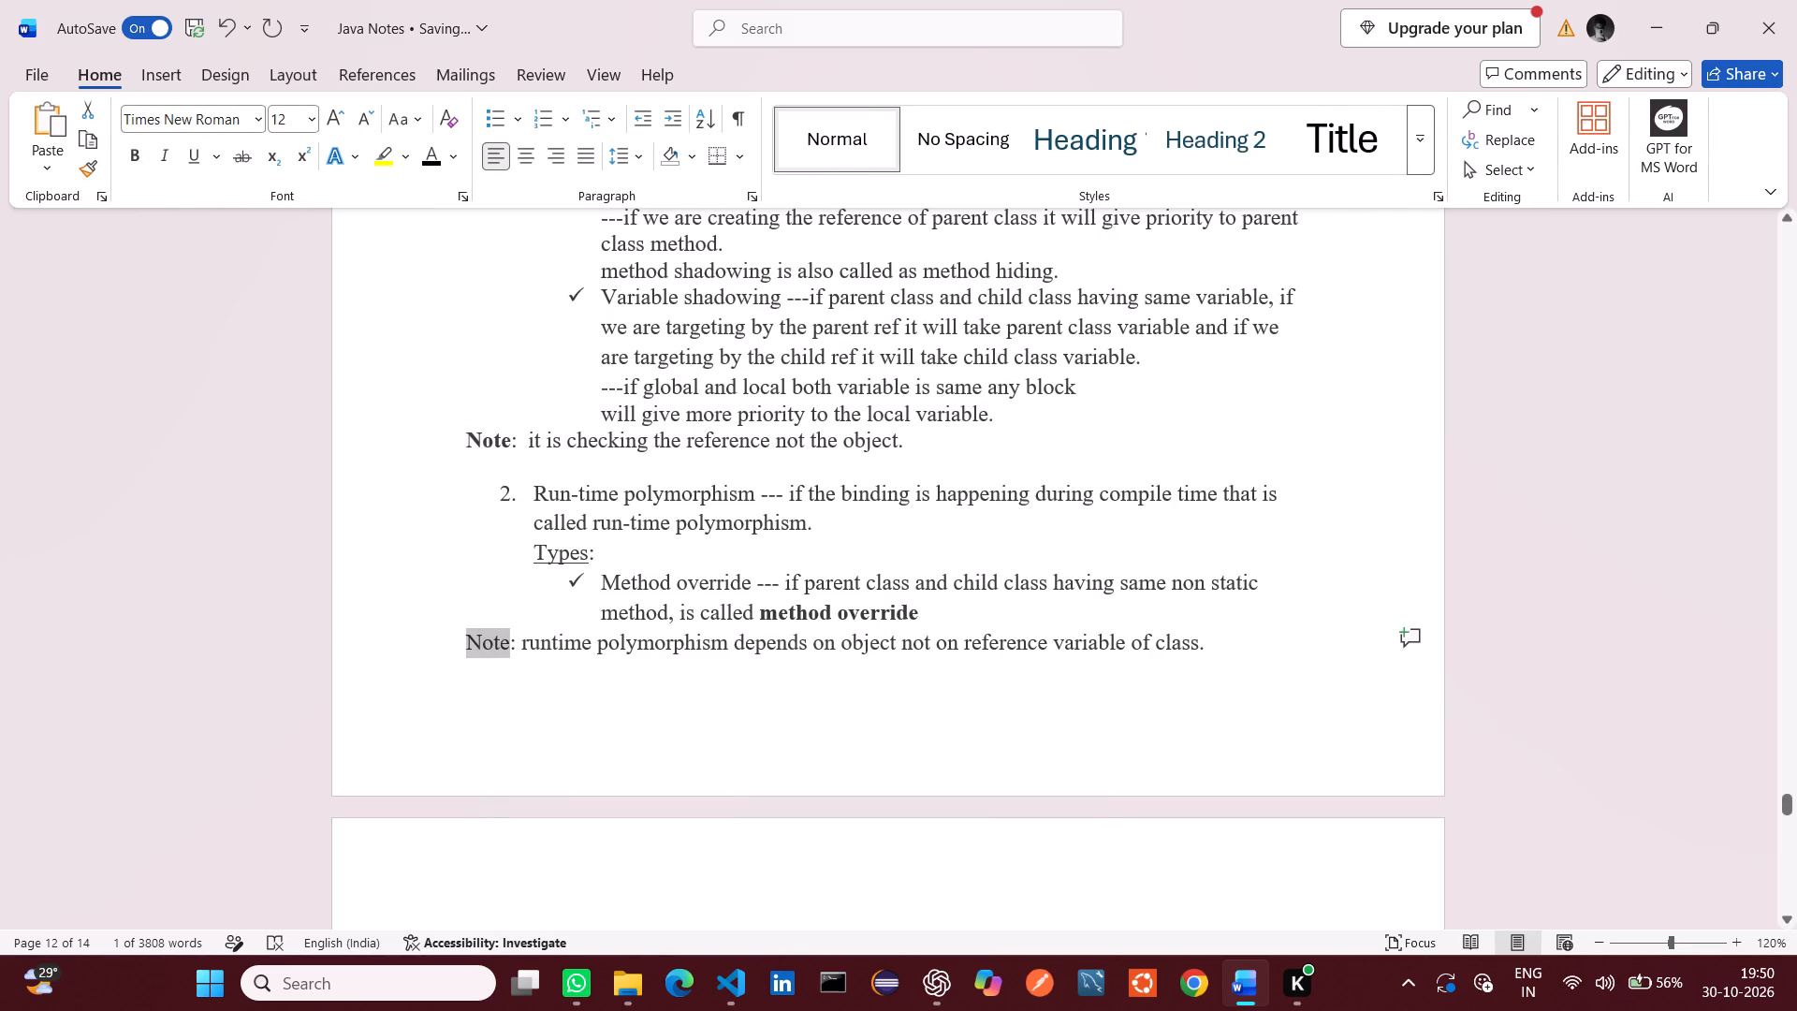
pyautogui.click(133, 155)
pyautogui.click(387, 487)
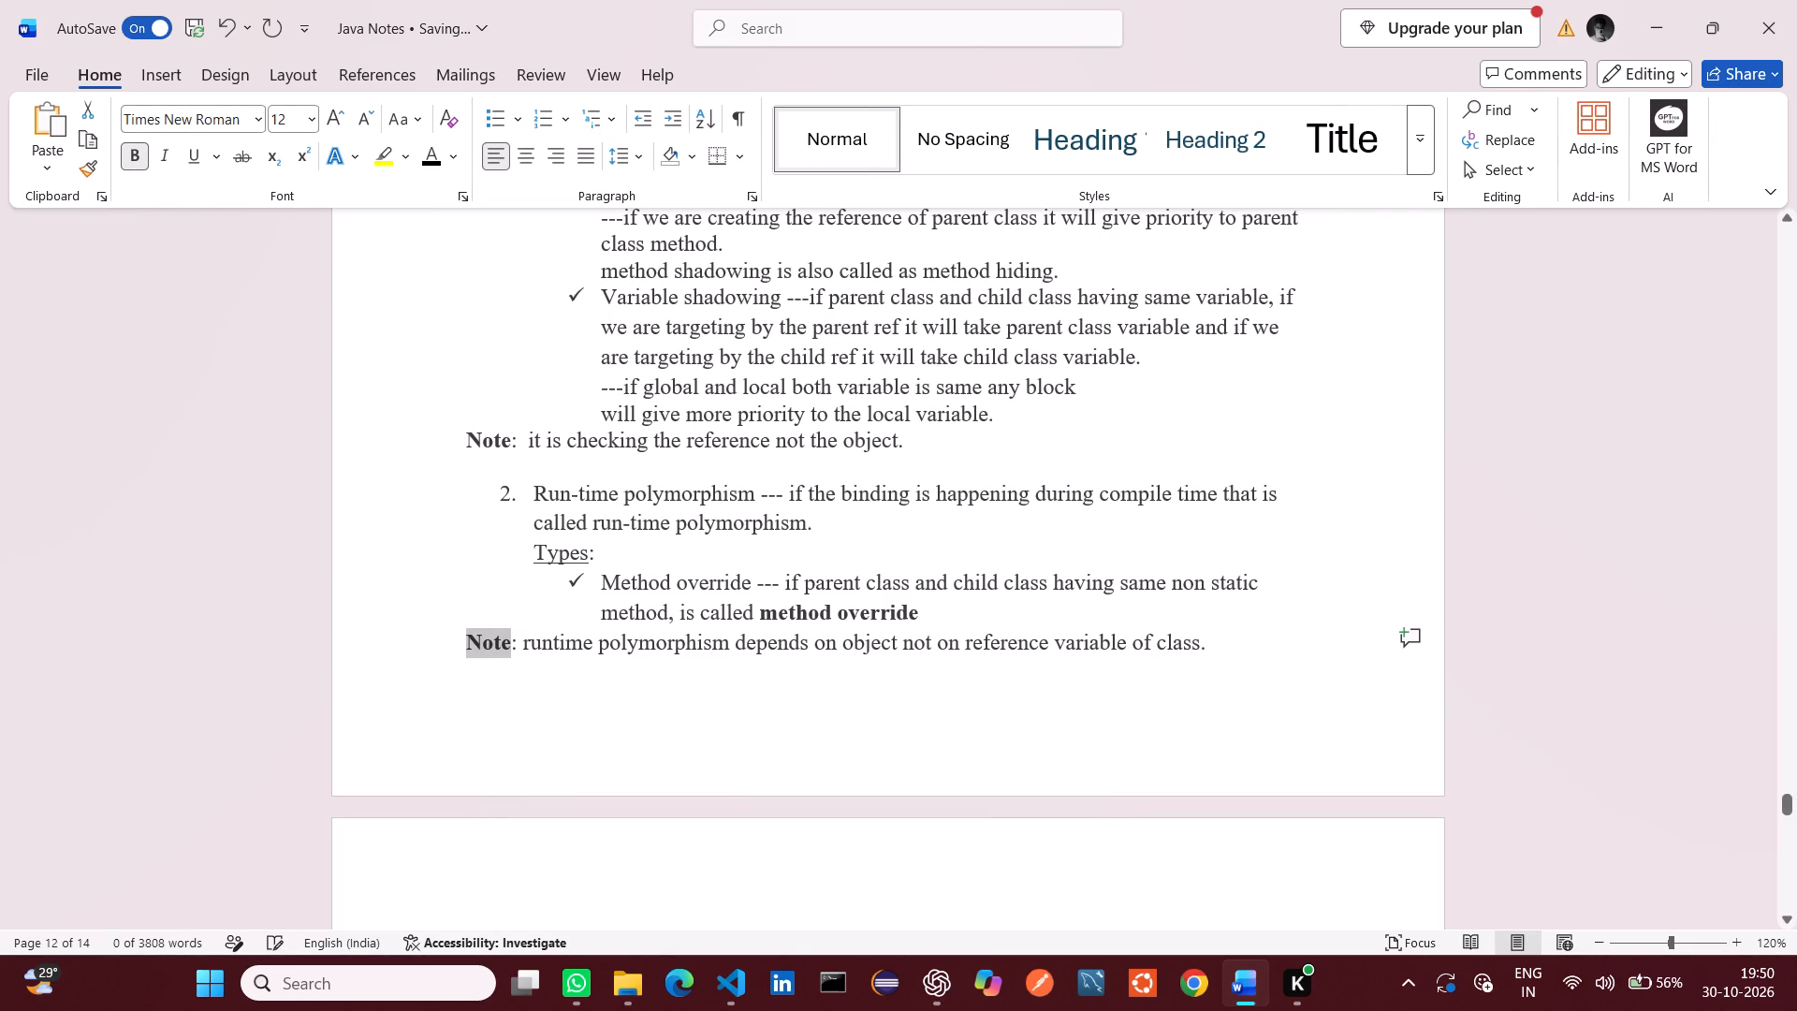
# Insert a row below the rules table's header and move "method name should be same." into it, leaving the return type rule in its own row.
pyautogui.scroll(-1, 1030, 777)
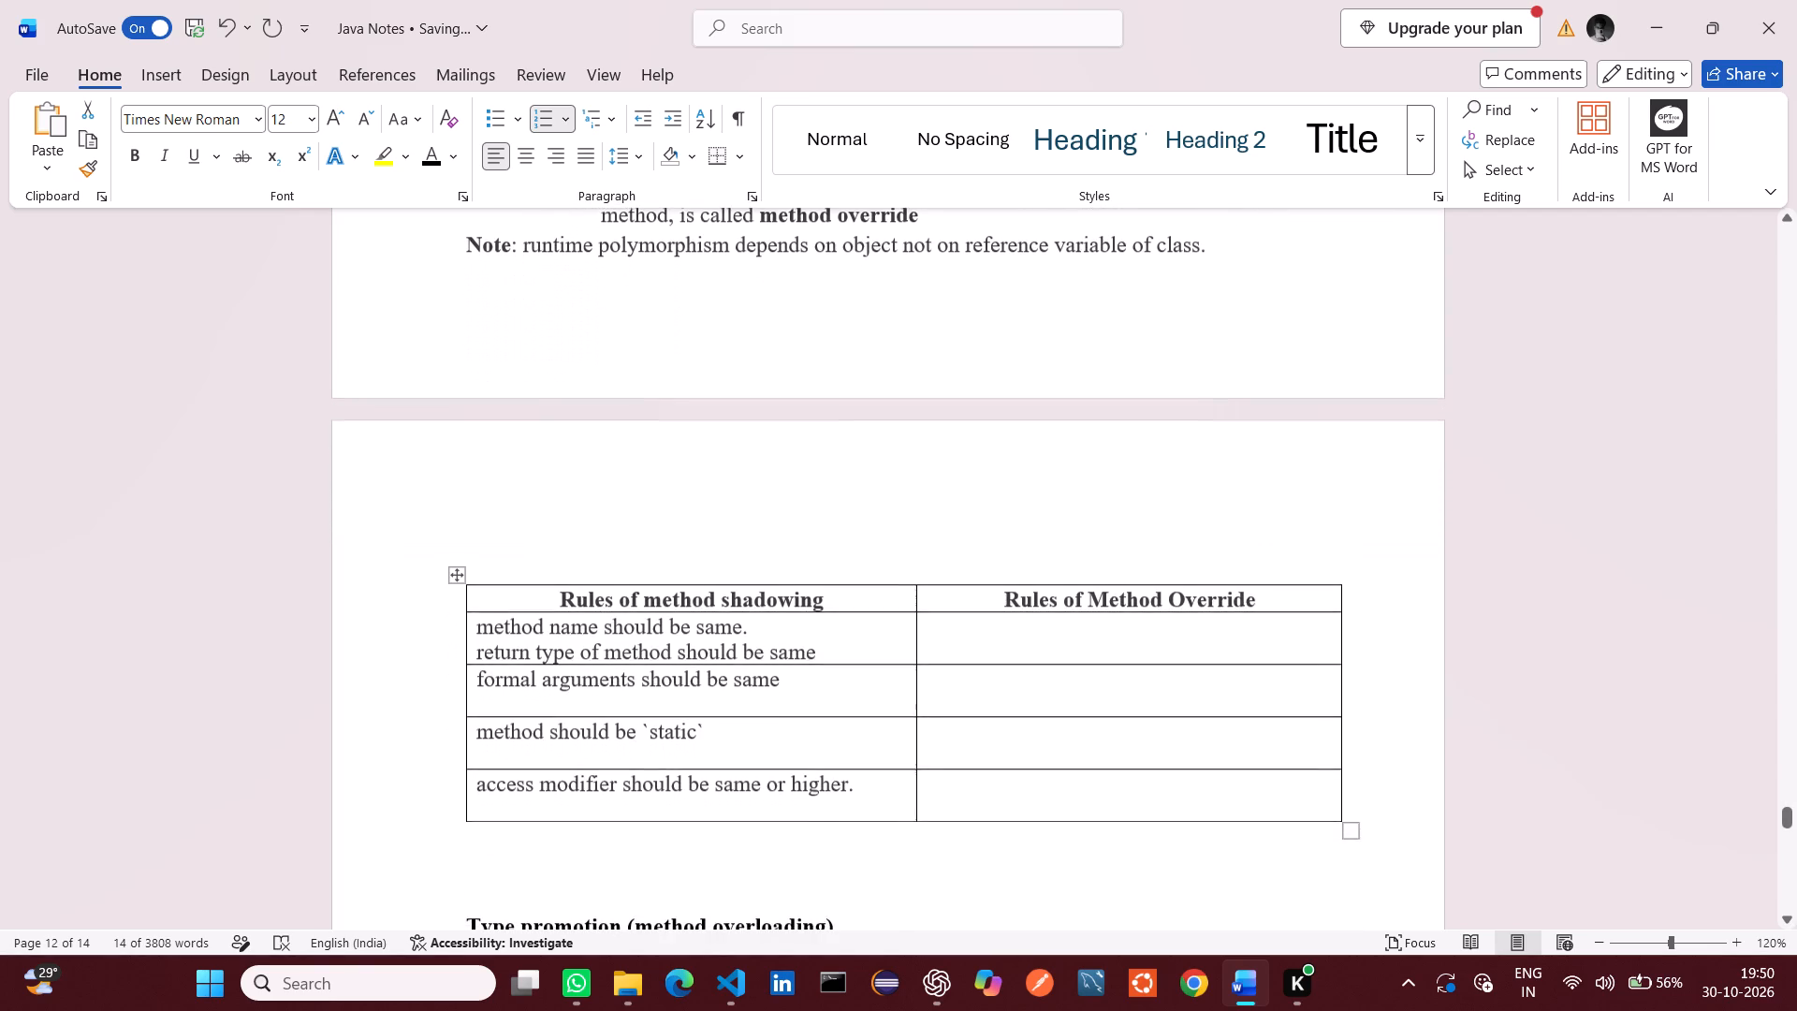
pyautogui.scroll(-1, 1030, 777)
pyautogui.scroll(1, 1030, 777)
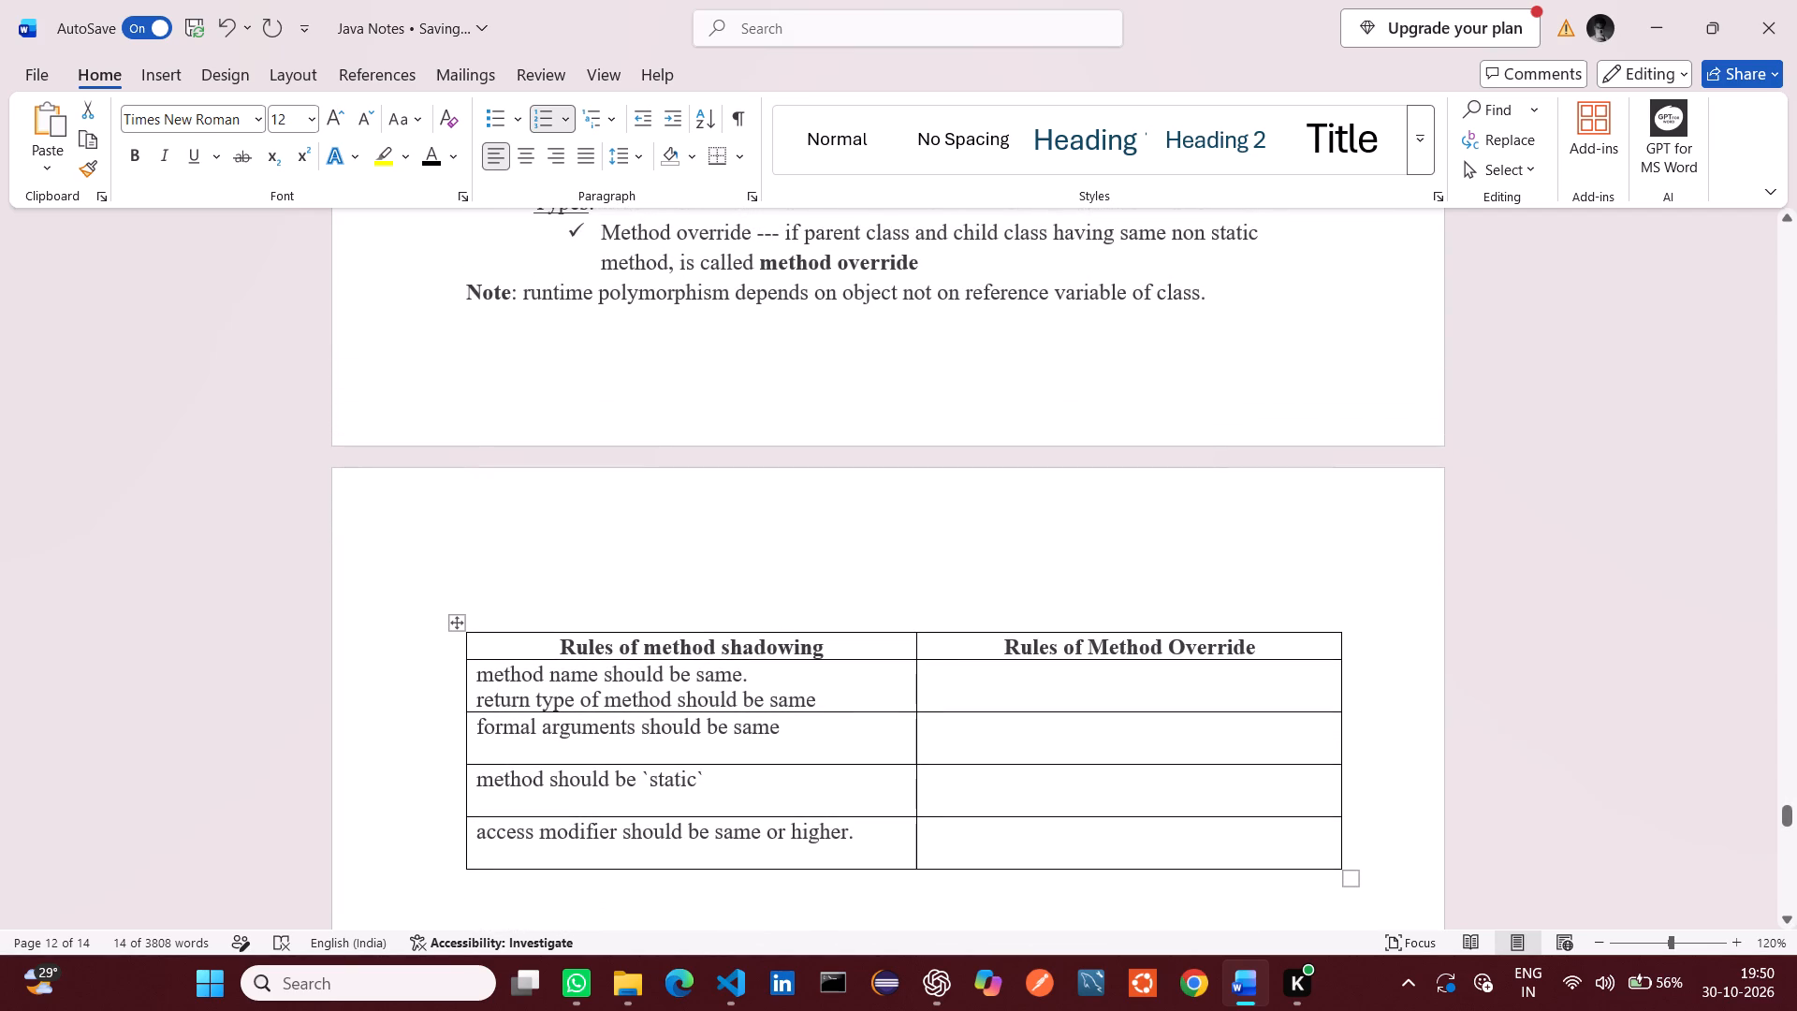
pyautogui.moveTo(828, 704); pyautogui.dragTo(513, 715)
pyautogui.click(513, 715)
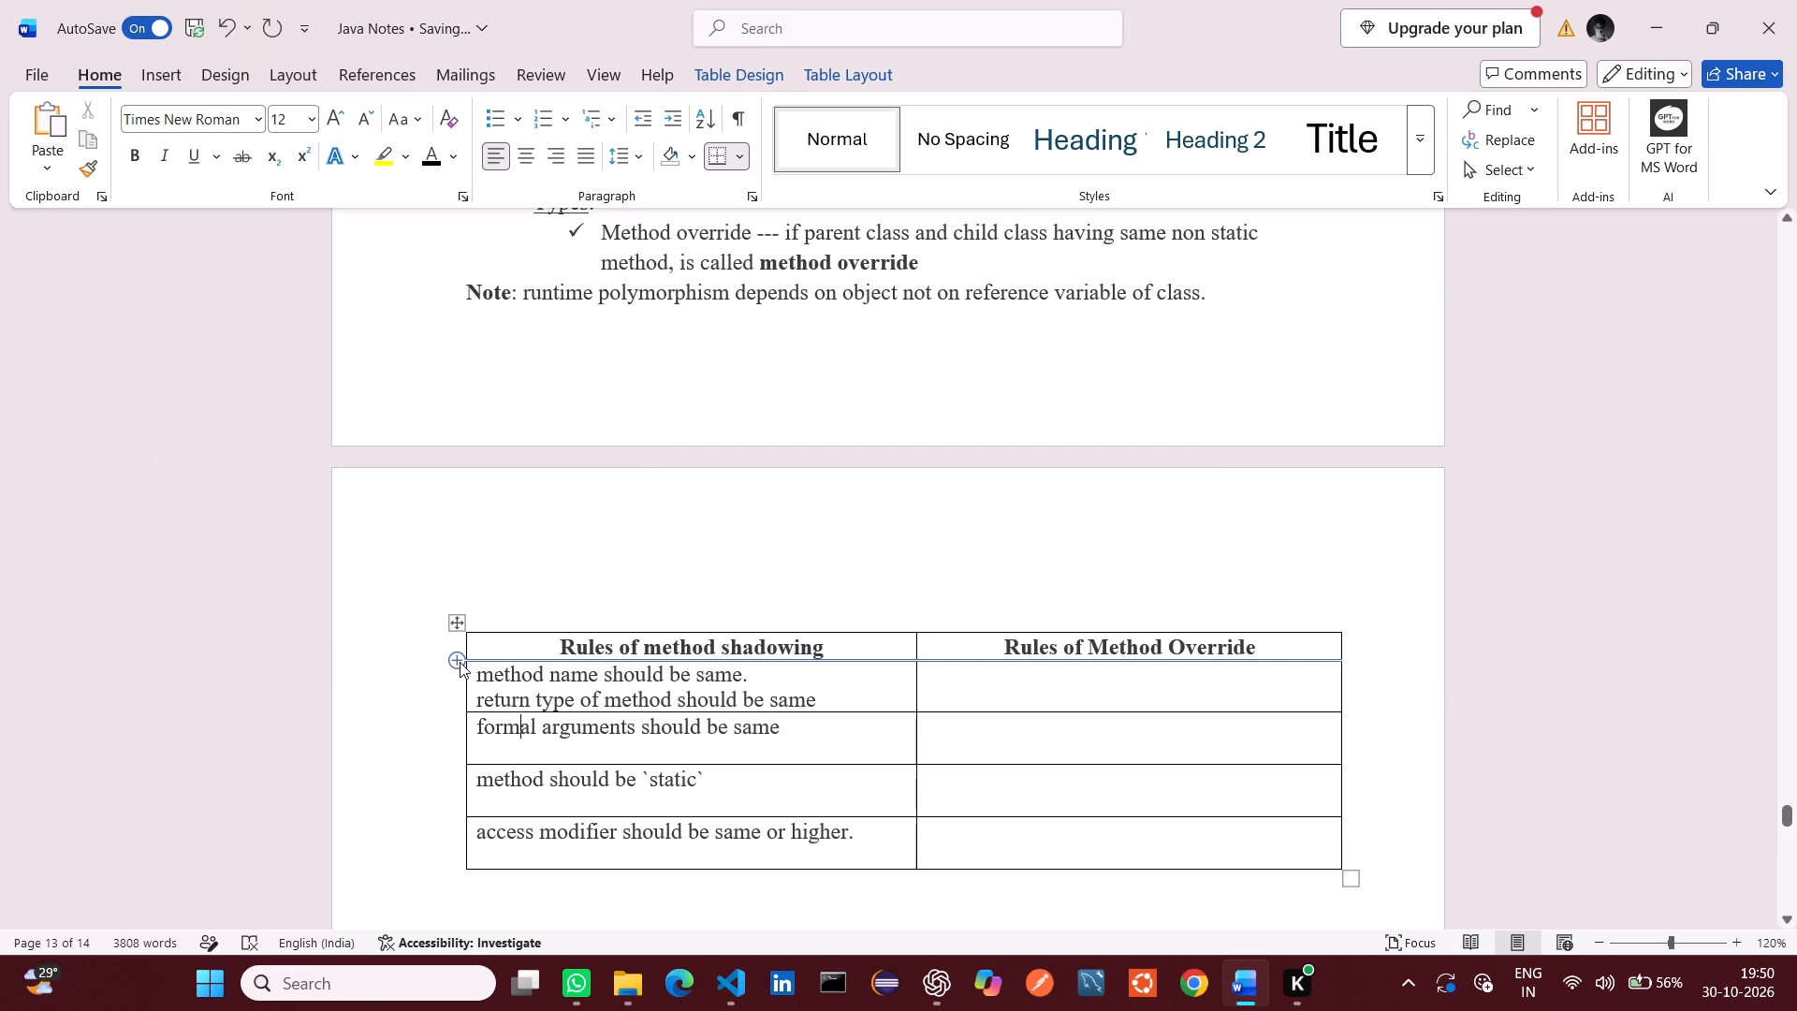
pyautogui.click(460, 662)
pyautogui.moveTo(763, 706); pyautogui.dragTo(477, 703)
pyautogui.hotkey('ctrl', 'c')
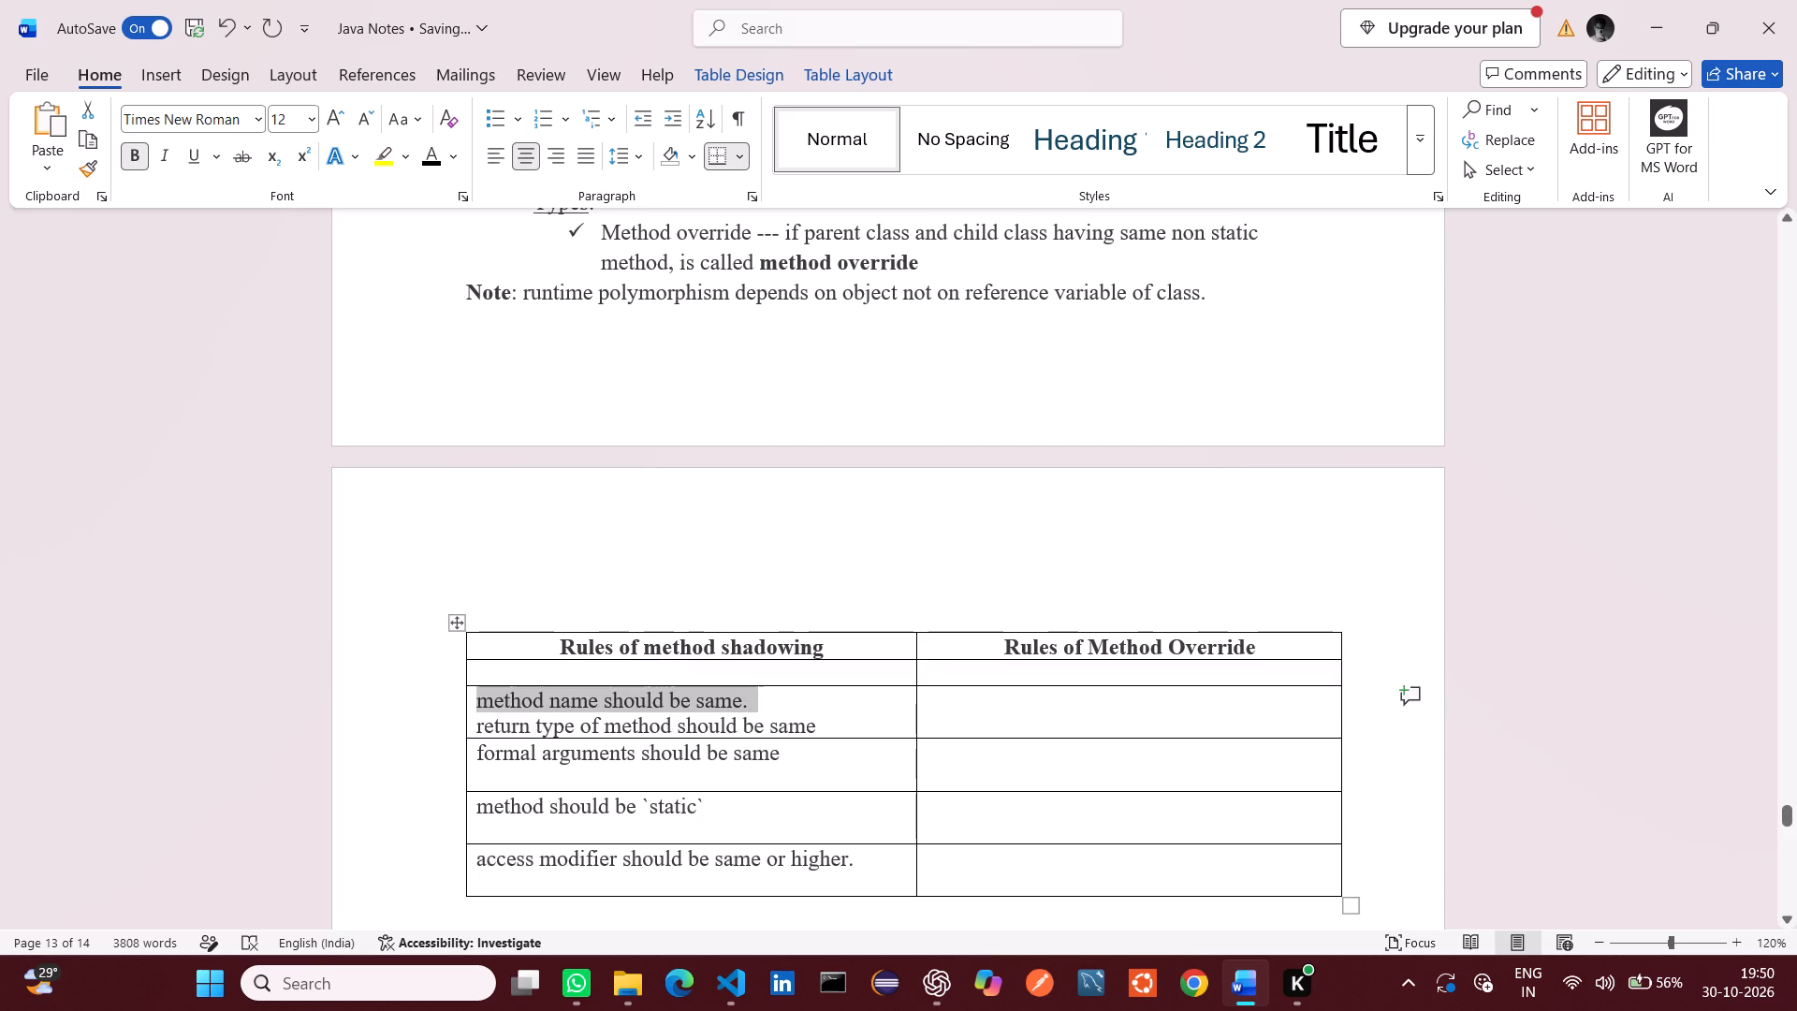
pyautogui.click(491, 671)
pyautogui.hotkey('ctrl', 'v')
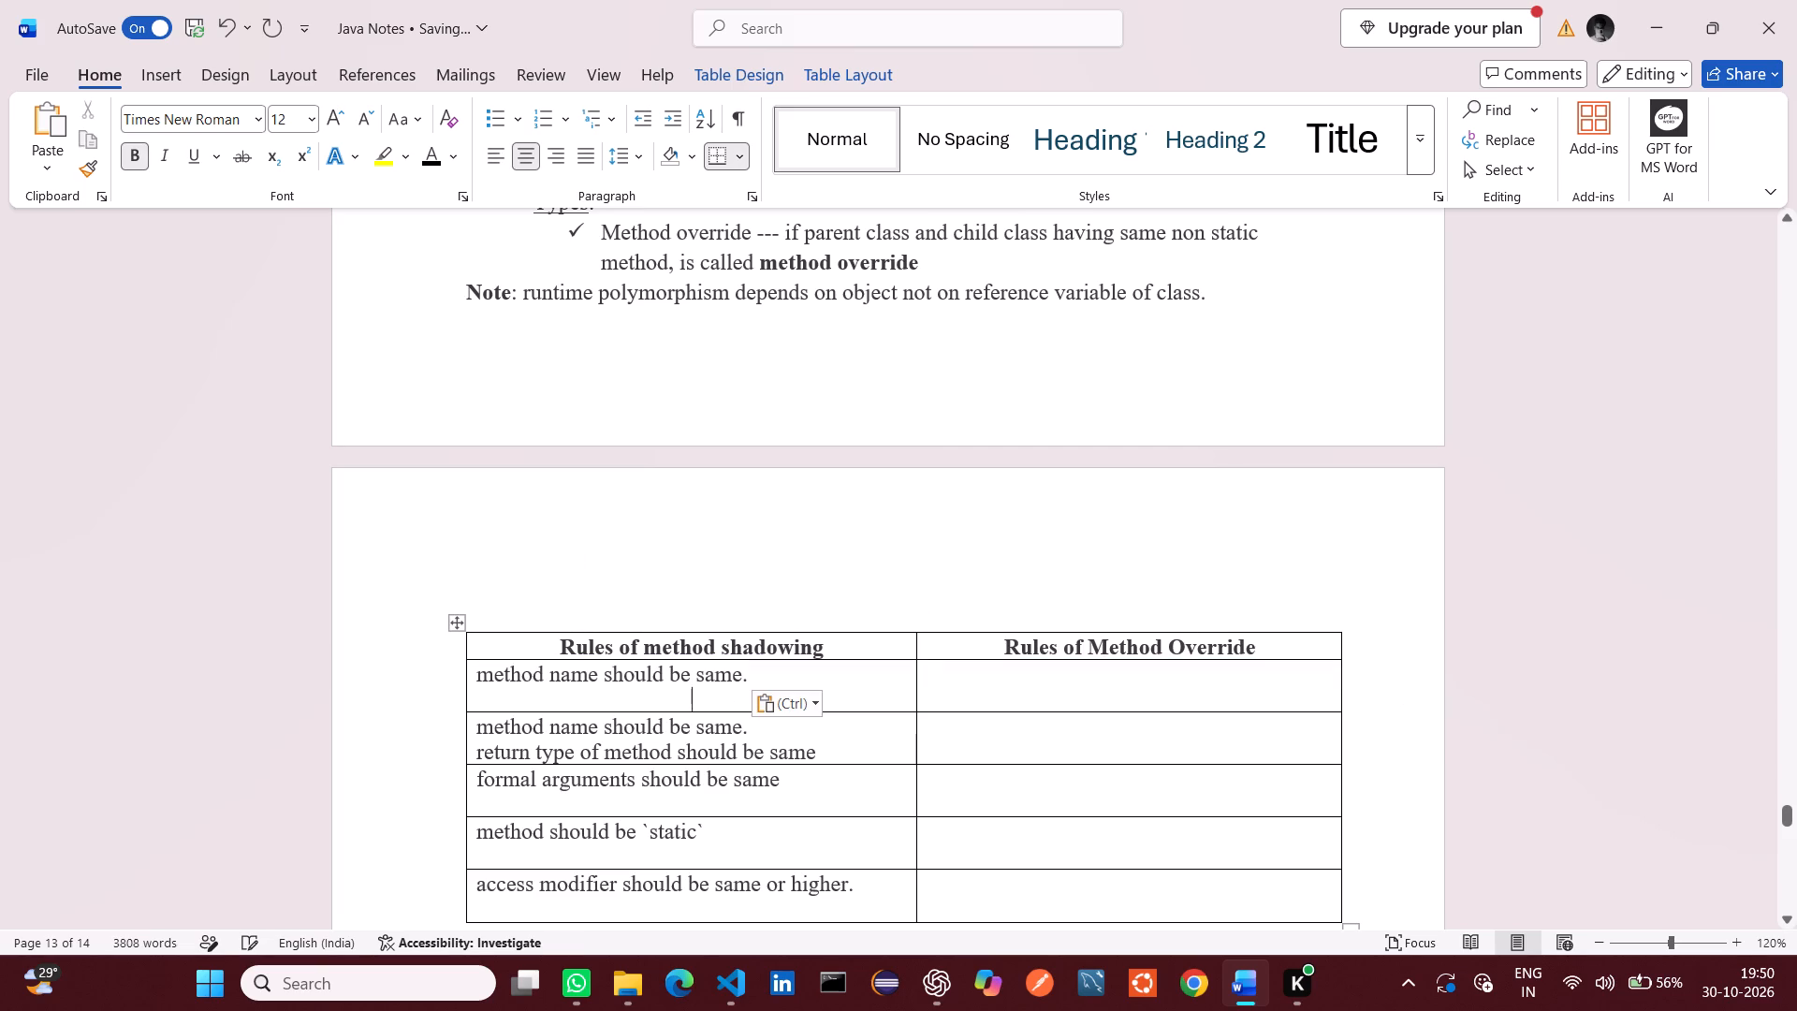
pyautogui.moveTo(754, 728); pyautogui.dragTo(570, 725)
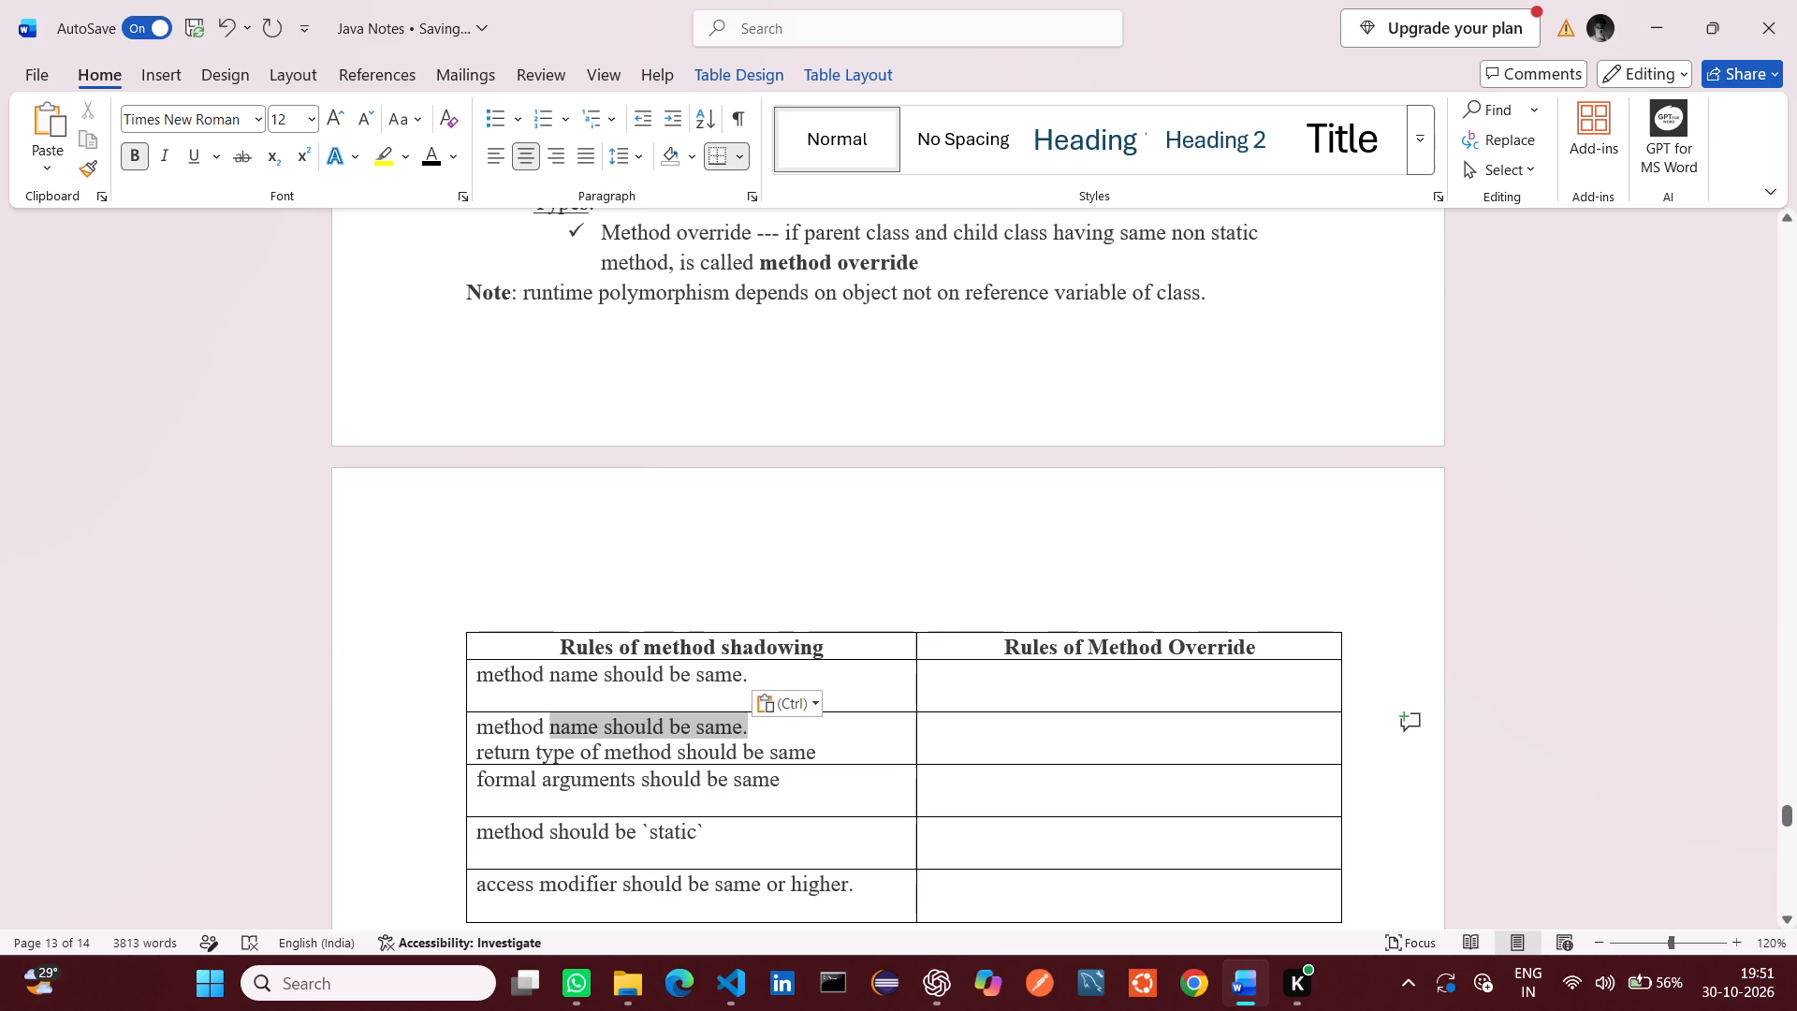
pyautogui.moveTo(570, 725); pyautogui.dragTo(499, 725)
pyautogui.press('BackSpace')
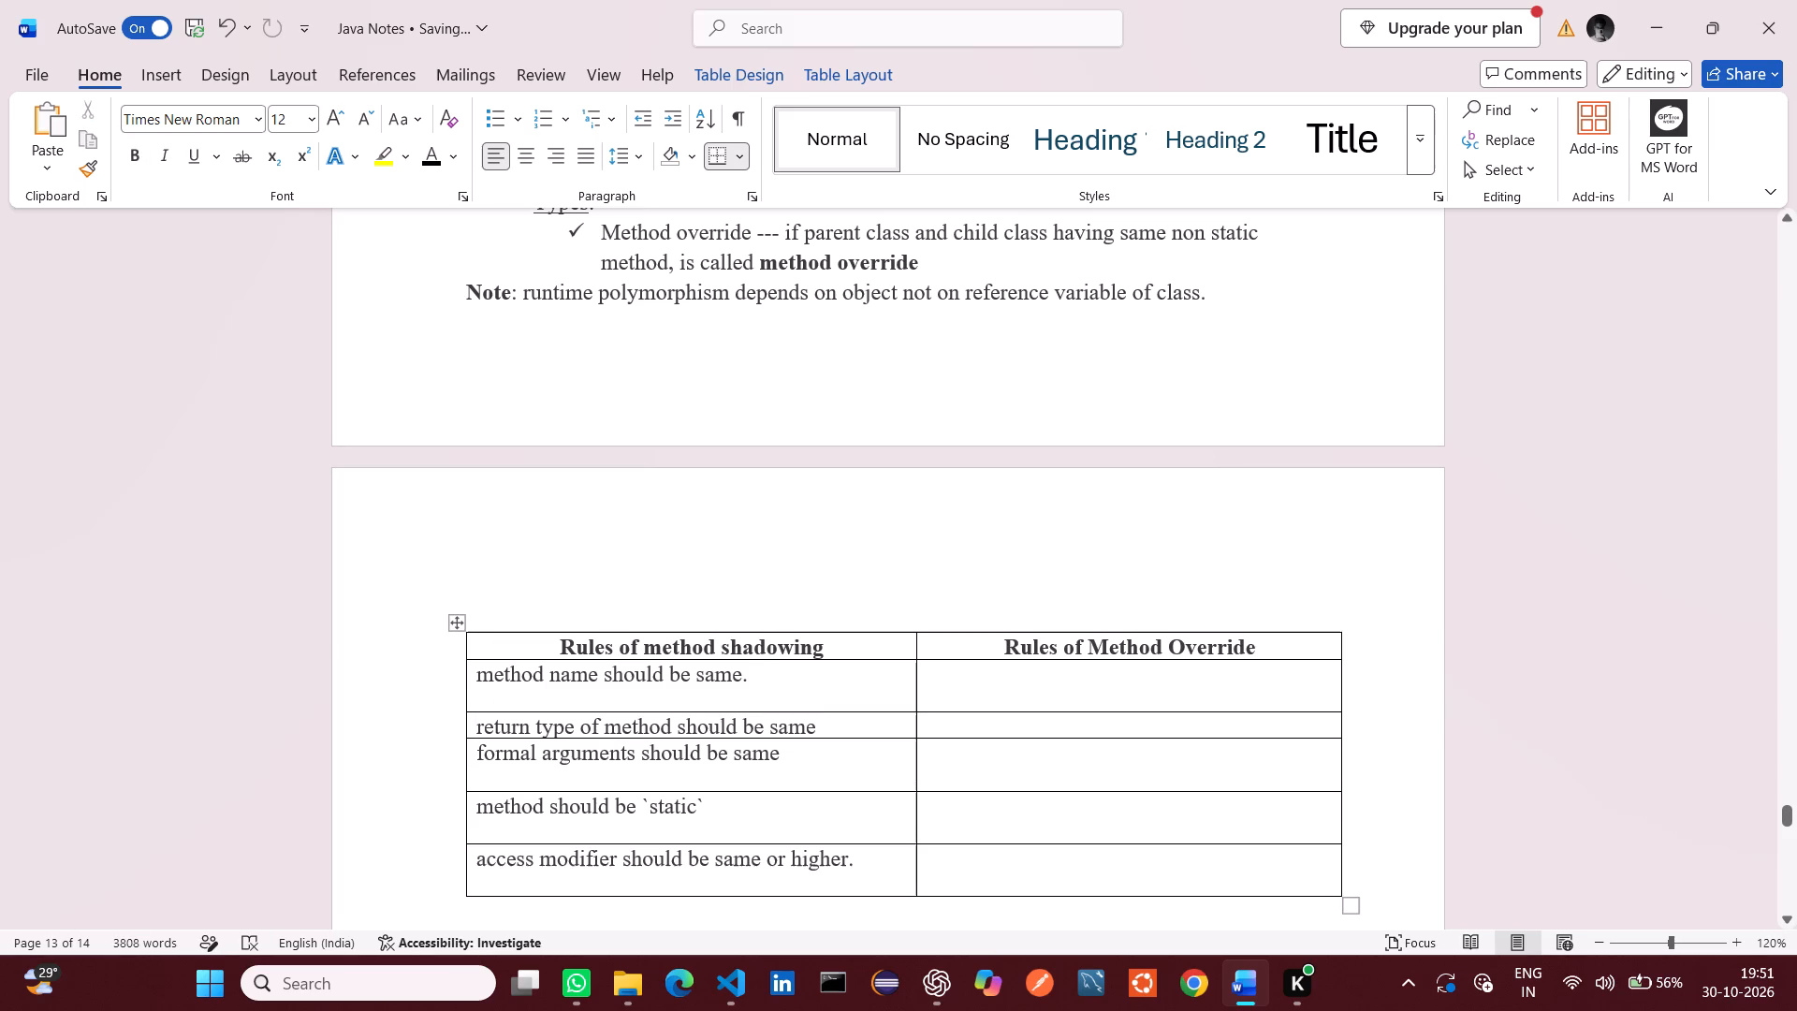
pyautogui.click(607, 691)
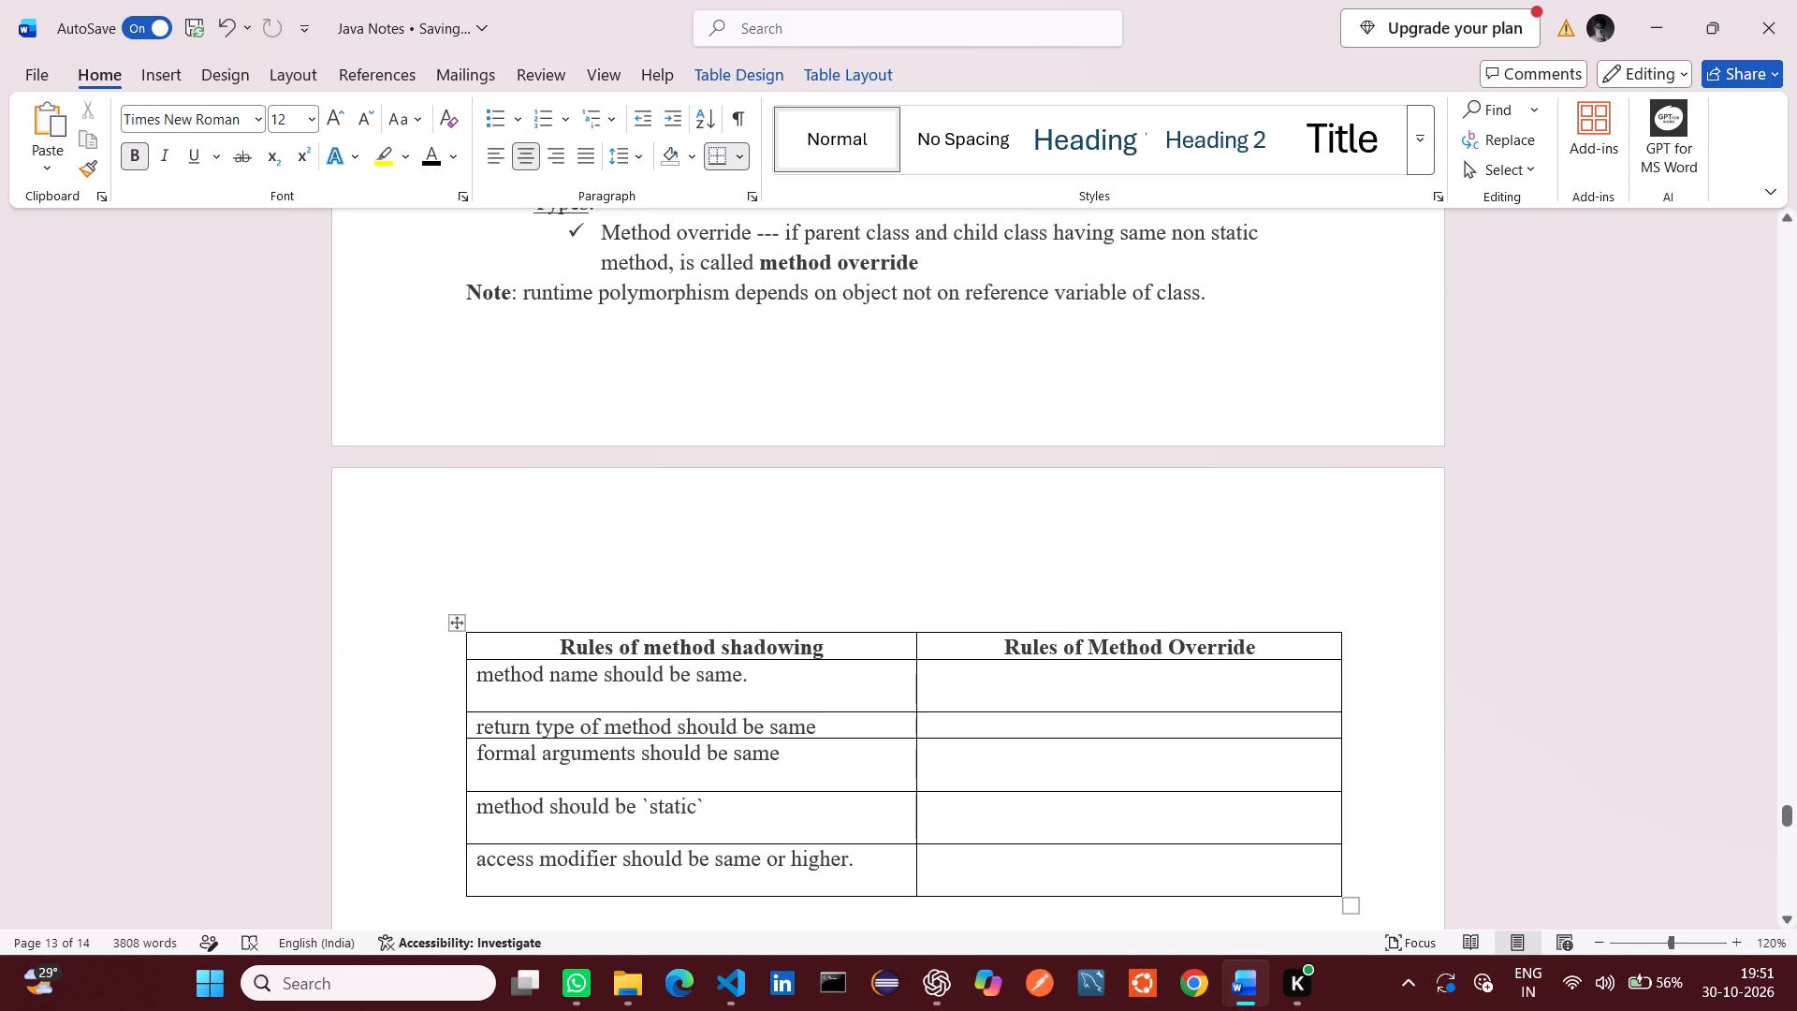
# Switch to the Markdown notes in VS Code and review the rules of method override against the Word table.
pyautogui.click(997, 689)
pyautogui.hotkey('alt', 'Tab')
pyautogui.hotkey('alt', 'Tab')
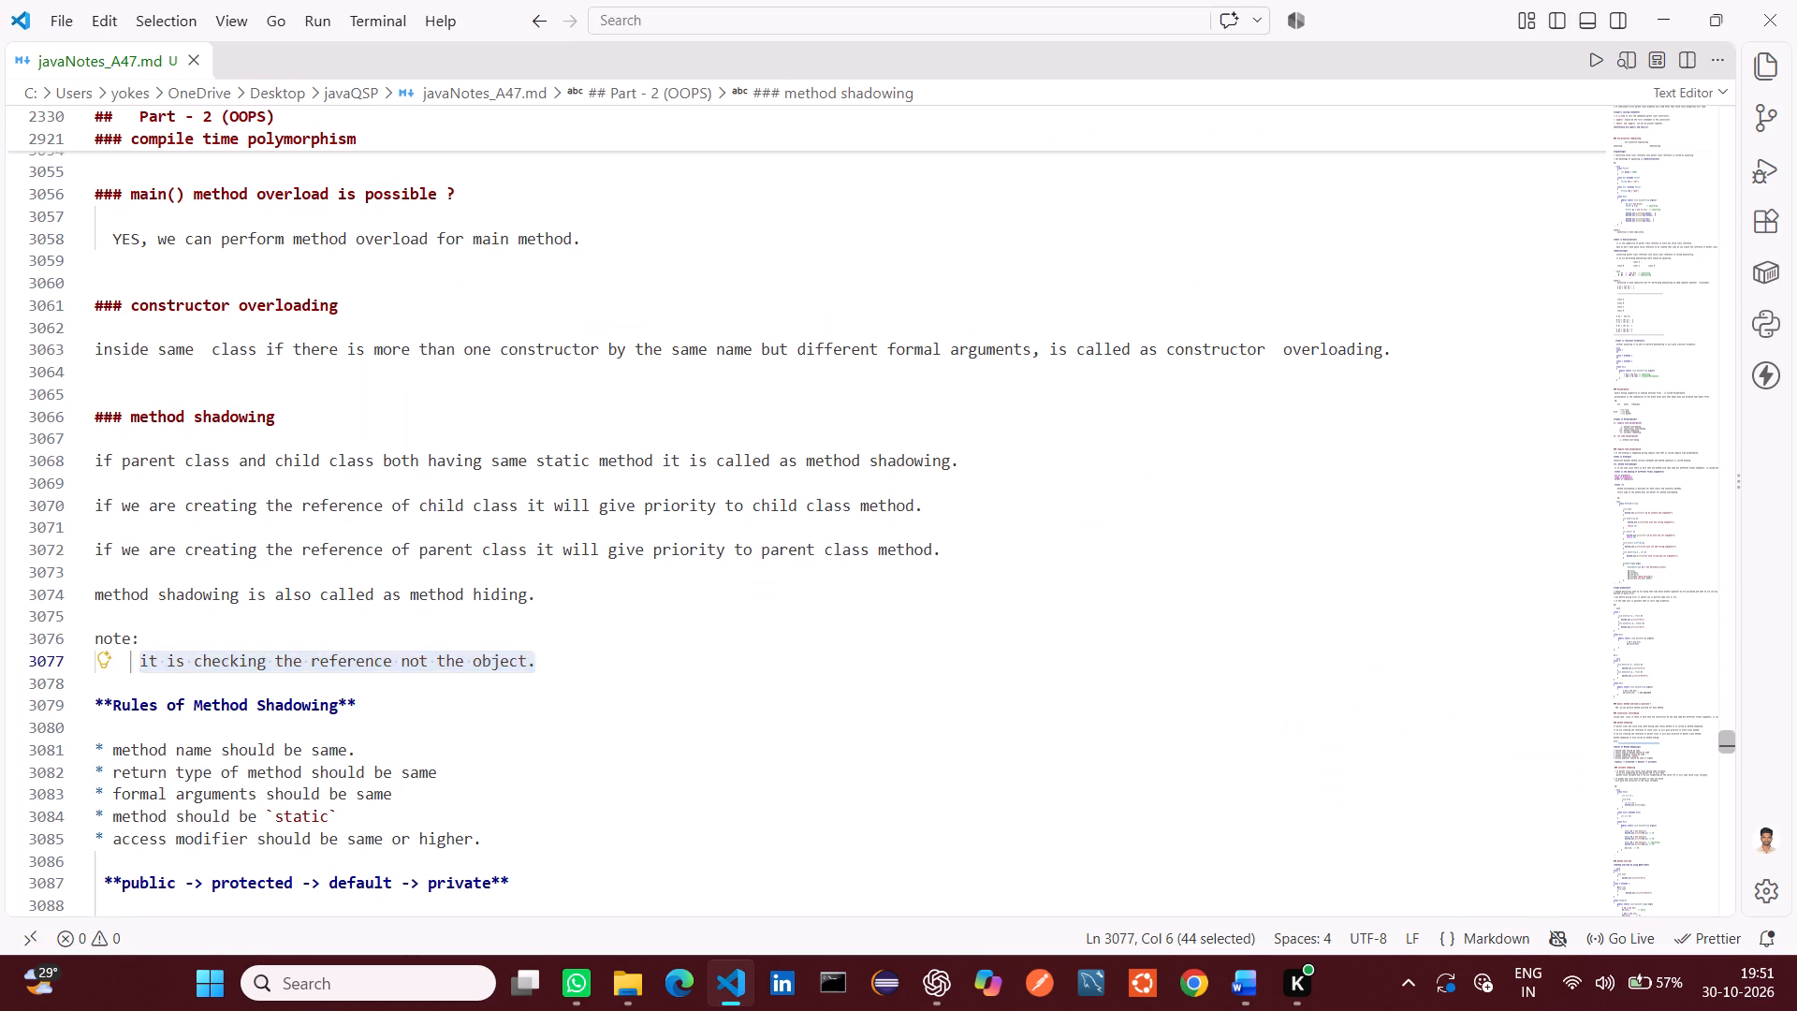
pyautogui.click(986, 684)
pyautogui.hotkey('alt', 'Tab')
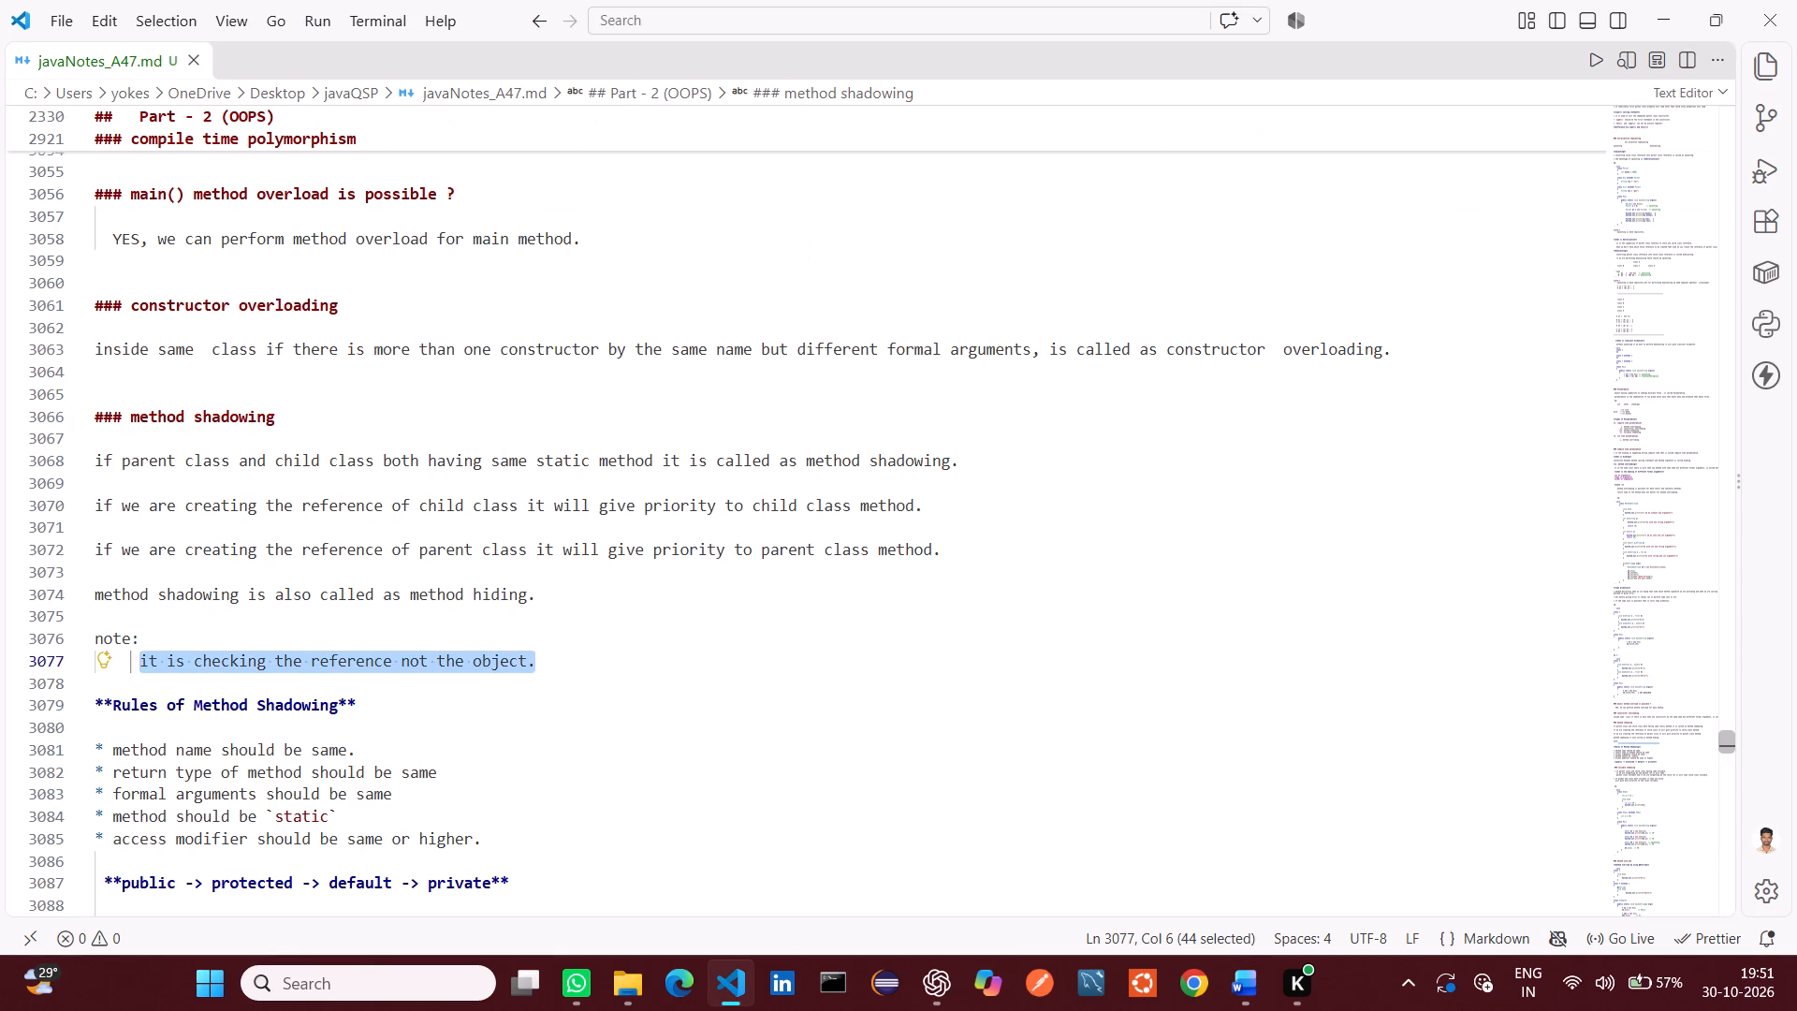
pyautogui.click(724, 680)
pyautogui.scroll(-5, 724, 680)
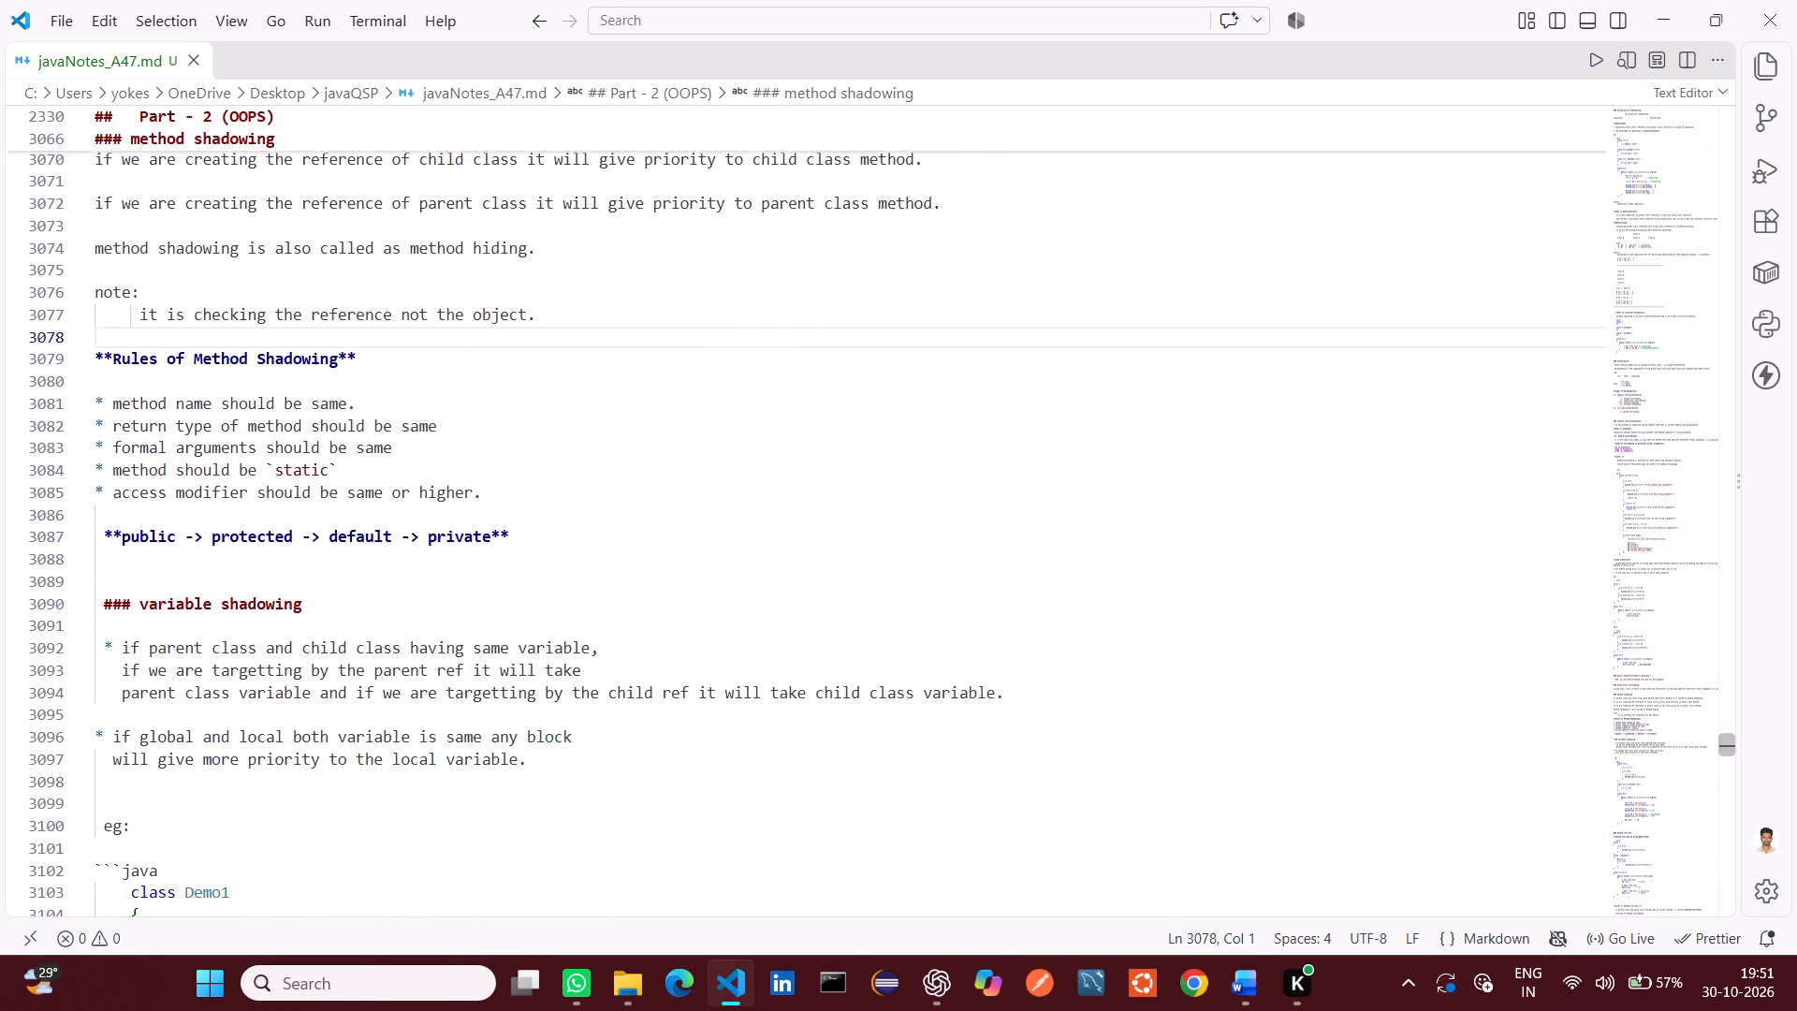
pyautogui.scroll(-4, 724, 680)
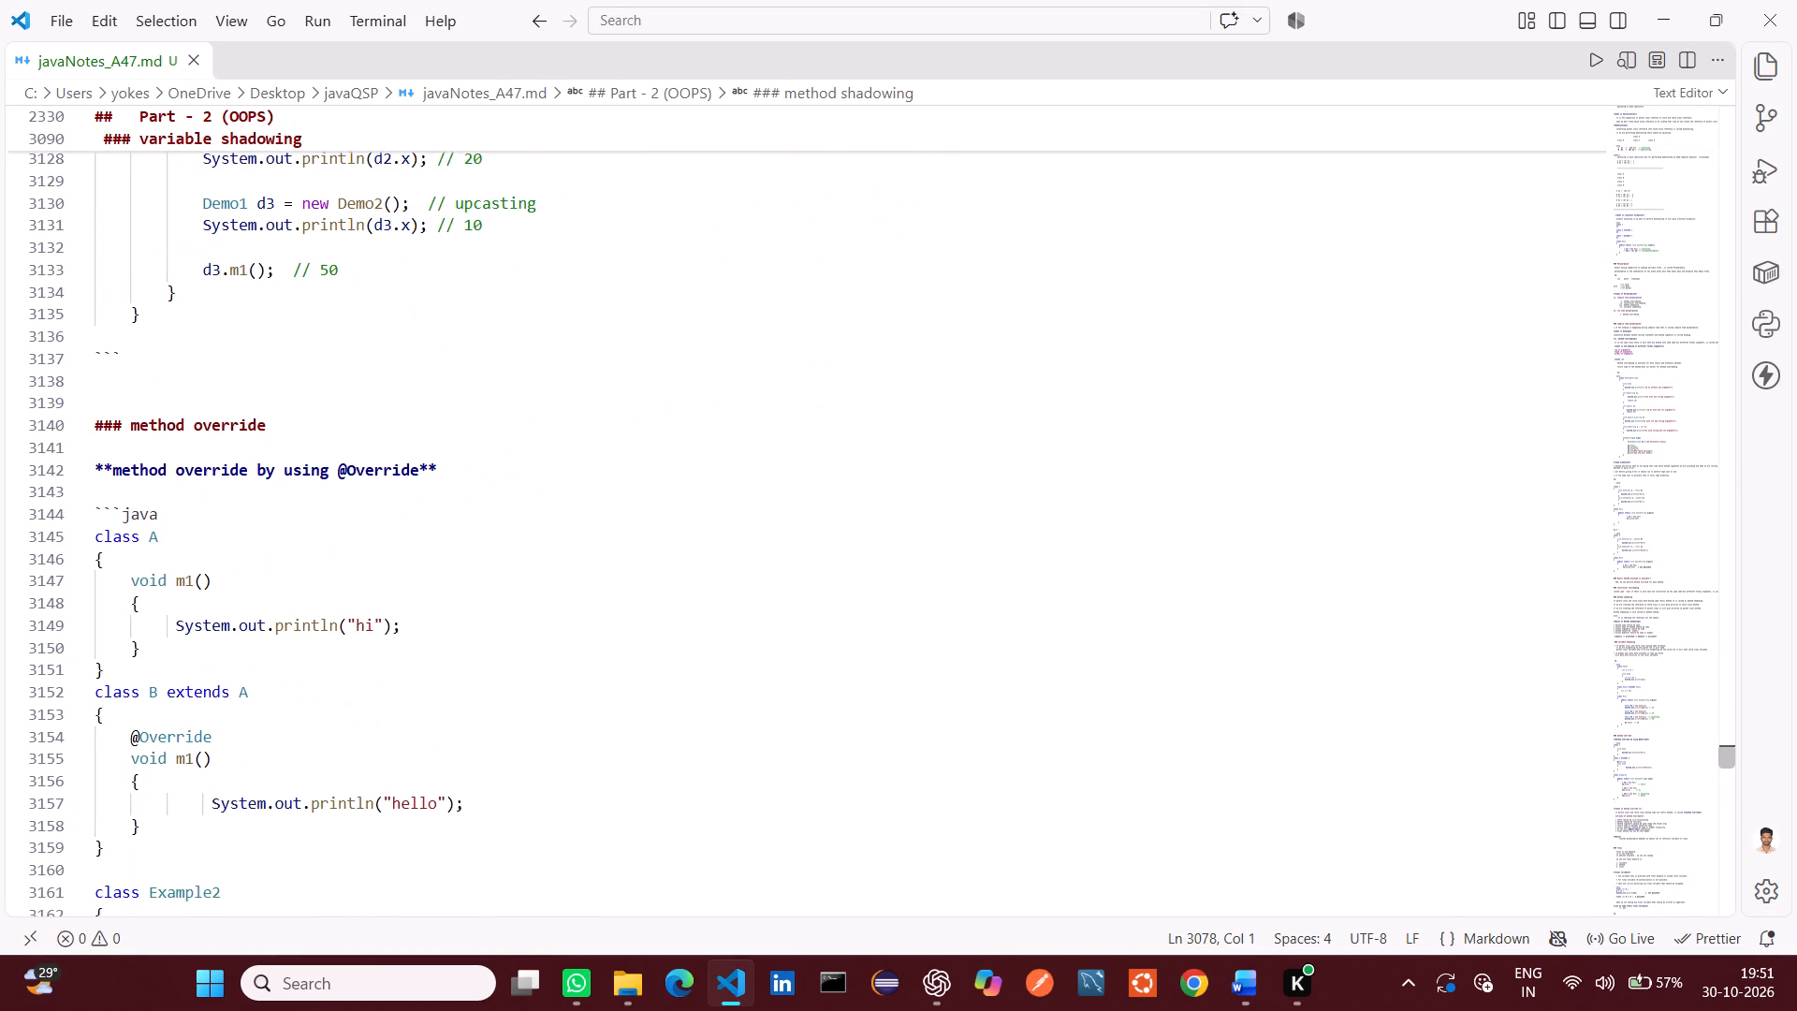
pyautogui.scroll(-8, 724, 680)
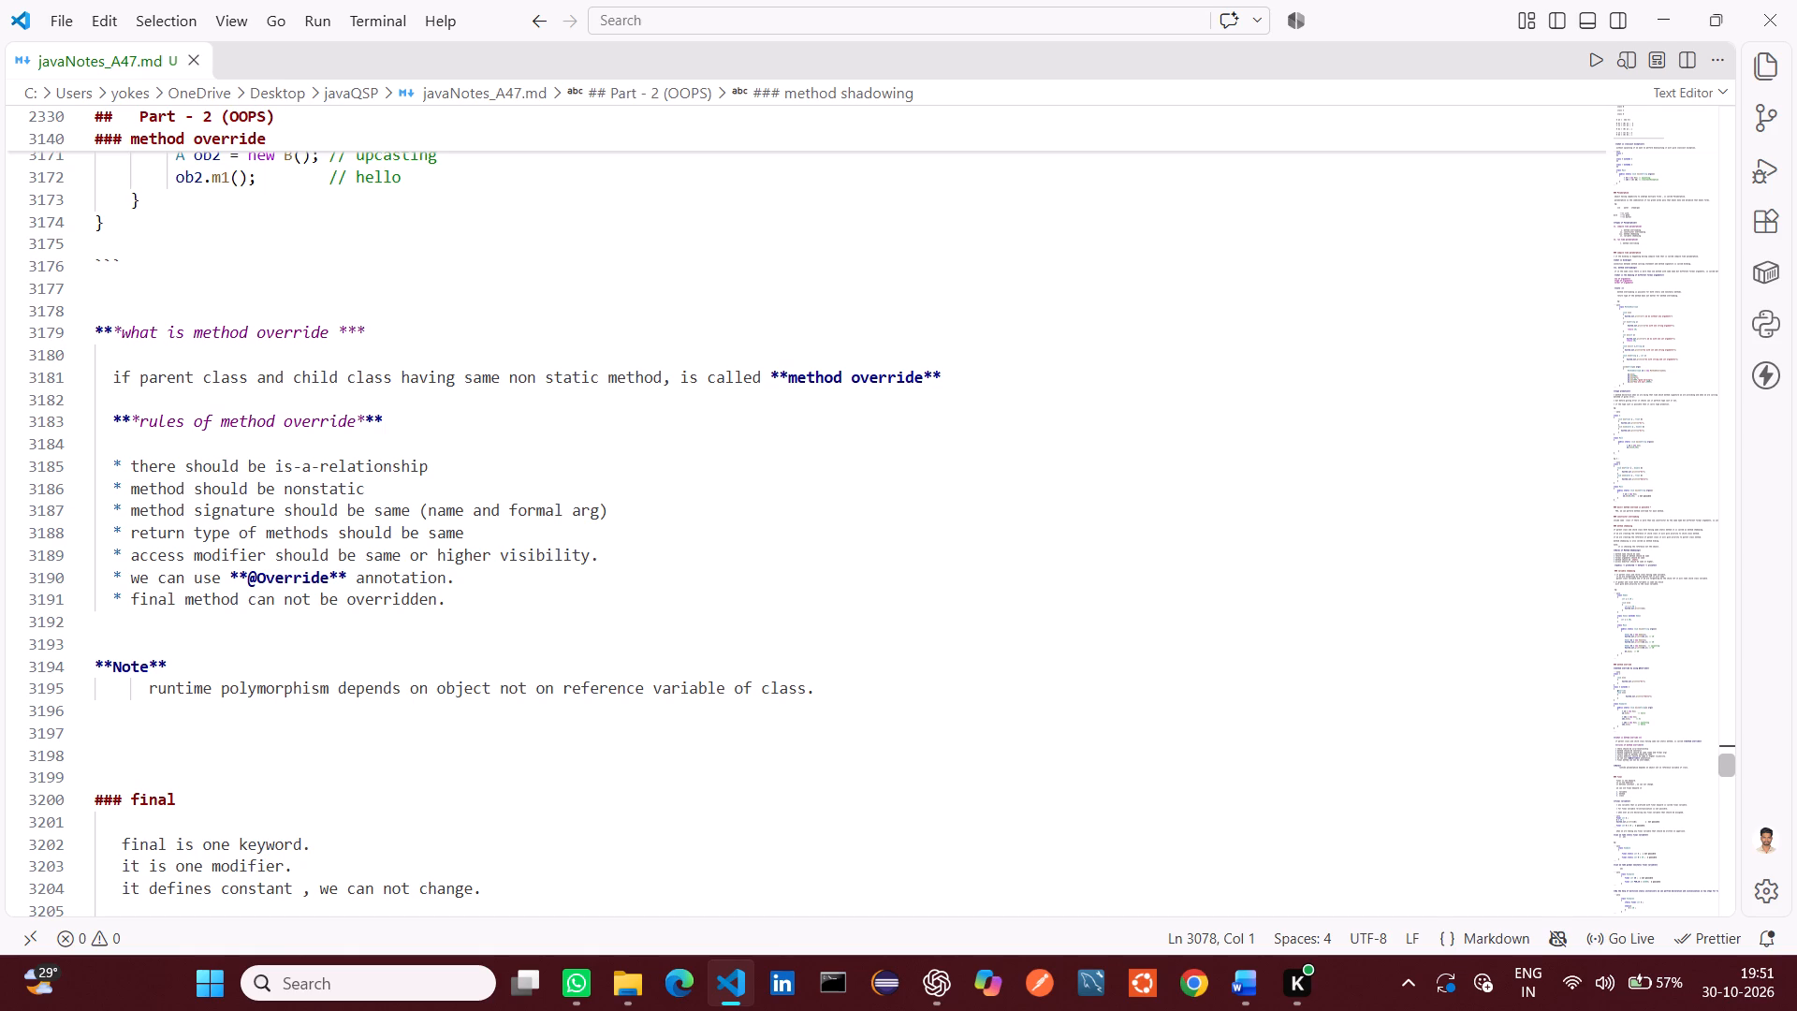
pyautogui.hotkey('alt', 'Tab')
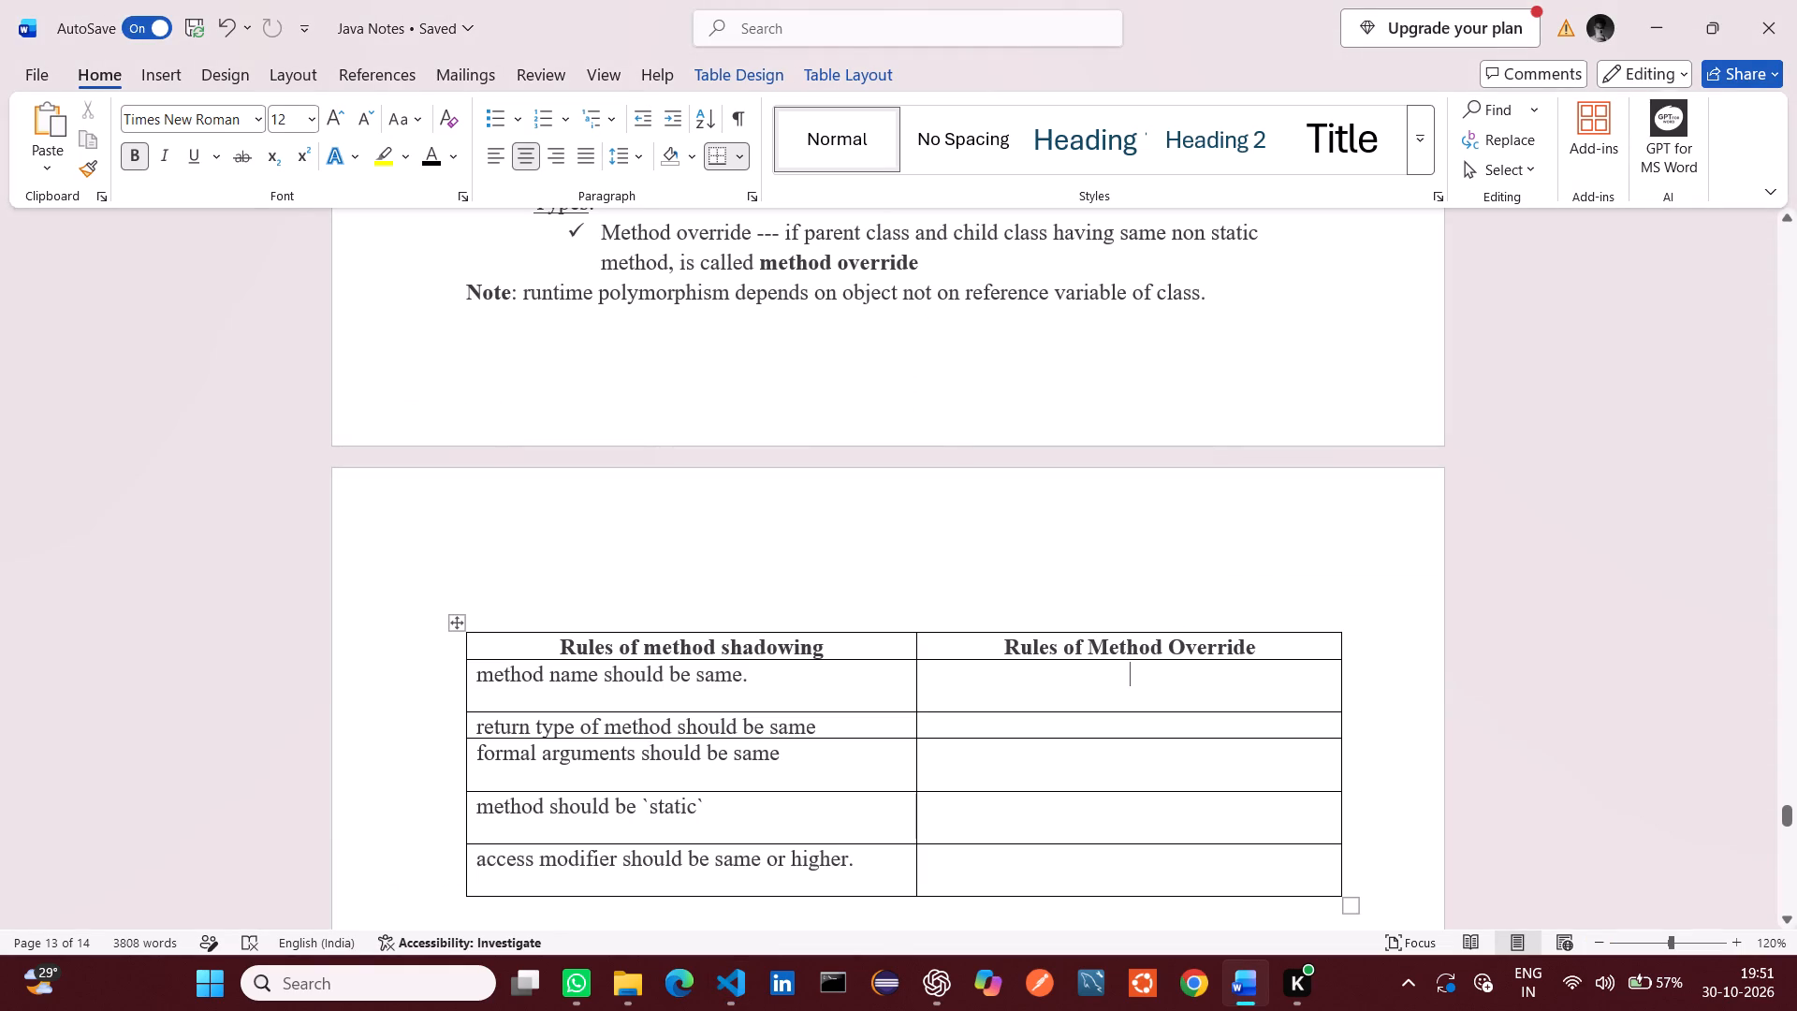
pyautogui.hotkey('alt', 'Tab')
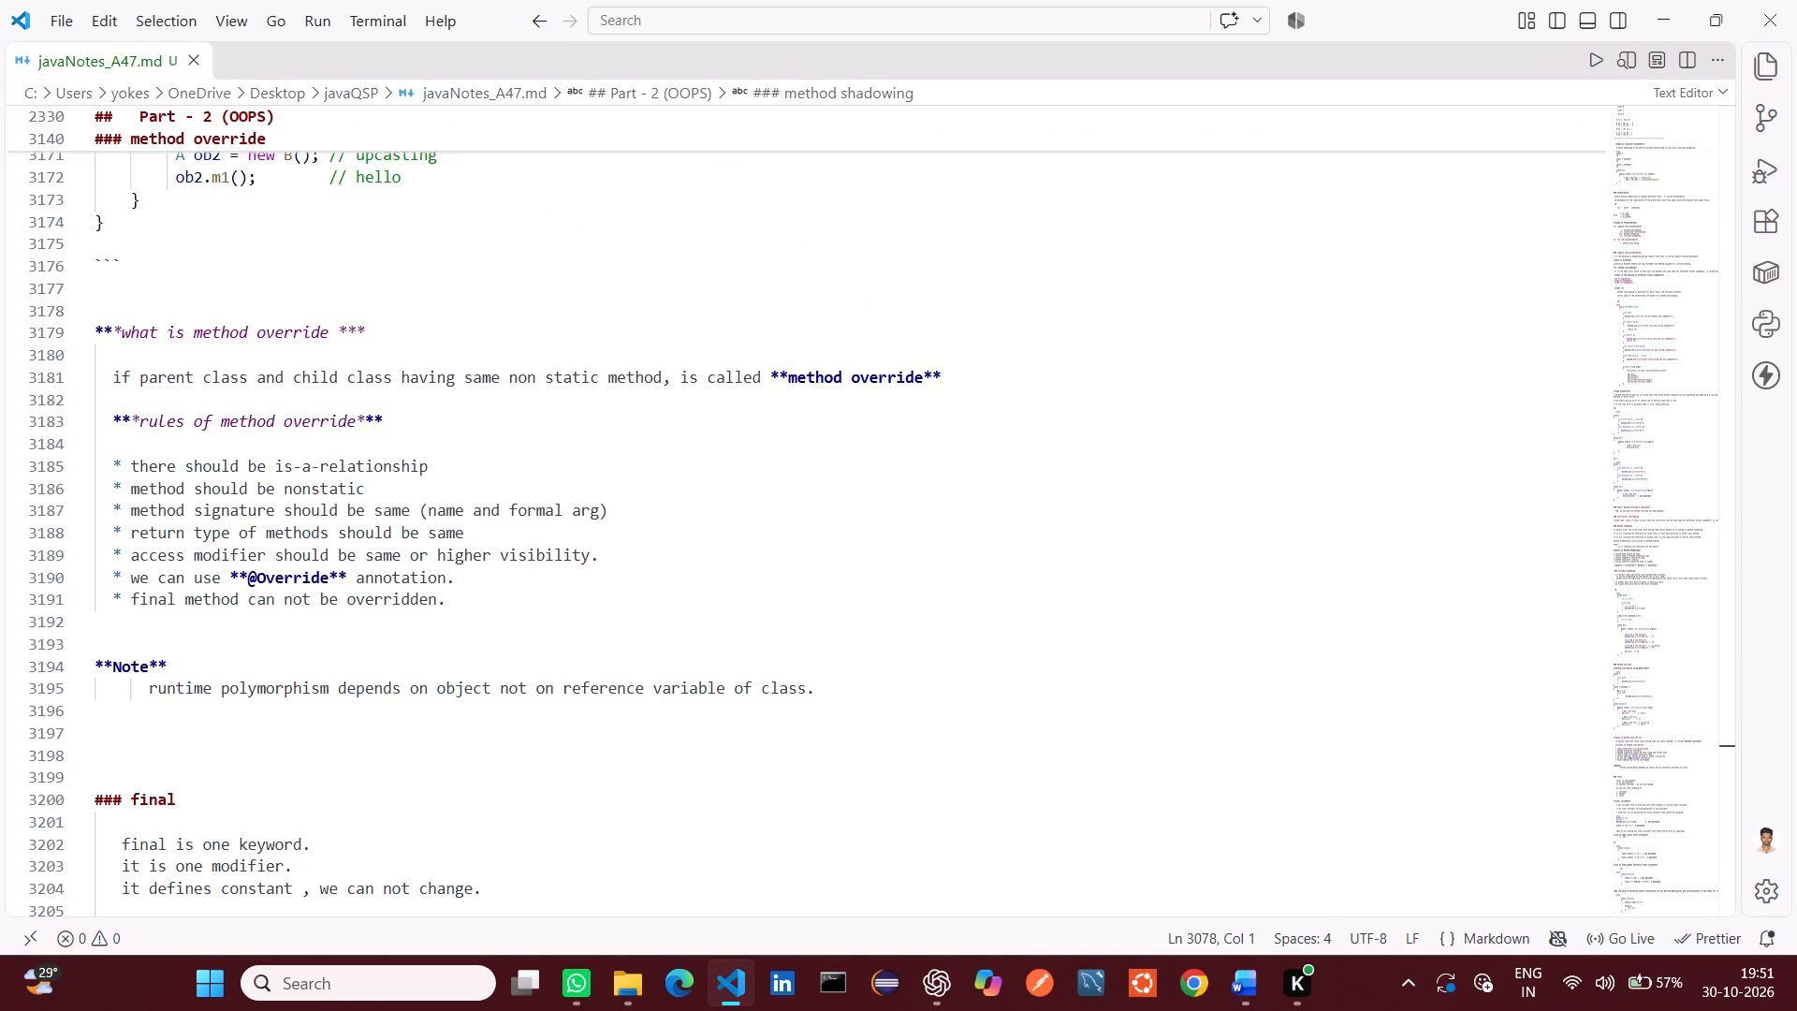
pyautogui.hotkey('alt', 'Tab')
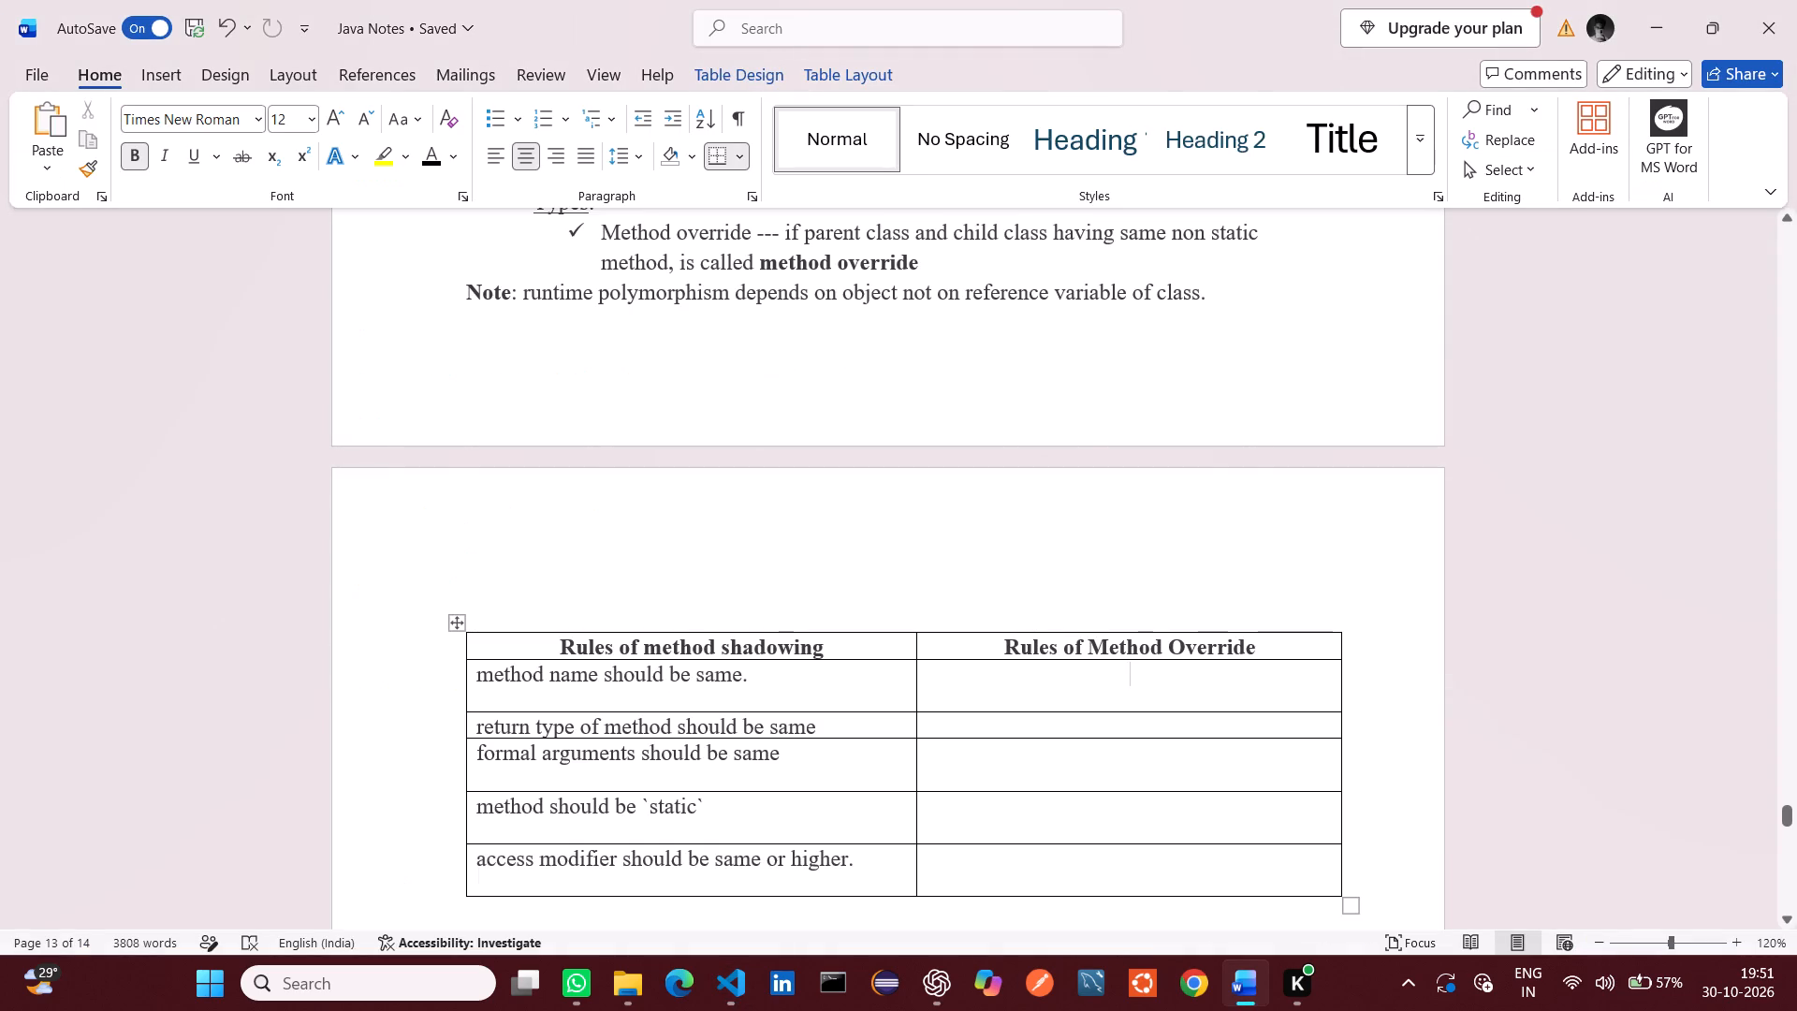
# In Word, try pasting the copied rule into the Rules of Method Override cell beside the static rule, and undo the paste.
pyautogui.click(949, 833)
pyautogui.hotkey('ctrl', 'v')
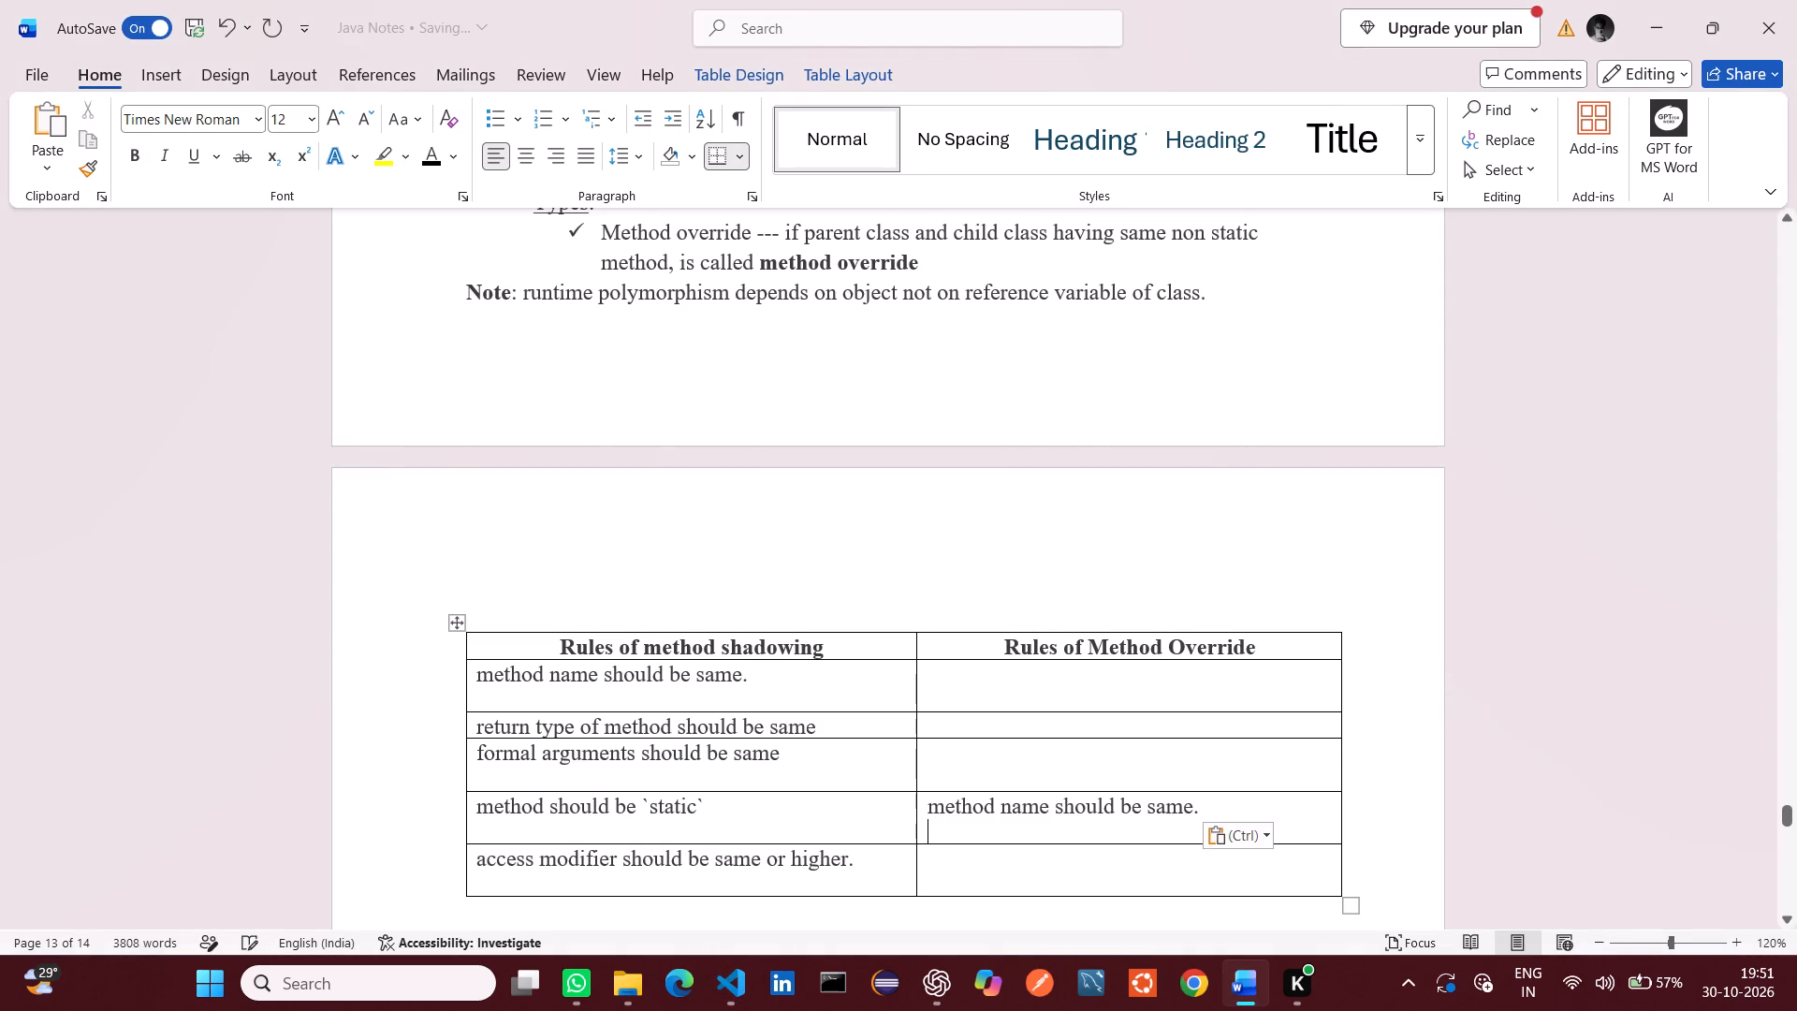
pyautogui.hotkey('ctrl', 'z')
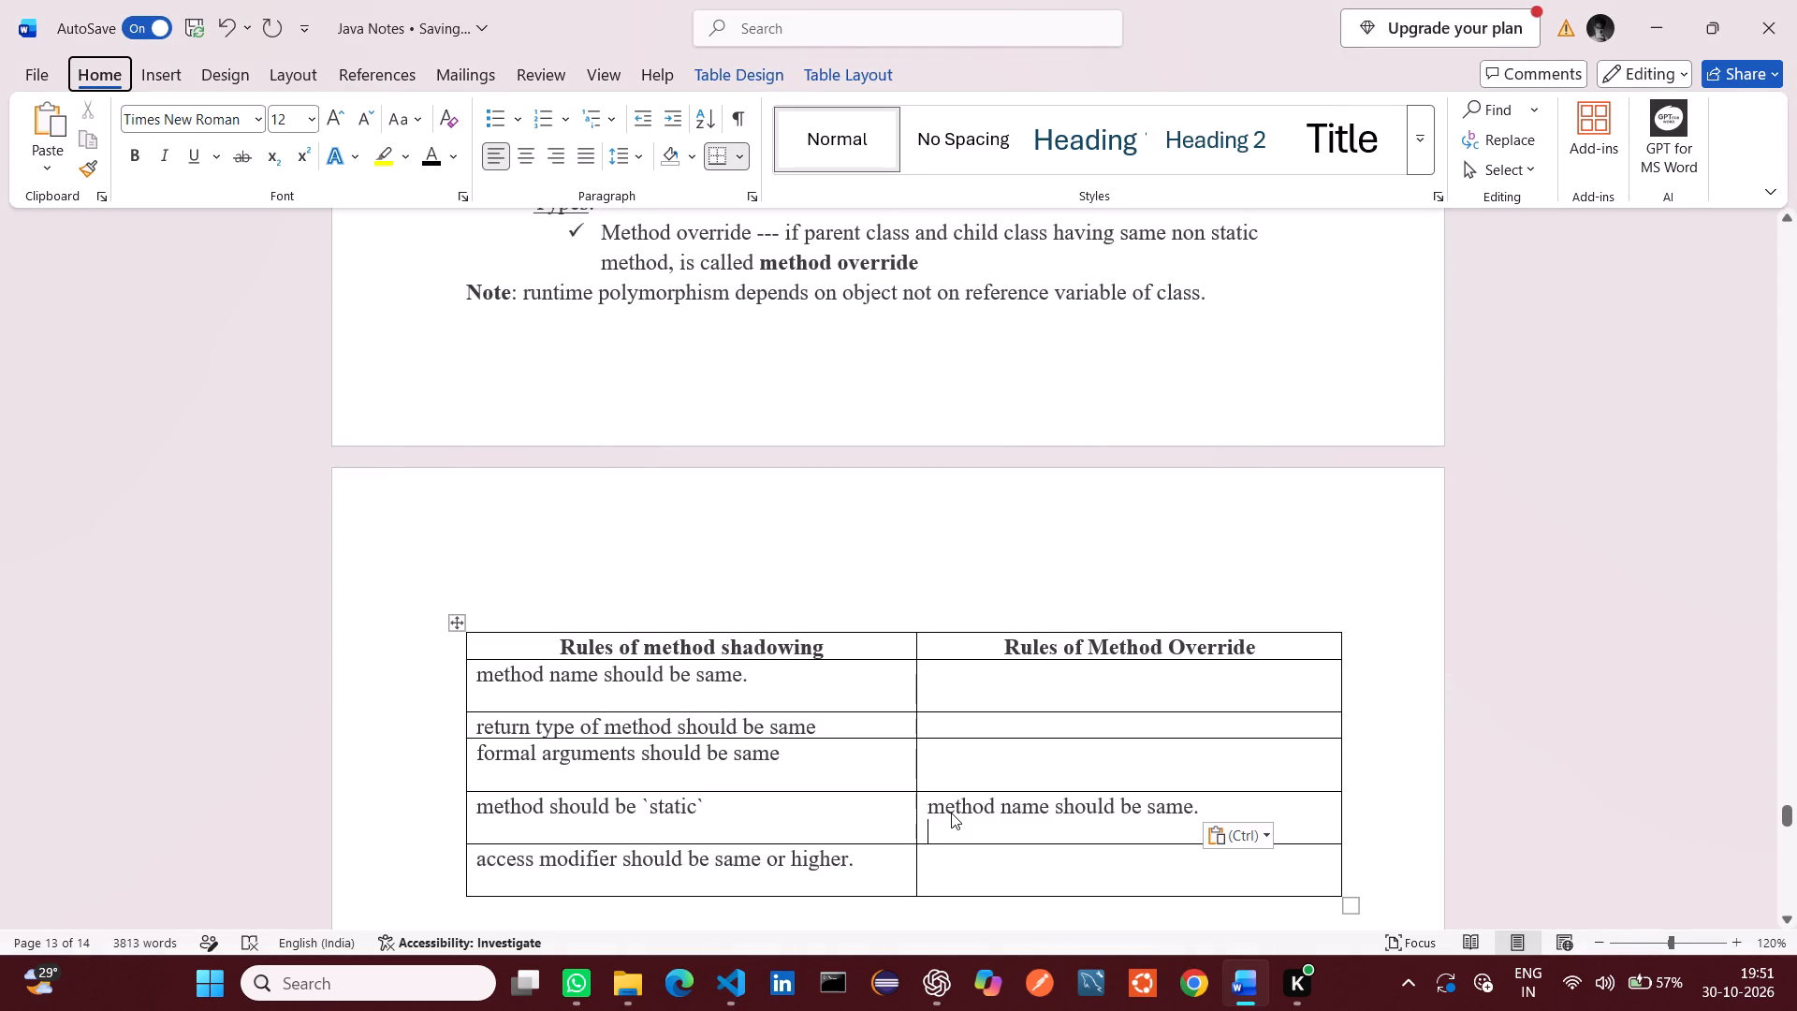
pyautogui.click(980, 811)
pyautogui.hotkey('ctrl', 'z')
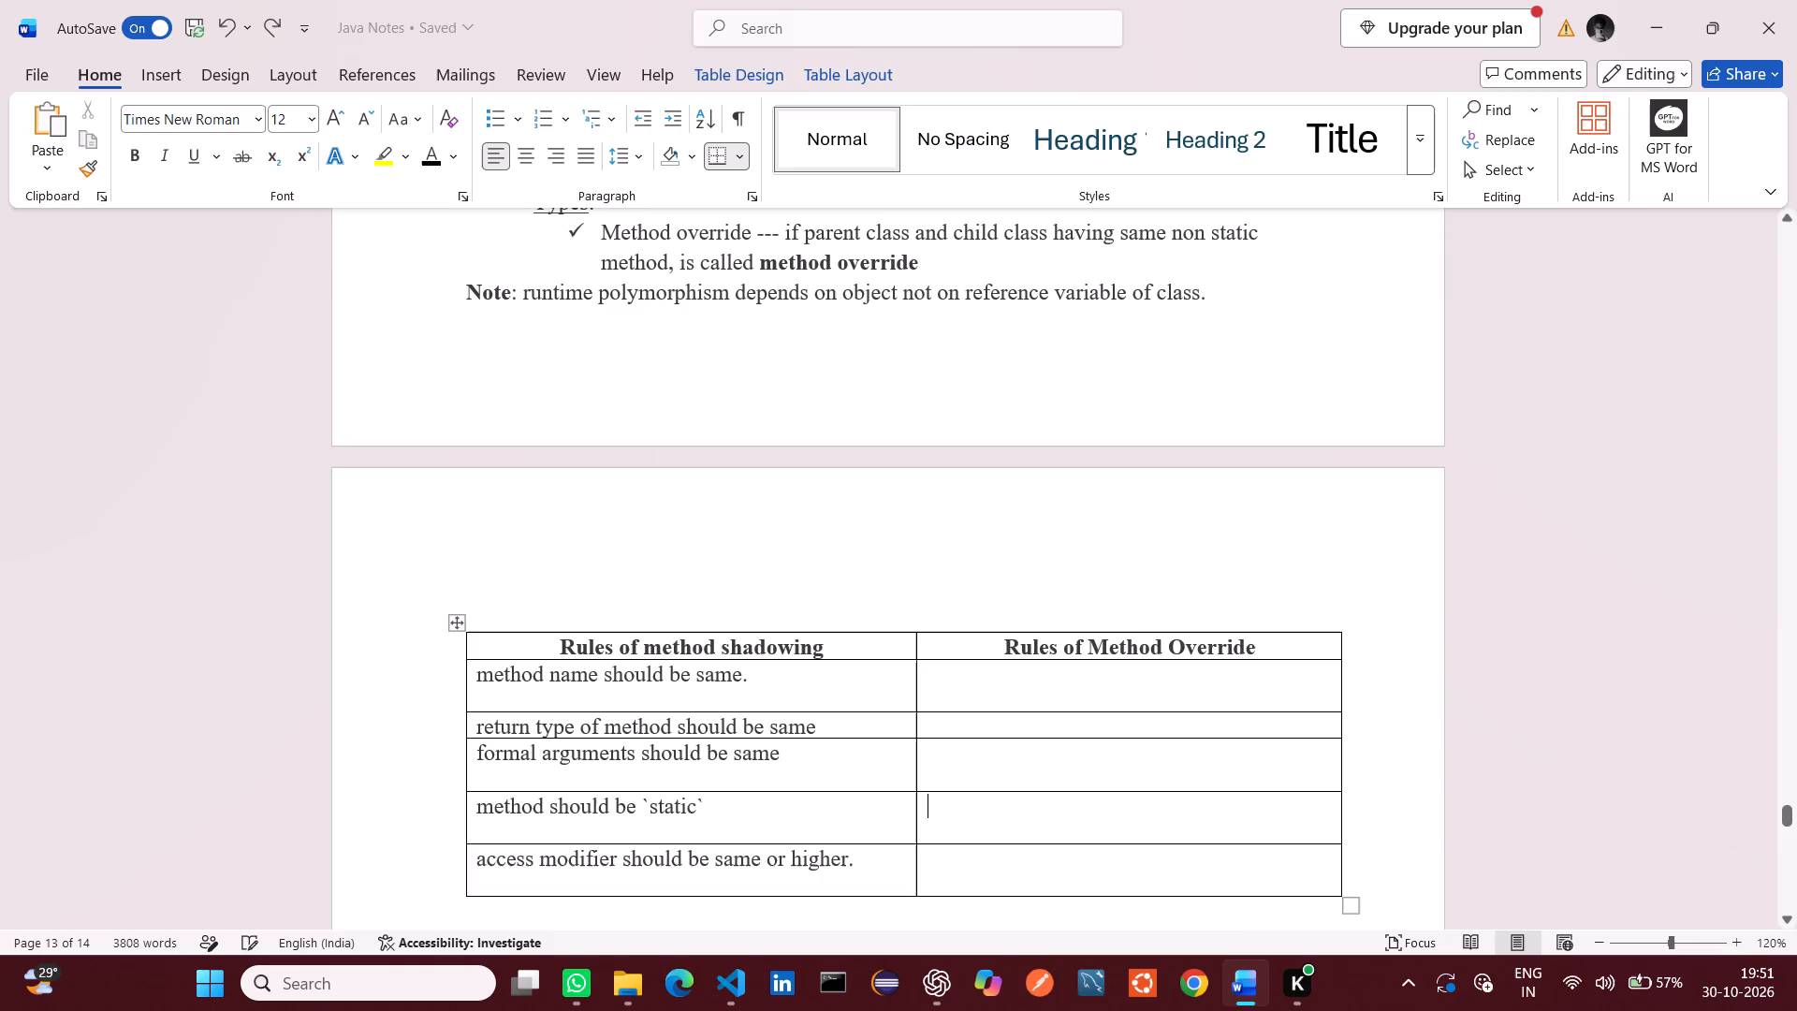
# Copy "method should be nonstatic" from the Markdown notes in VS Code into the Word table's Rules of Method Override cell beside the static rule.
pyautogui.hotkey('alt', 'Tab')
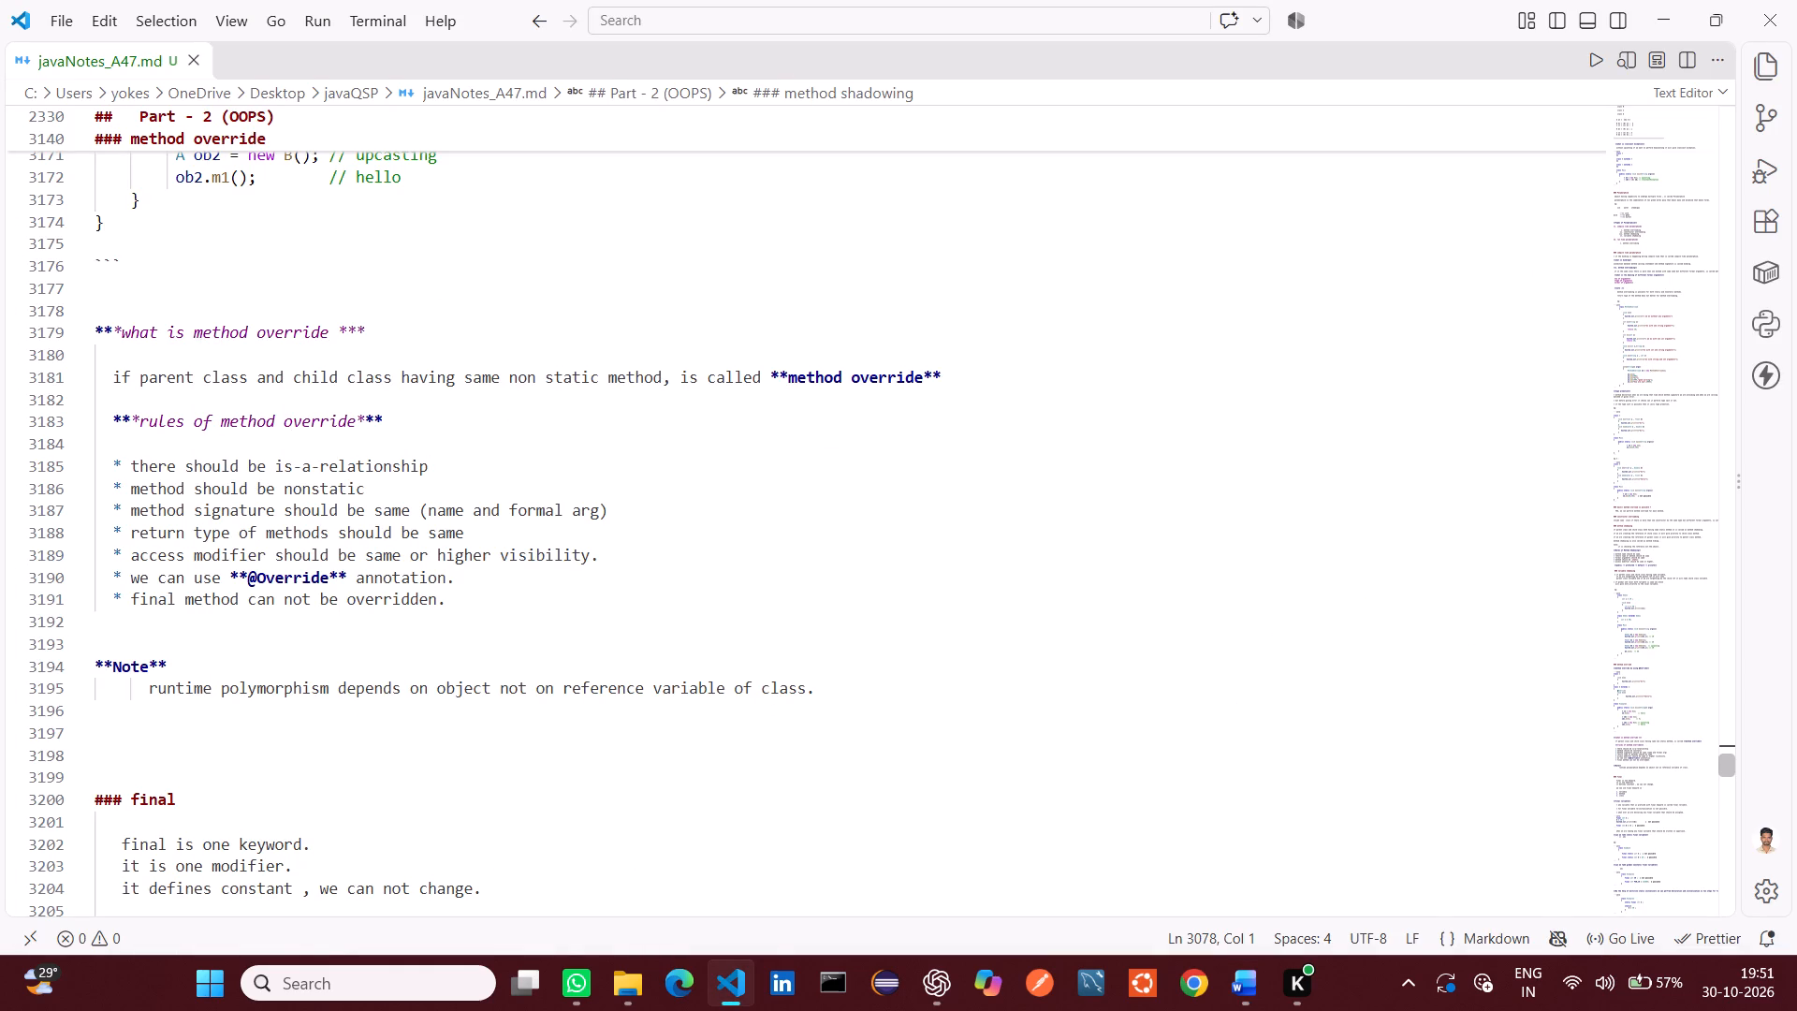
pyautogui.moveTo(368, 484); pyautogui.dragTo(132, 487)
pyautogui.hotkey('ctrl', 'c')
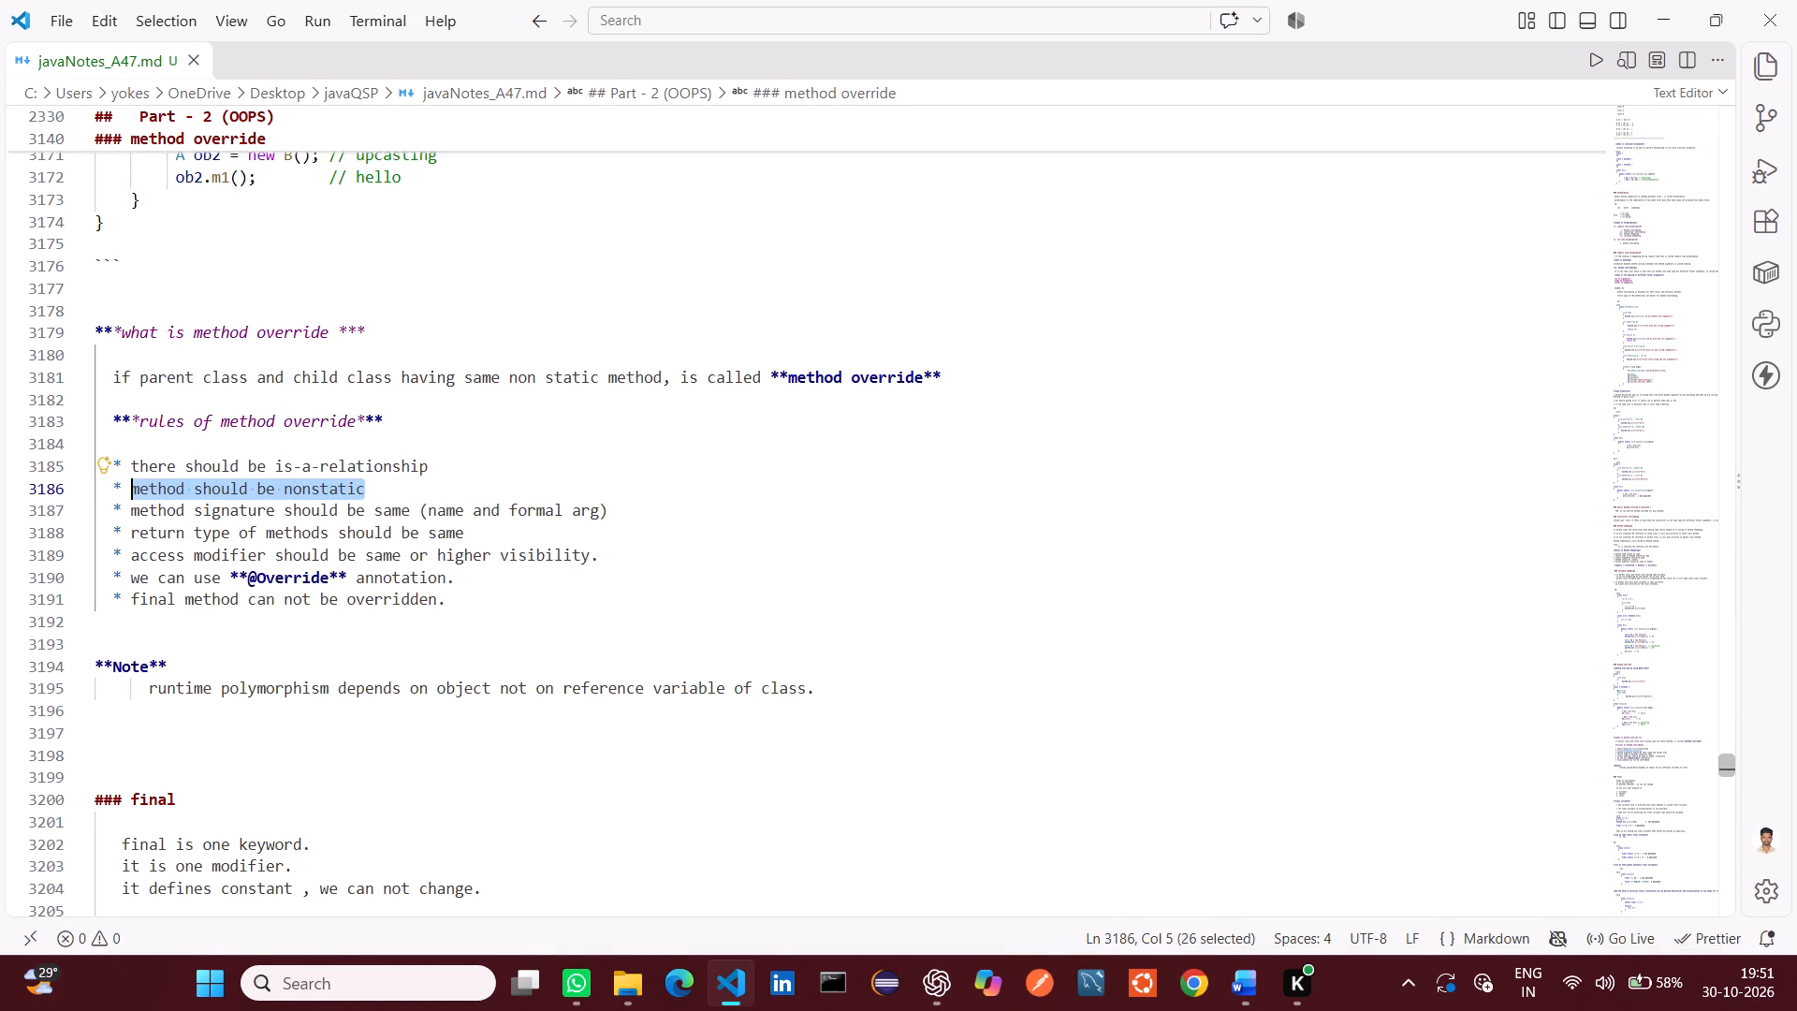
pyautogui.hotkey('alt', 'Tab')
pyautogui.hotkey('ctrl', 'v')
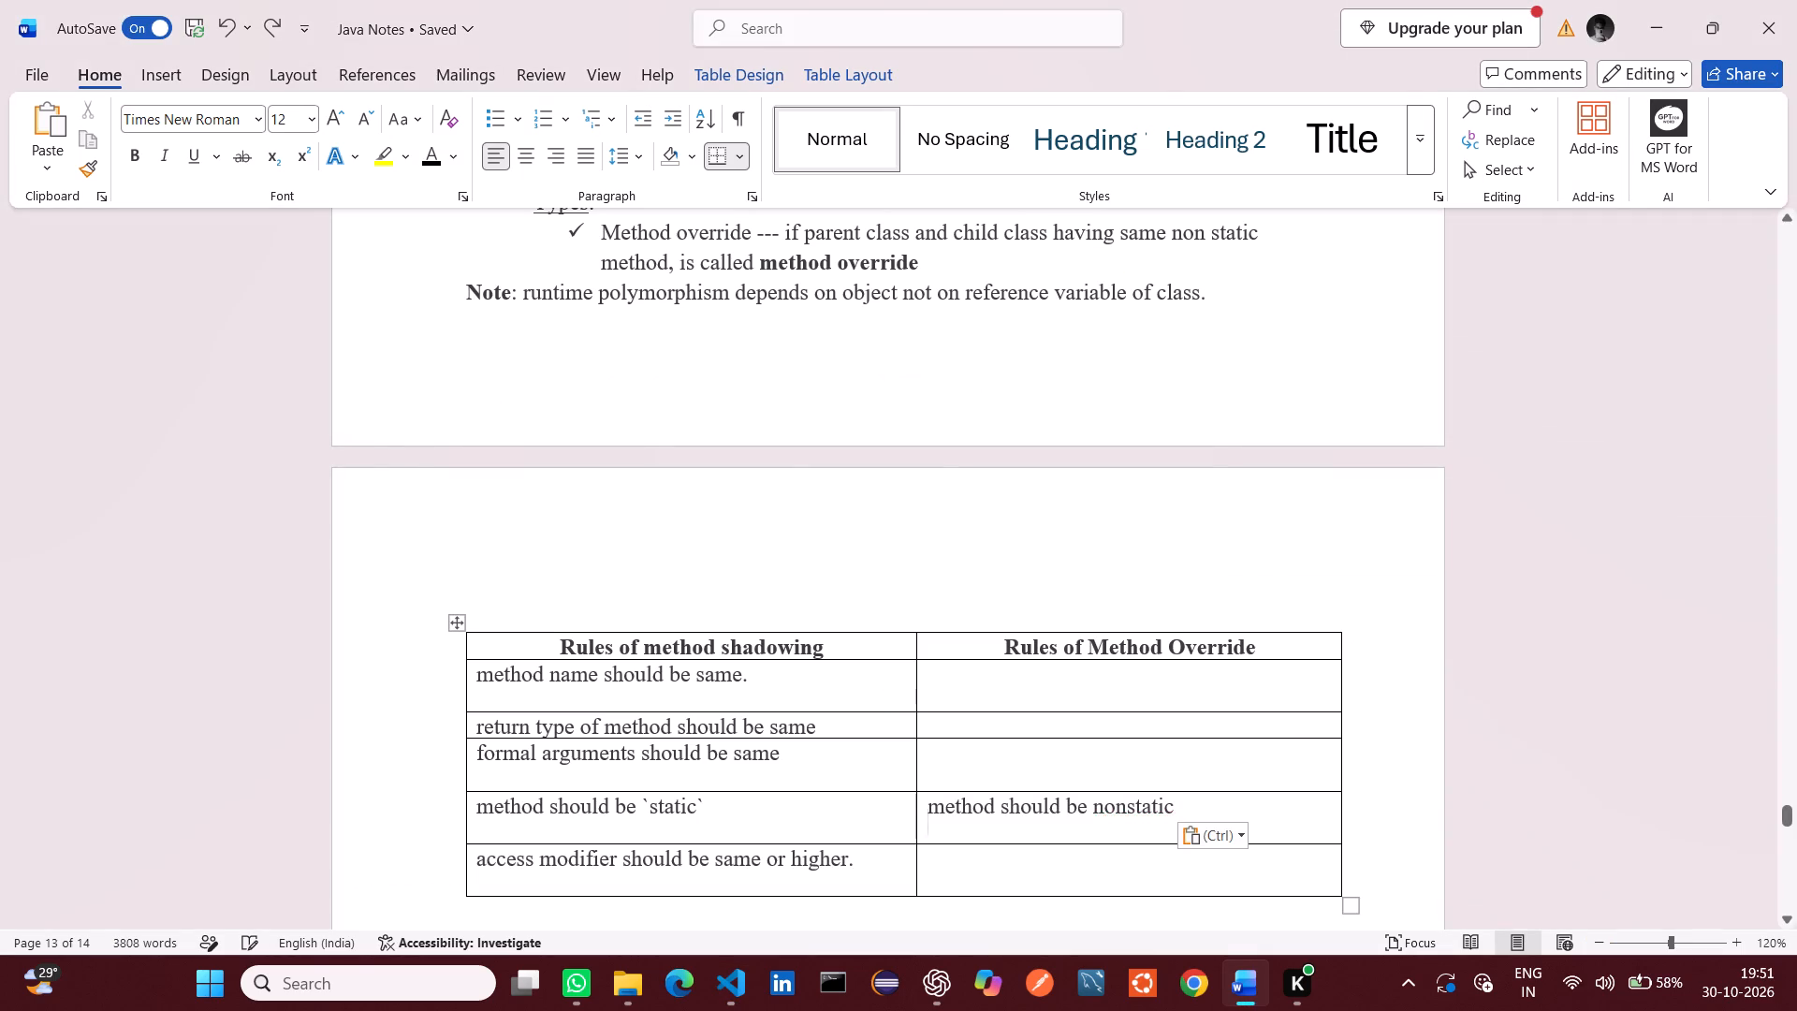
# Remove the backticks around "static" in the method shadowing column so the rule reads "method should be static".
pyautogui.hotkey('alt', 'Tab')
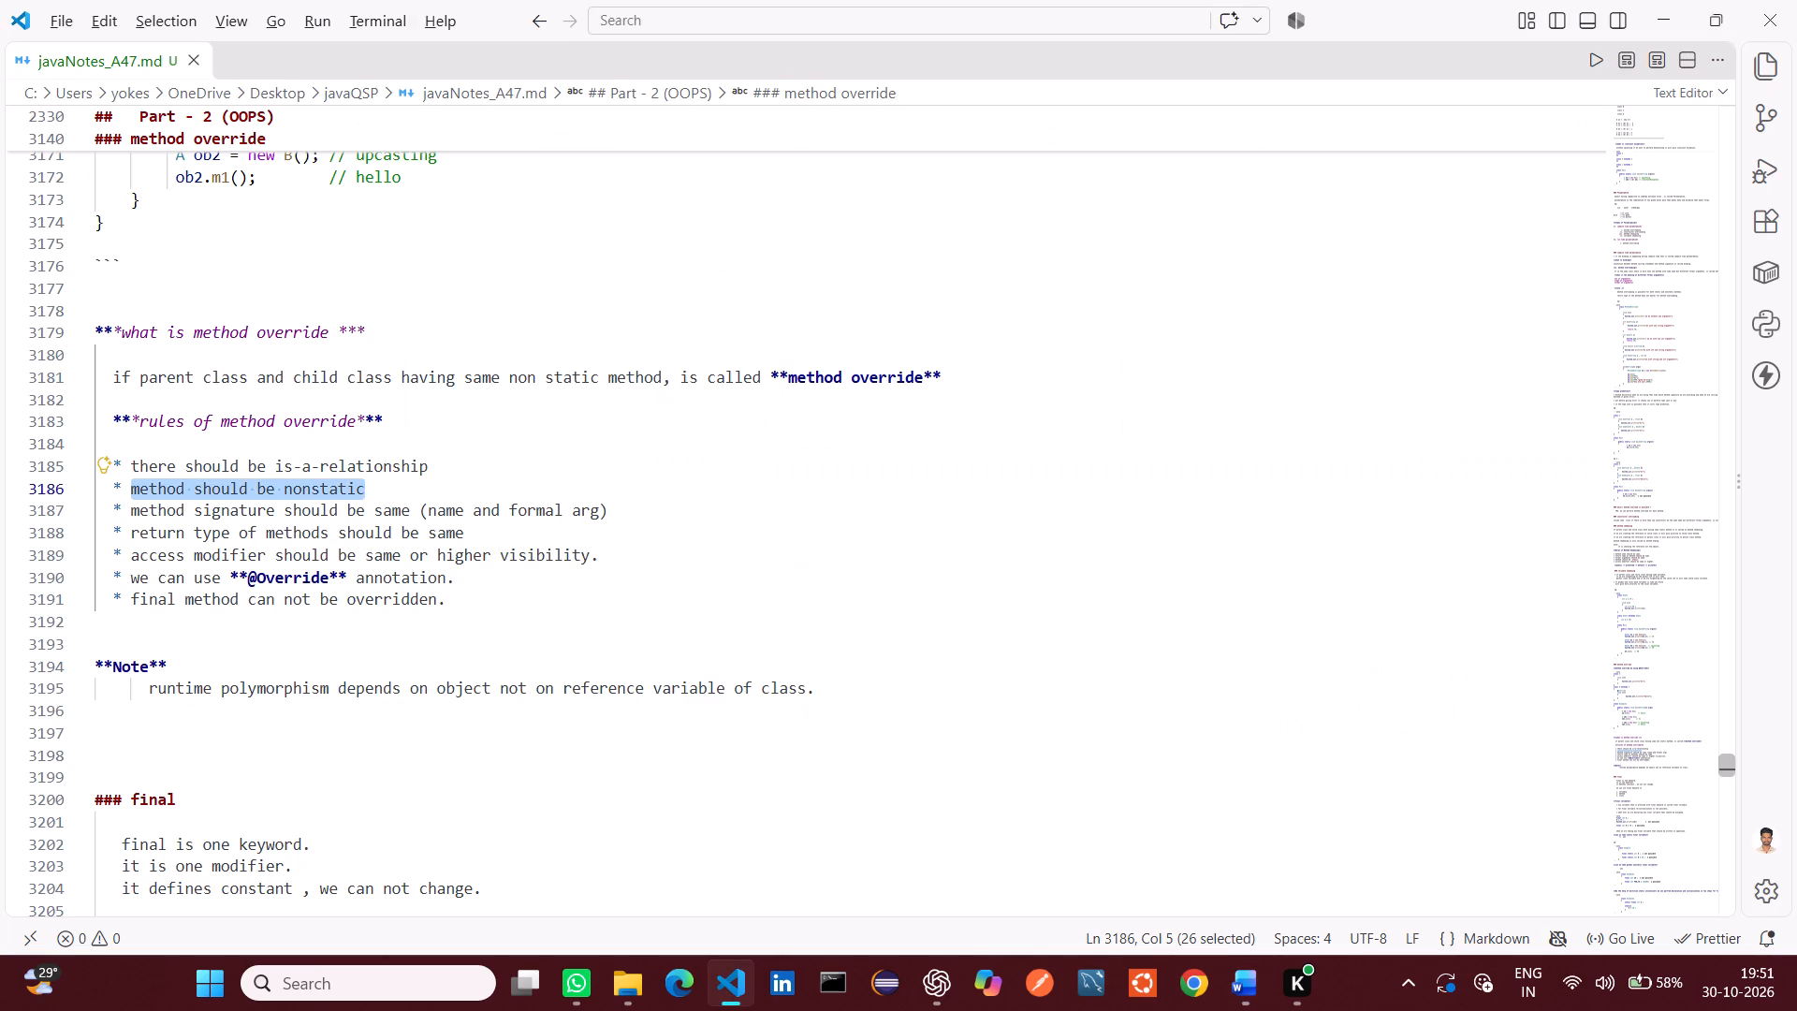
pyautogui.hotkey('alt', 'Tab')
pyautogui.click(709, 812)
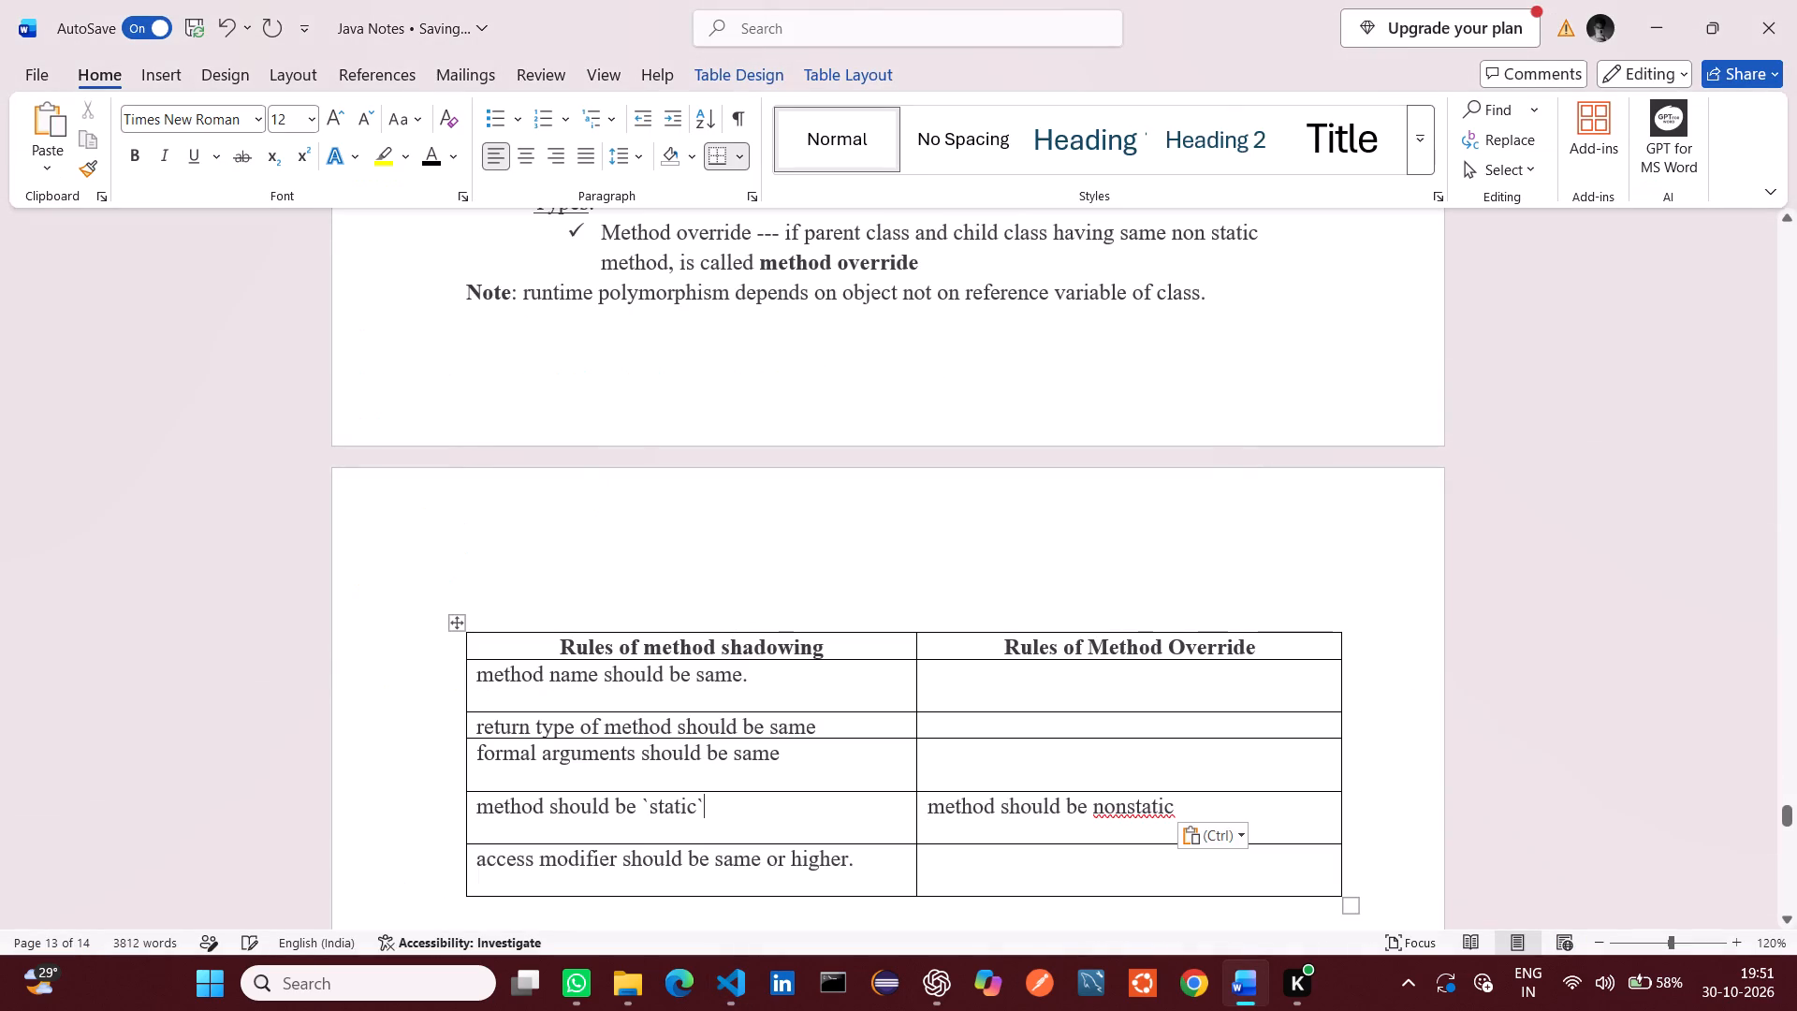
pyautogui.press('BackSpace')
pyautogui.press('Left')
pyautogui.press('Left')
pyautogui.press('Left')
pyautogui.press('Left')
pyautogui.press('Left')
pyautogui.press('Left')
pyautogui.press('BackSpace')
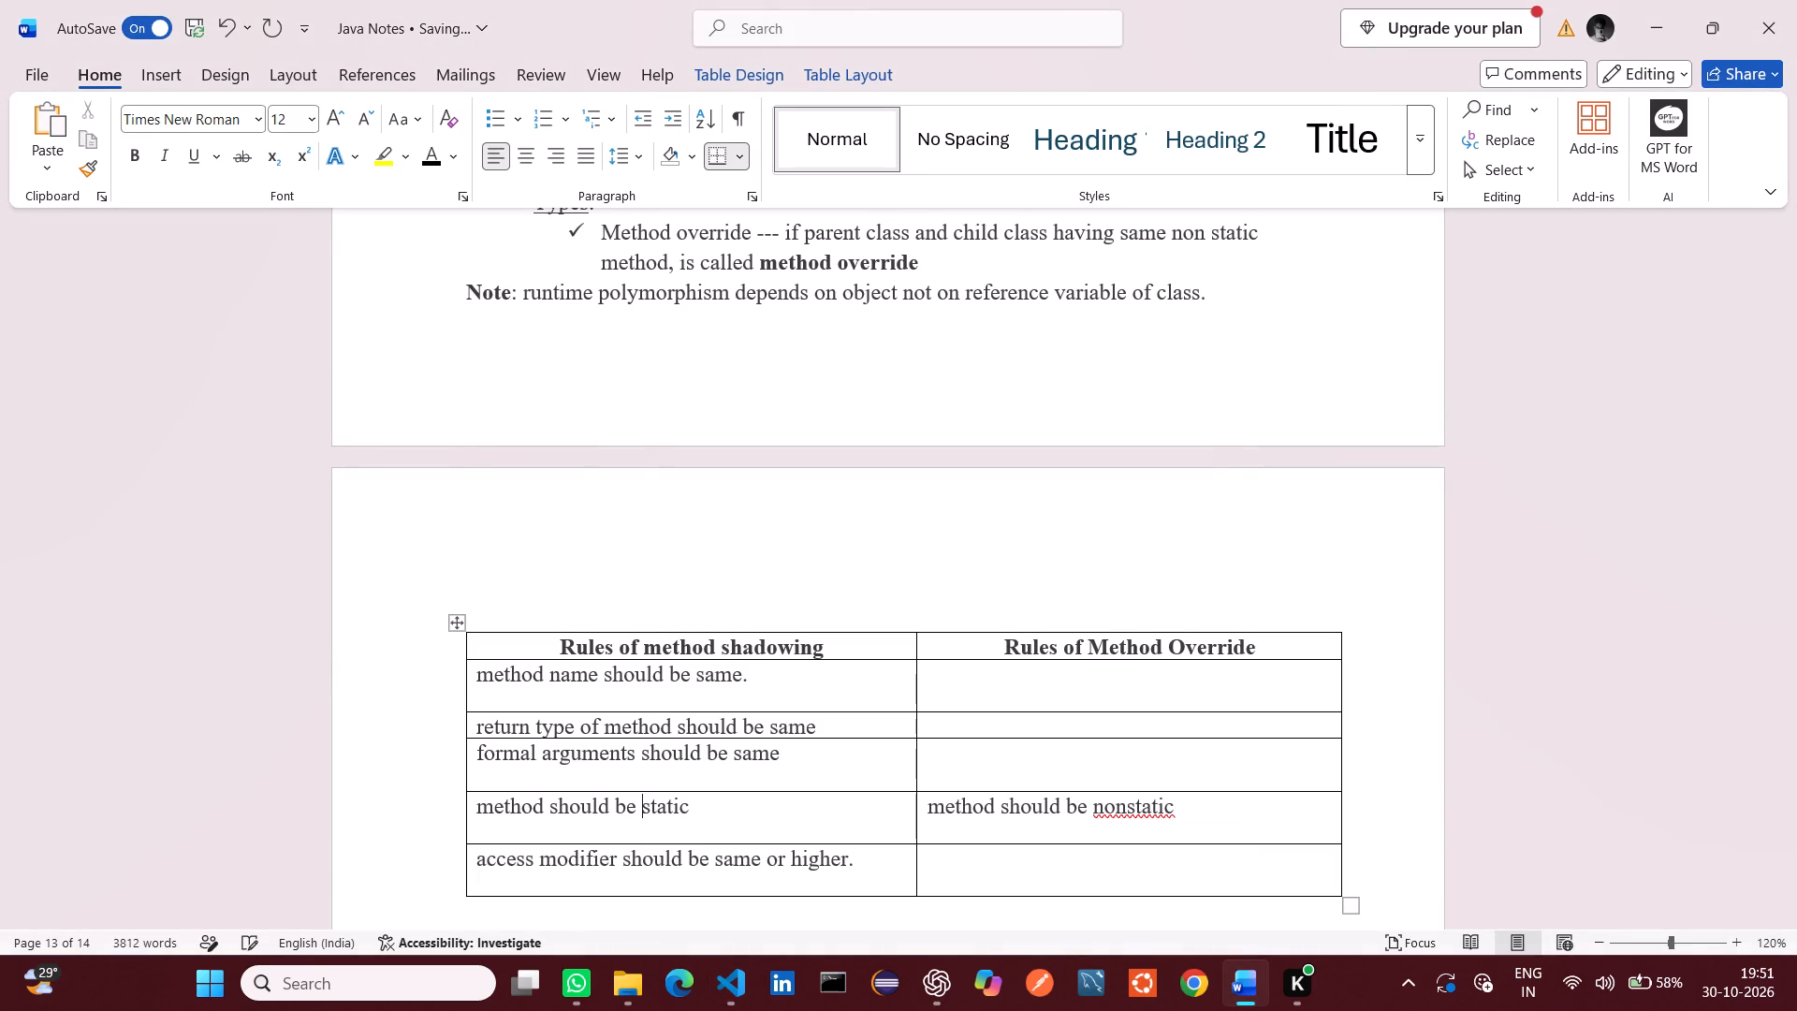
# Add a hyphen inside "nonstatic" in the Rules of Method Override column.
pyautogui.click(1121, 817)
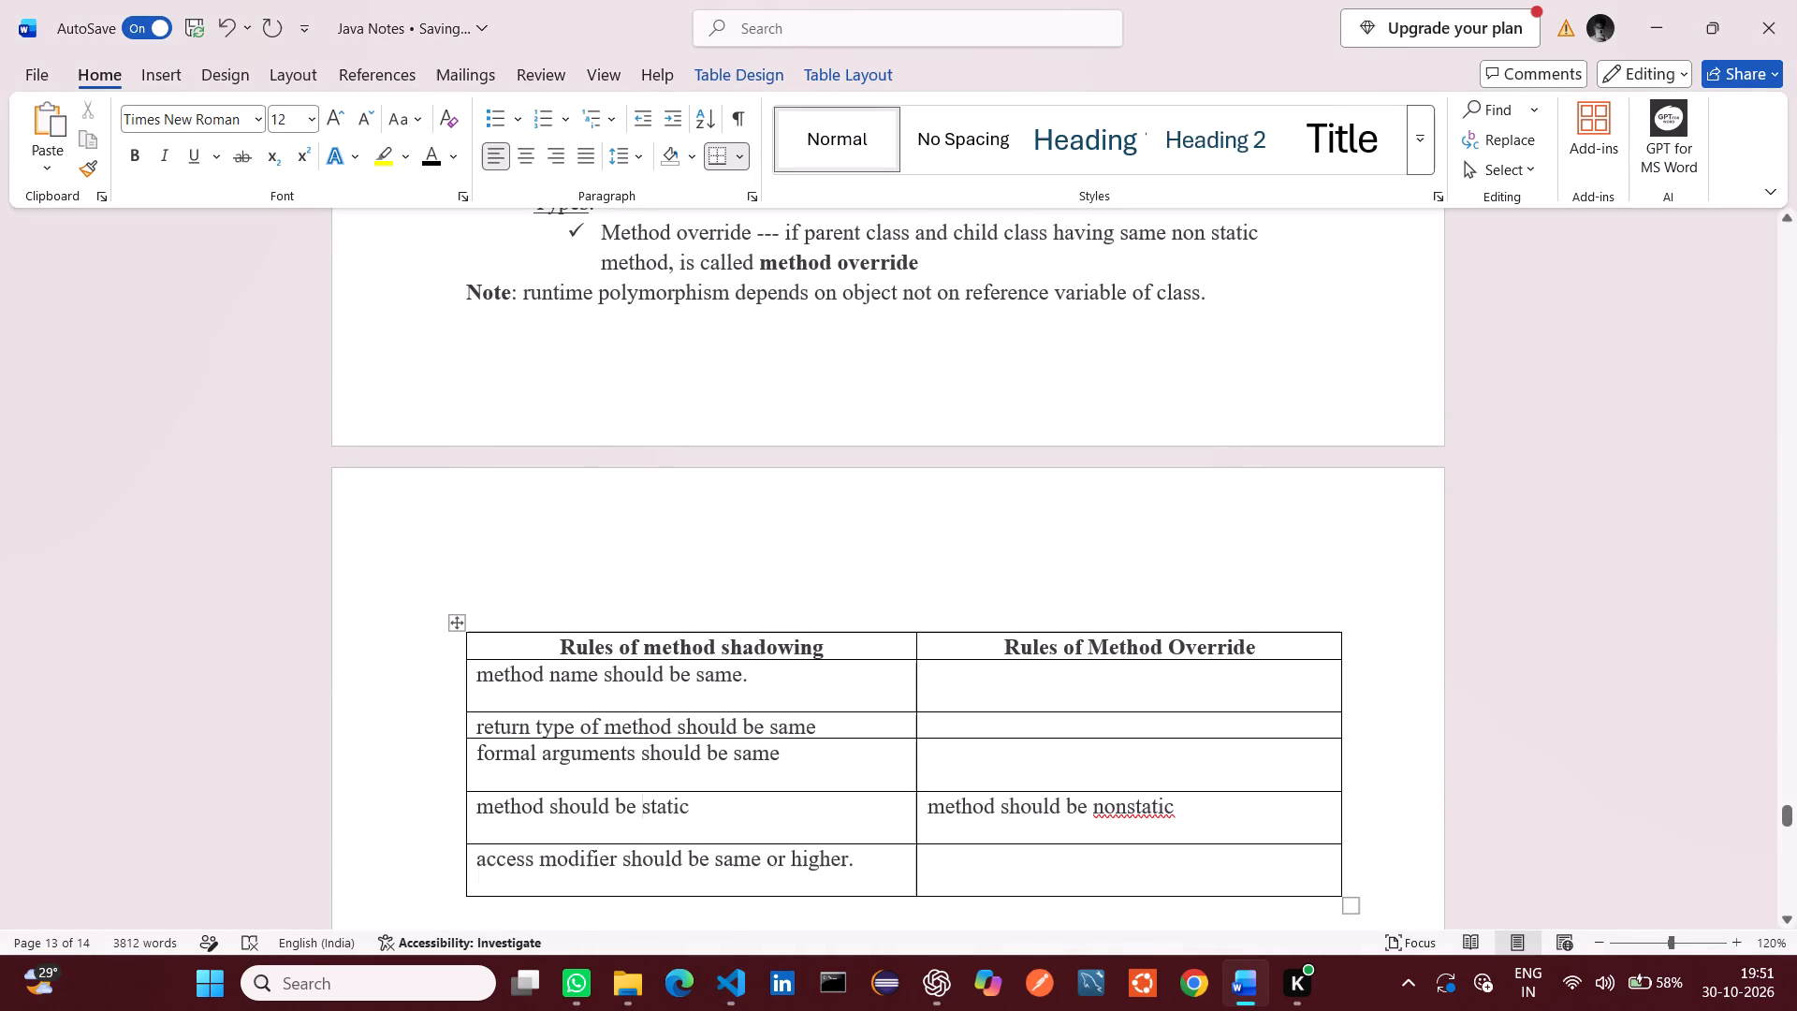
pyautogui.press('-')
# Copy "return type of methods should be same" from the Markdown notes in VS Code into the Word table's override cell beside the return type rule.
pyautogui.hotkey('alt', 'Tab')
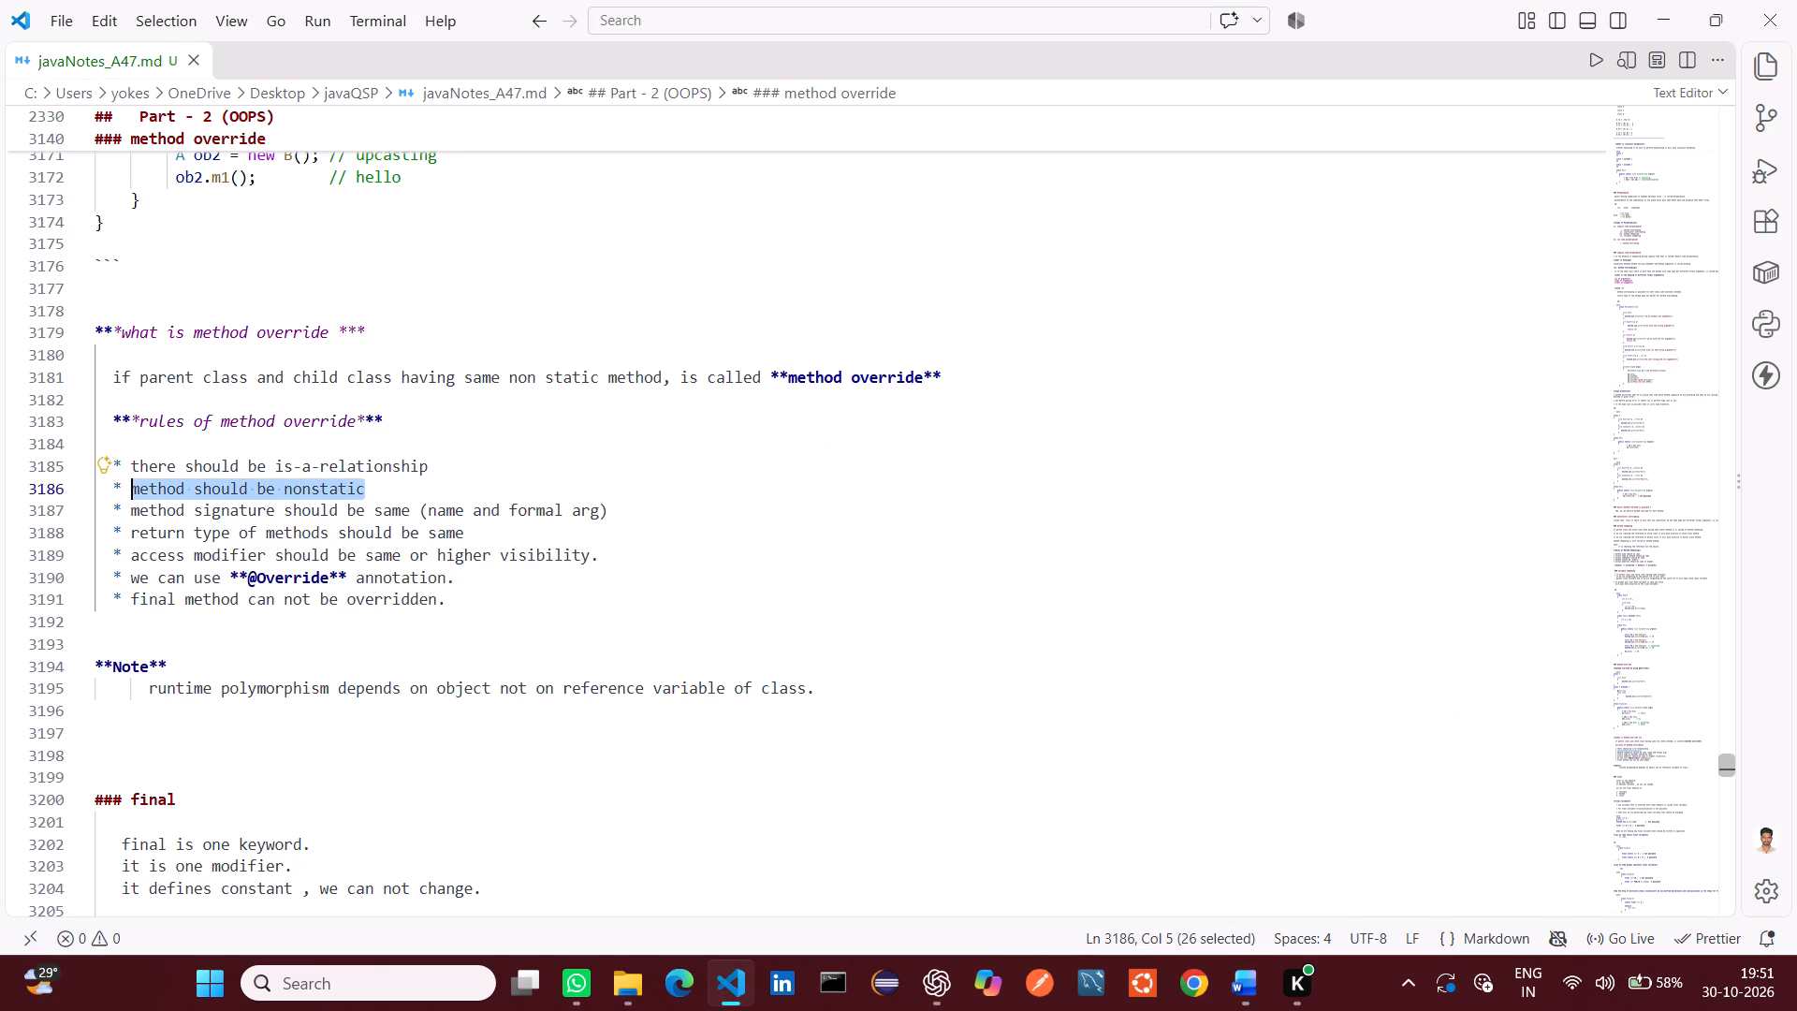
pyautogui.click(659, 618)
pyautogui.moveTo(489, 531); pyautogui.dragTo(130, 532)
pyautogui.hotkey('ctrl', 'c')
pyautogui.hotkey('alt', 'Tab')
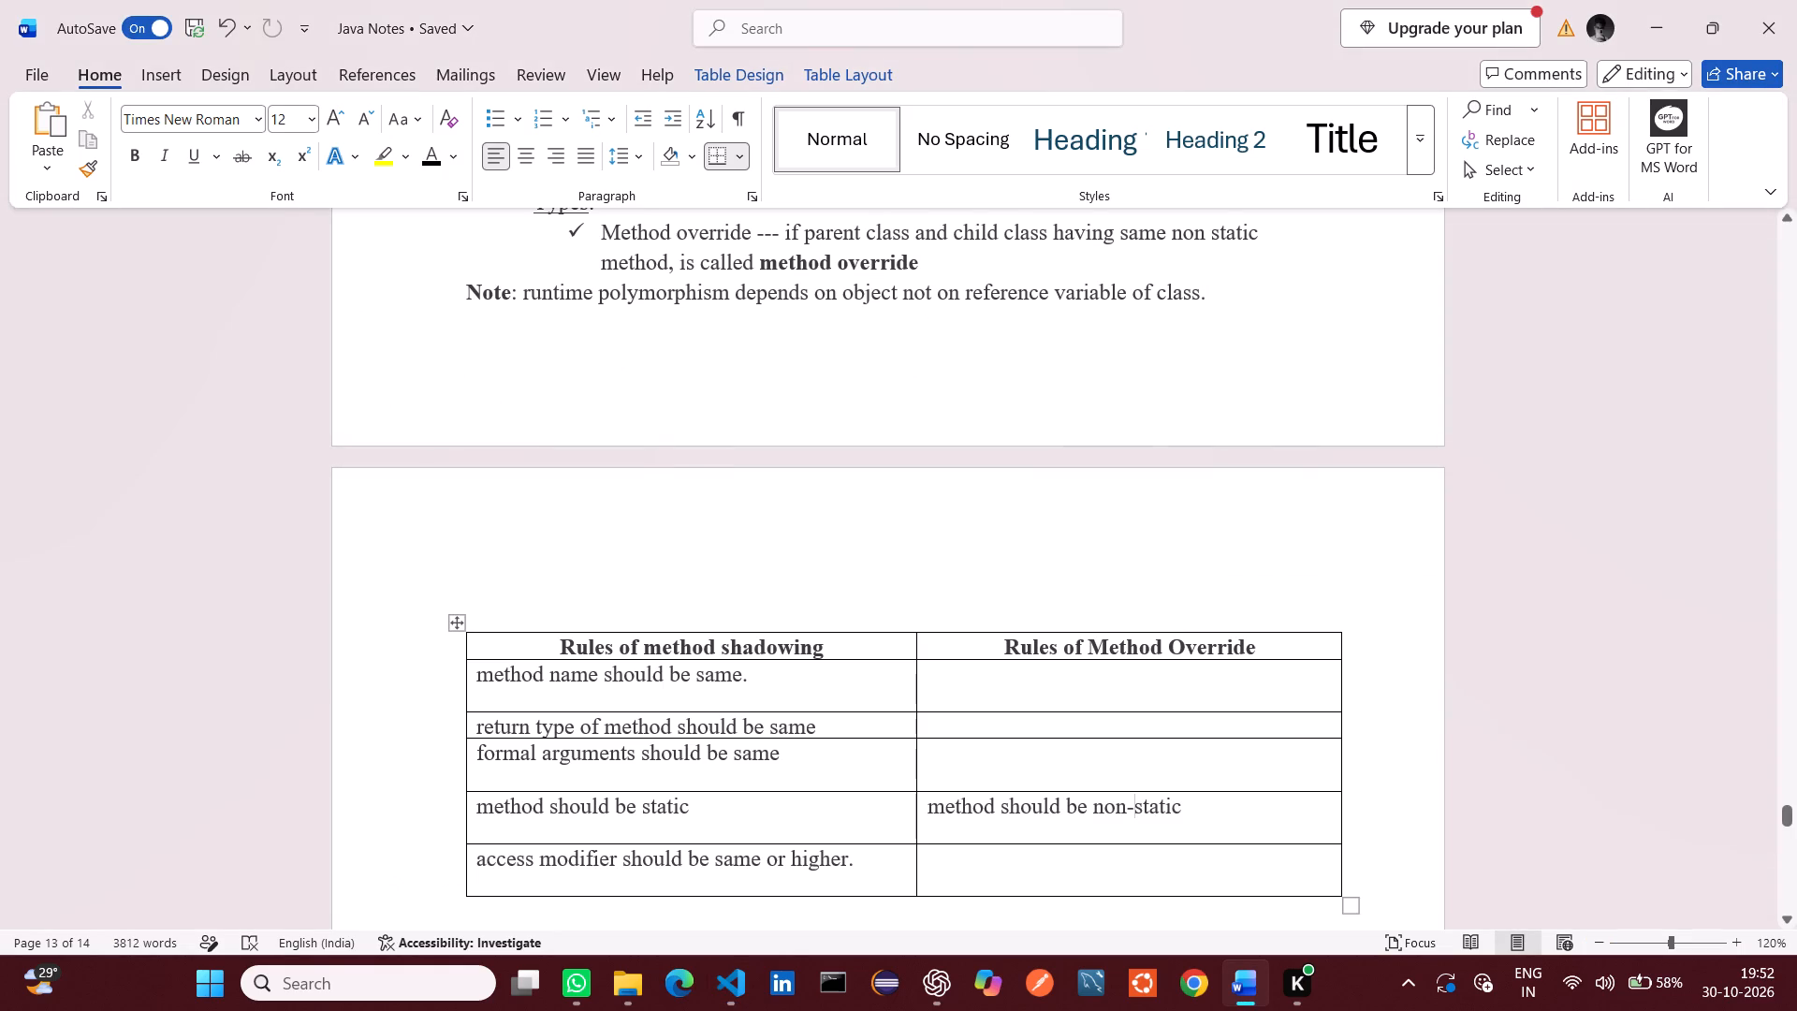
pyautogui.click(954, 729)
pyautogui.hotkey('ctrl', 'v')
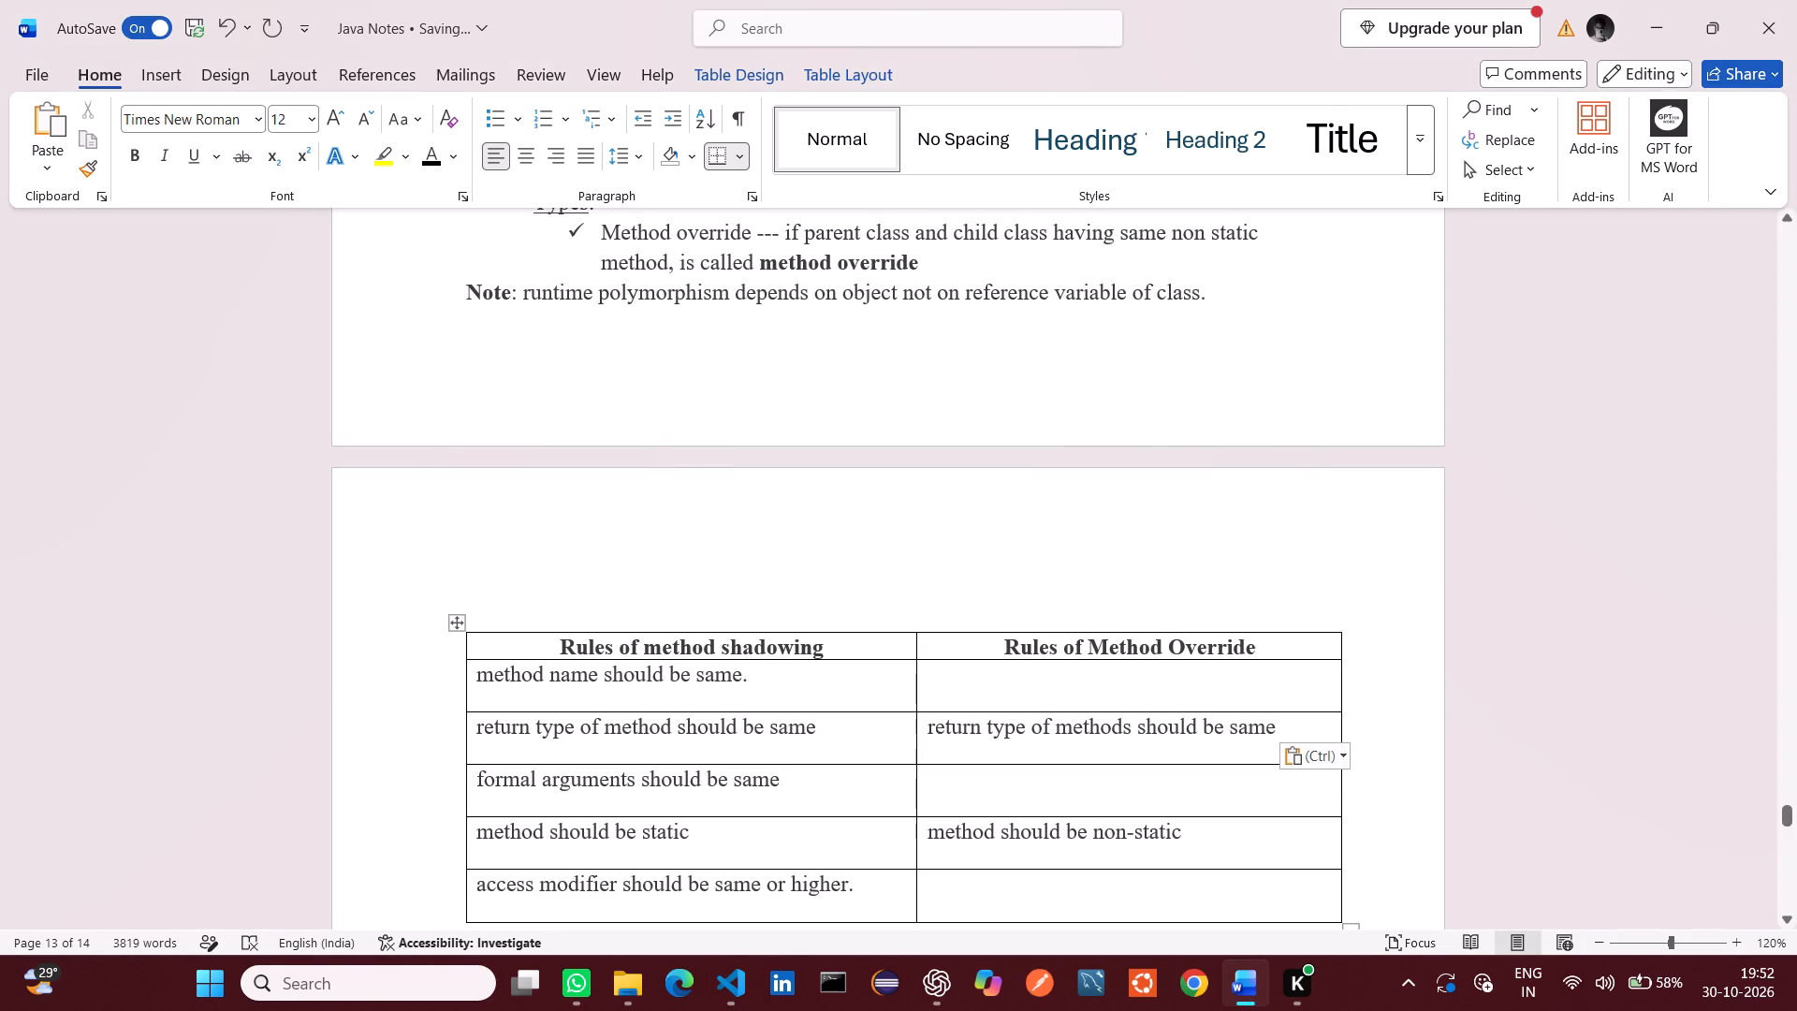
# Copy "method signature should be same (name and formal arg)" from the VS Code notes into the Word table's override cell beside the method name rule.
pyautogui.hotkey('alt', 'Tab')
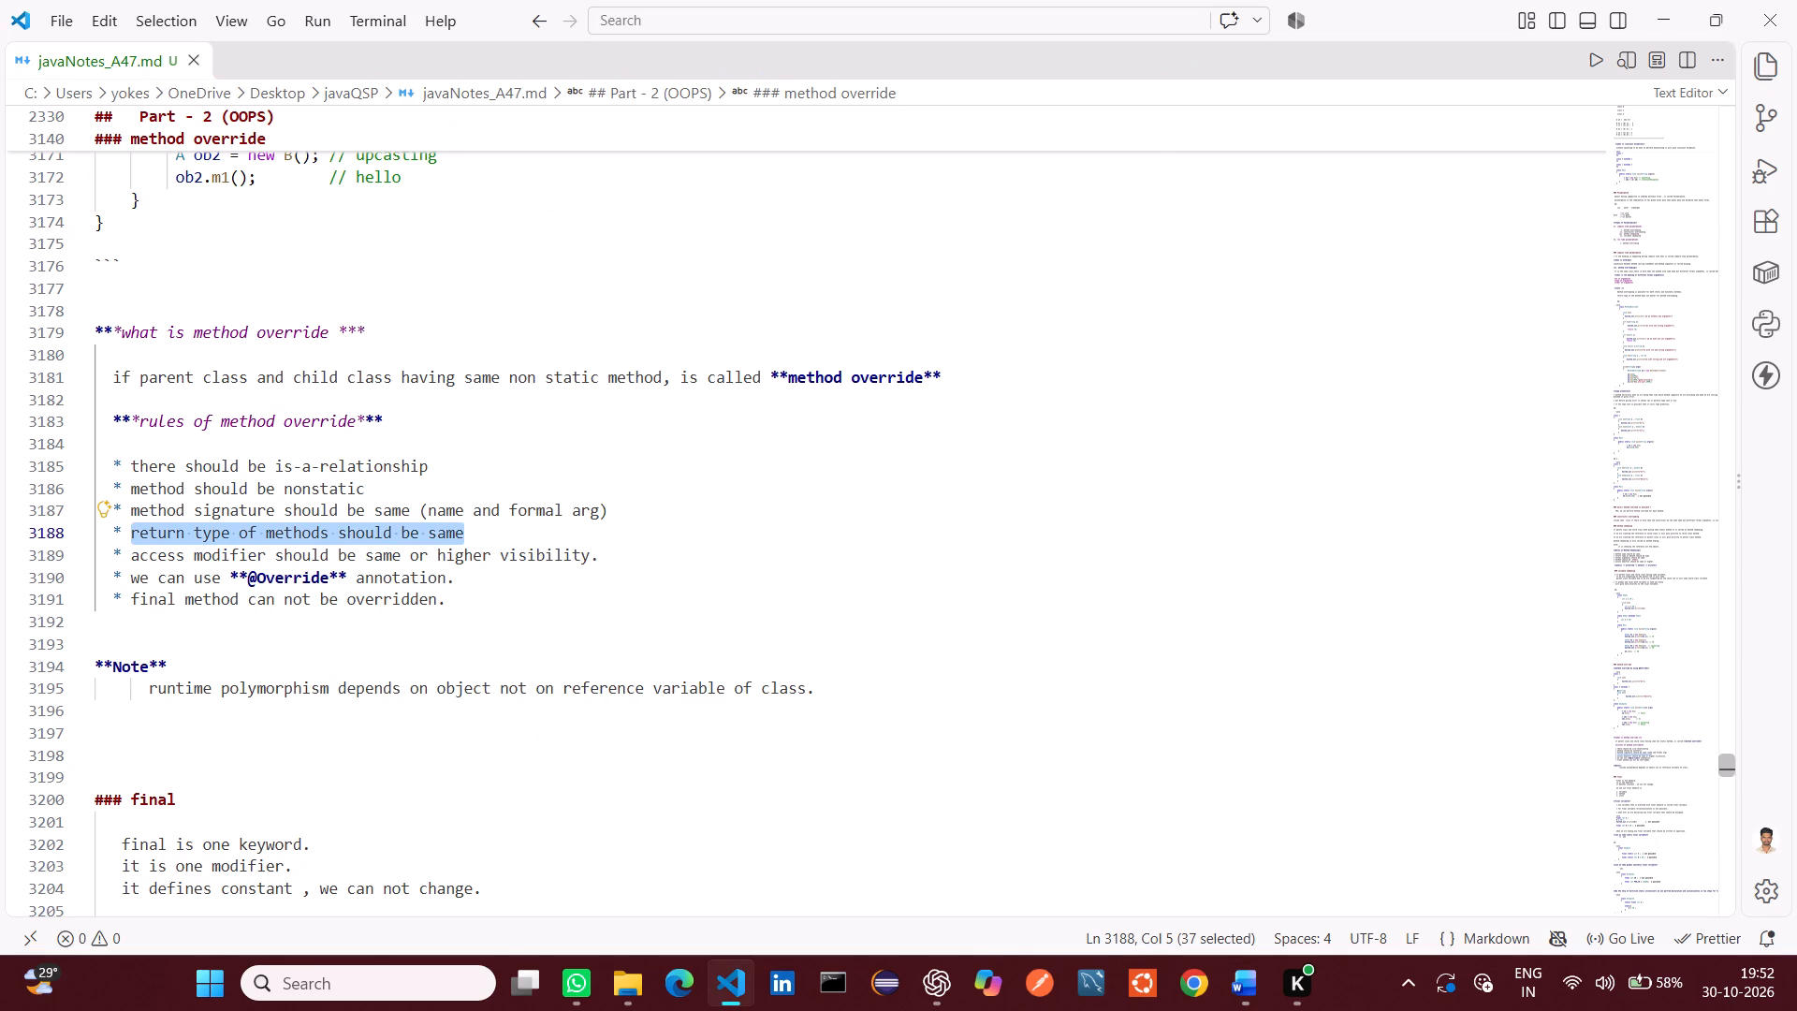
pyautogui.click(614, 597)
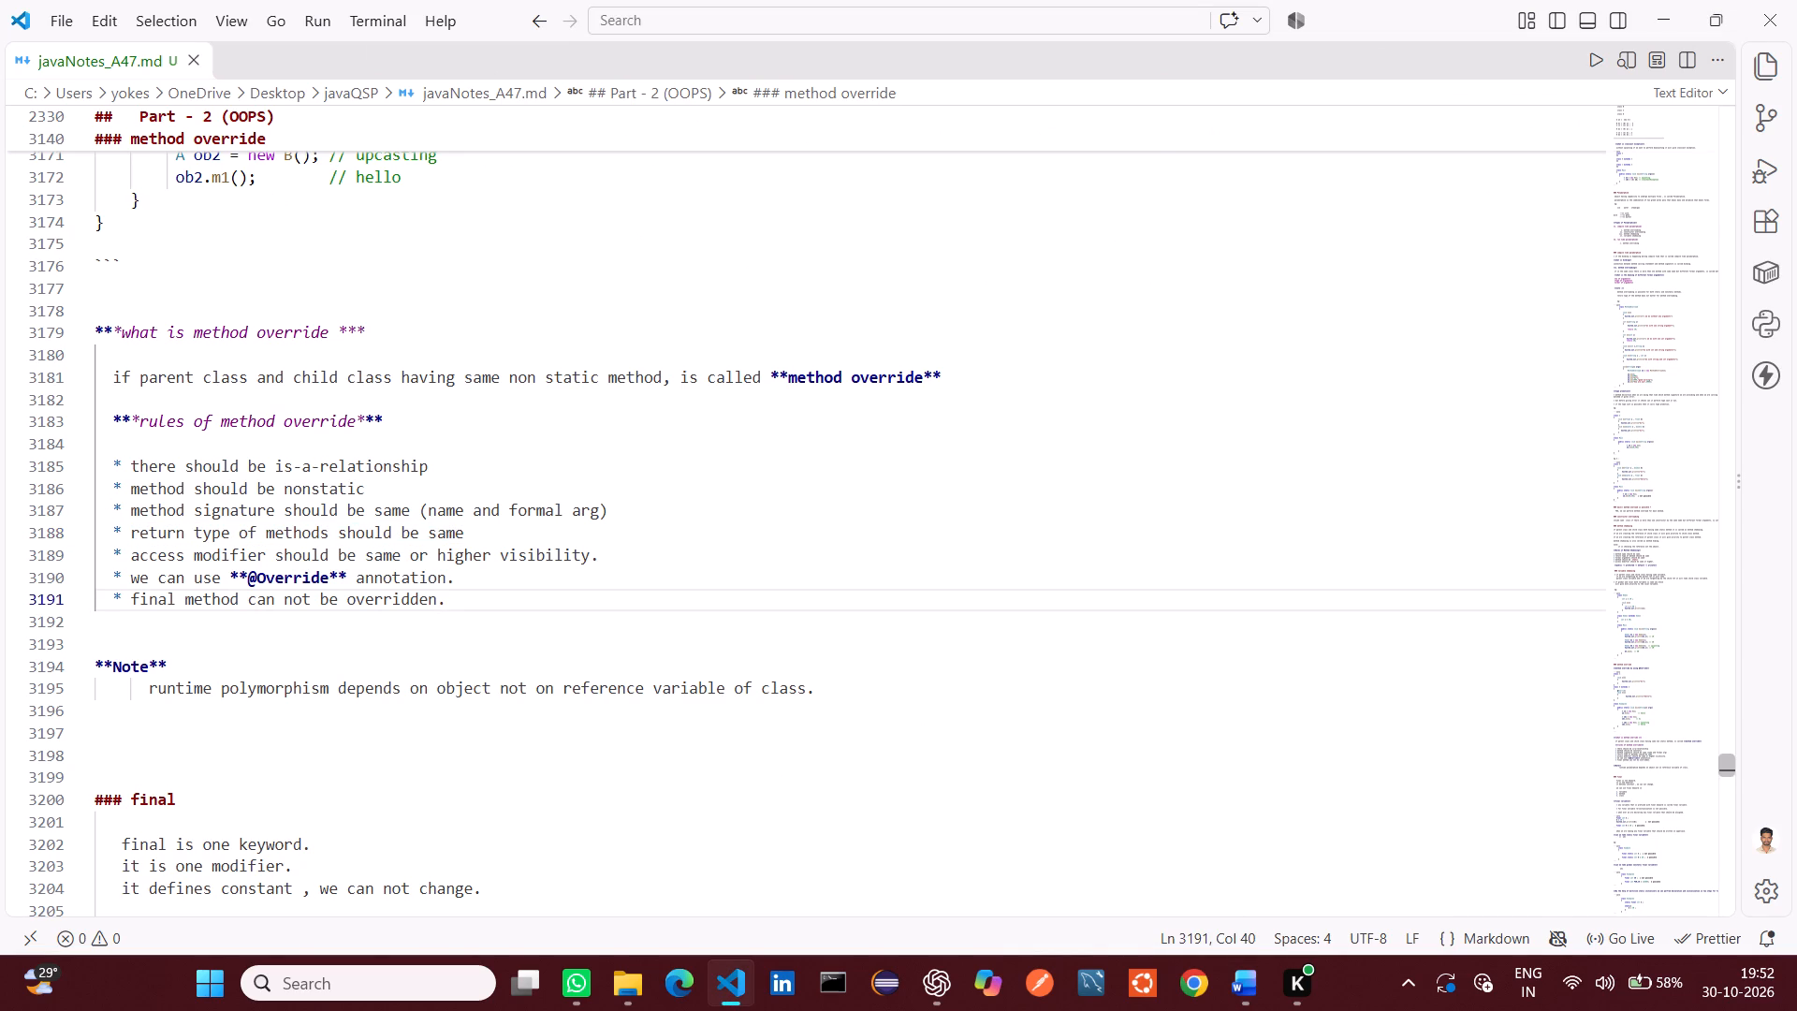
pyautogui.moveTo(488, 537); pyautogui.dragTo(298, 535)
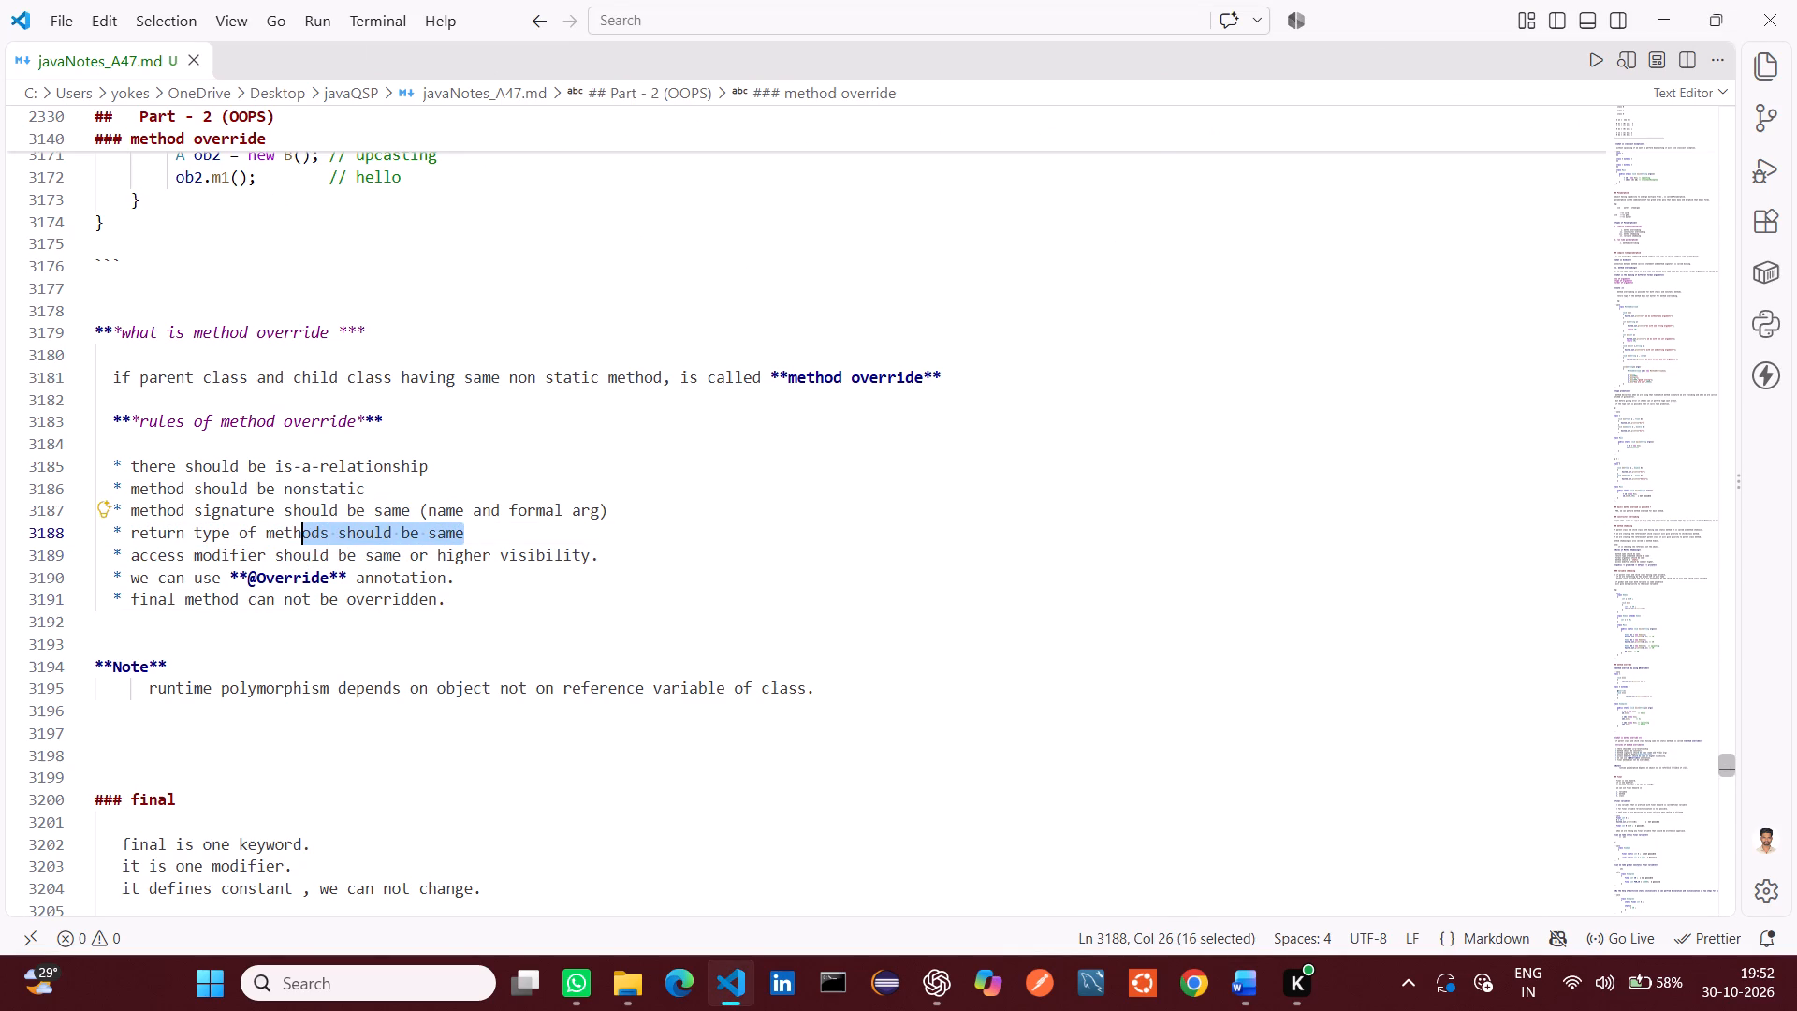
pyautogui.click(481, 533)
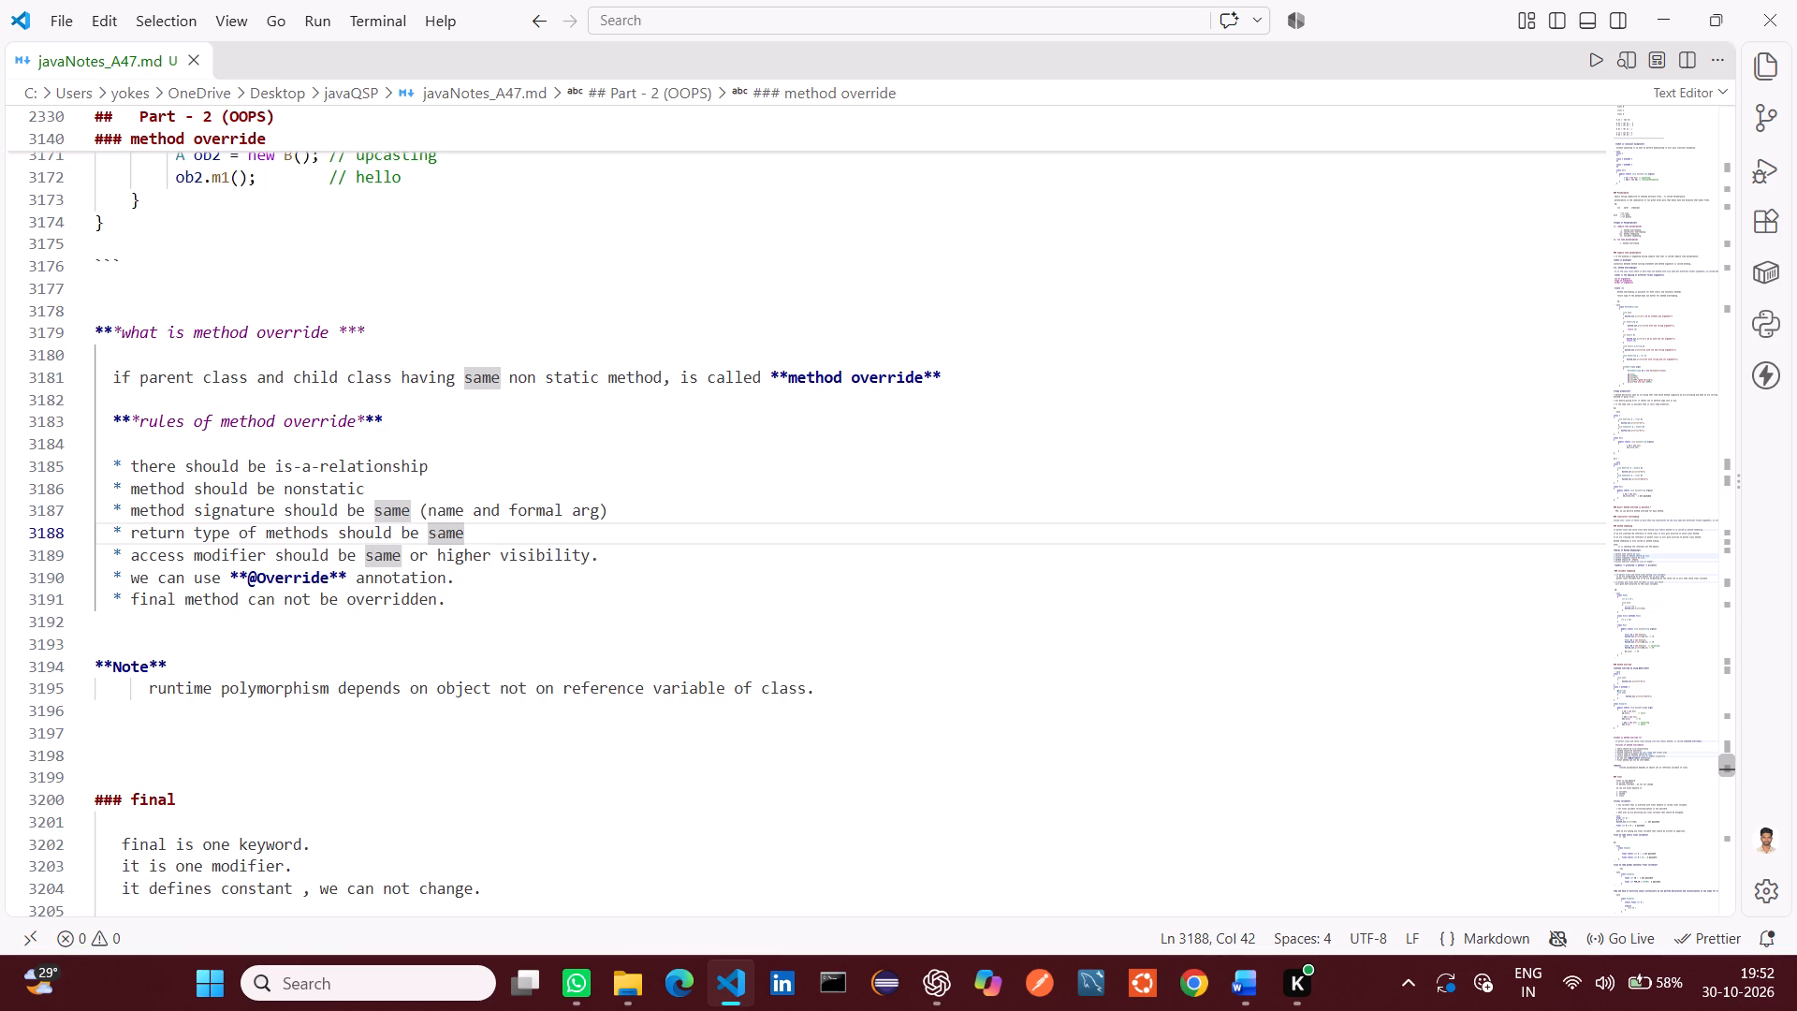
pyautogui.click(623, 517)
pyautogui.moveTo(623, 517); pyautogui.dragTo(130, 509)
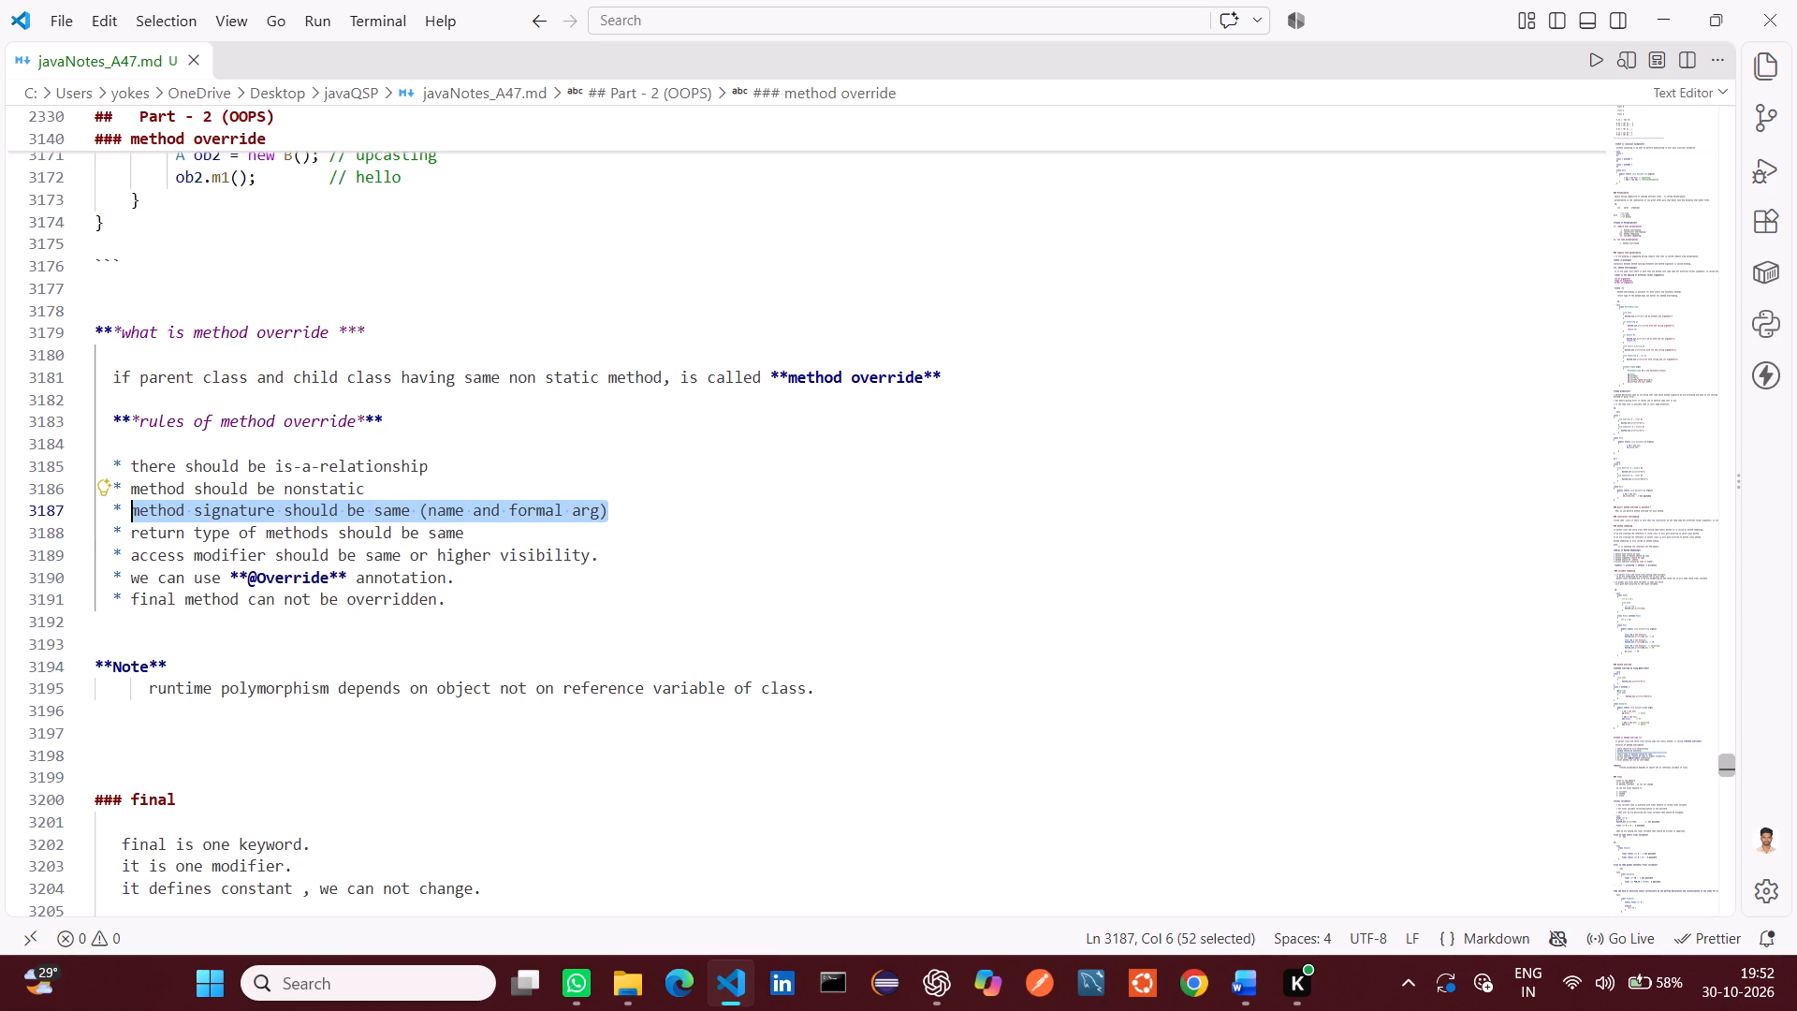
pyautogui.hotkey('ctrl', 'c')
pyautogui.hotkey('alt', 'Tab')
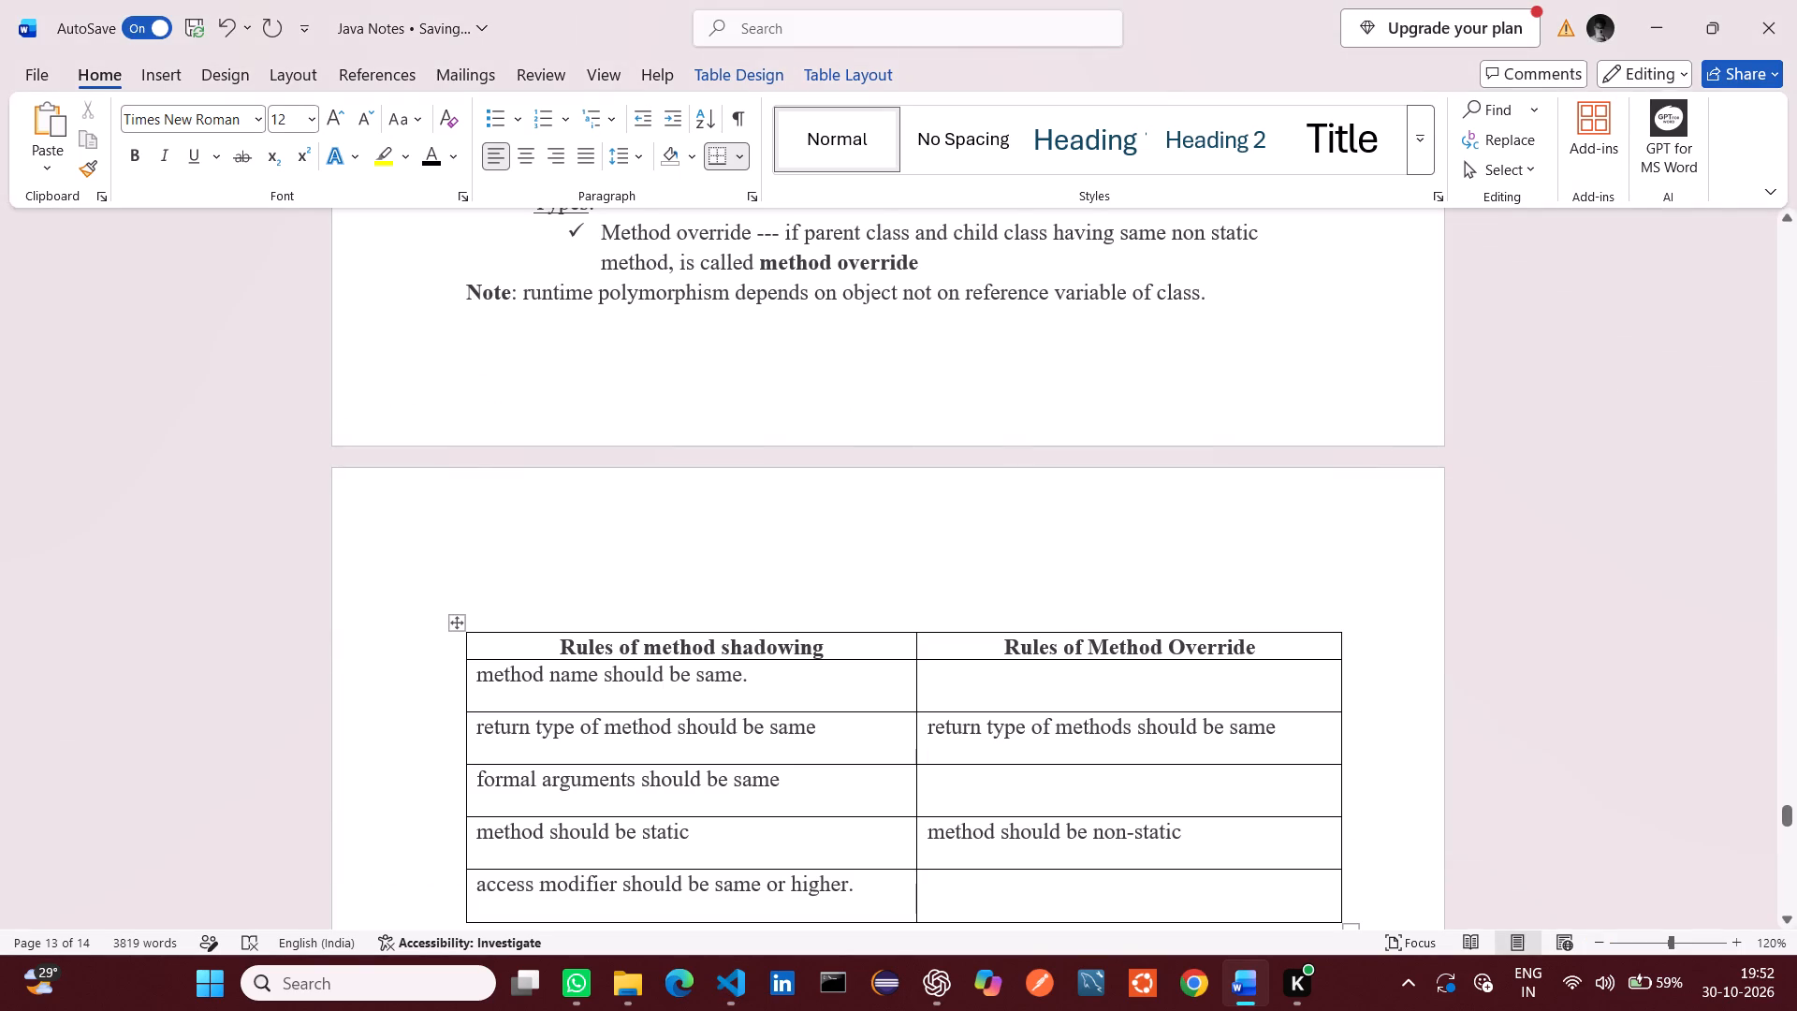
pyautogui.click(972, 689)
pyautogui.hotkey('ctrl', 'v')
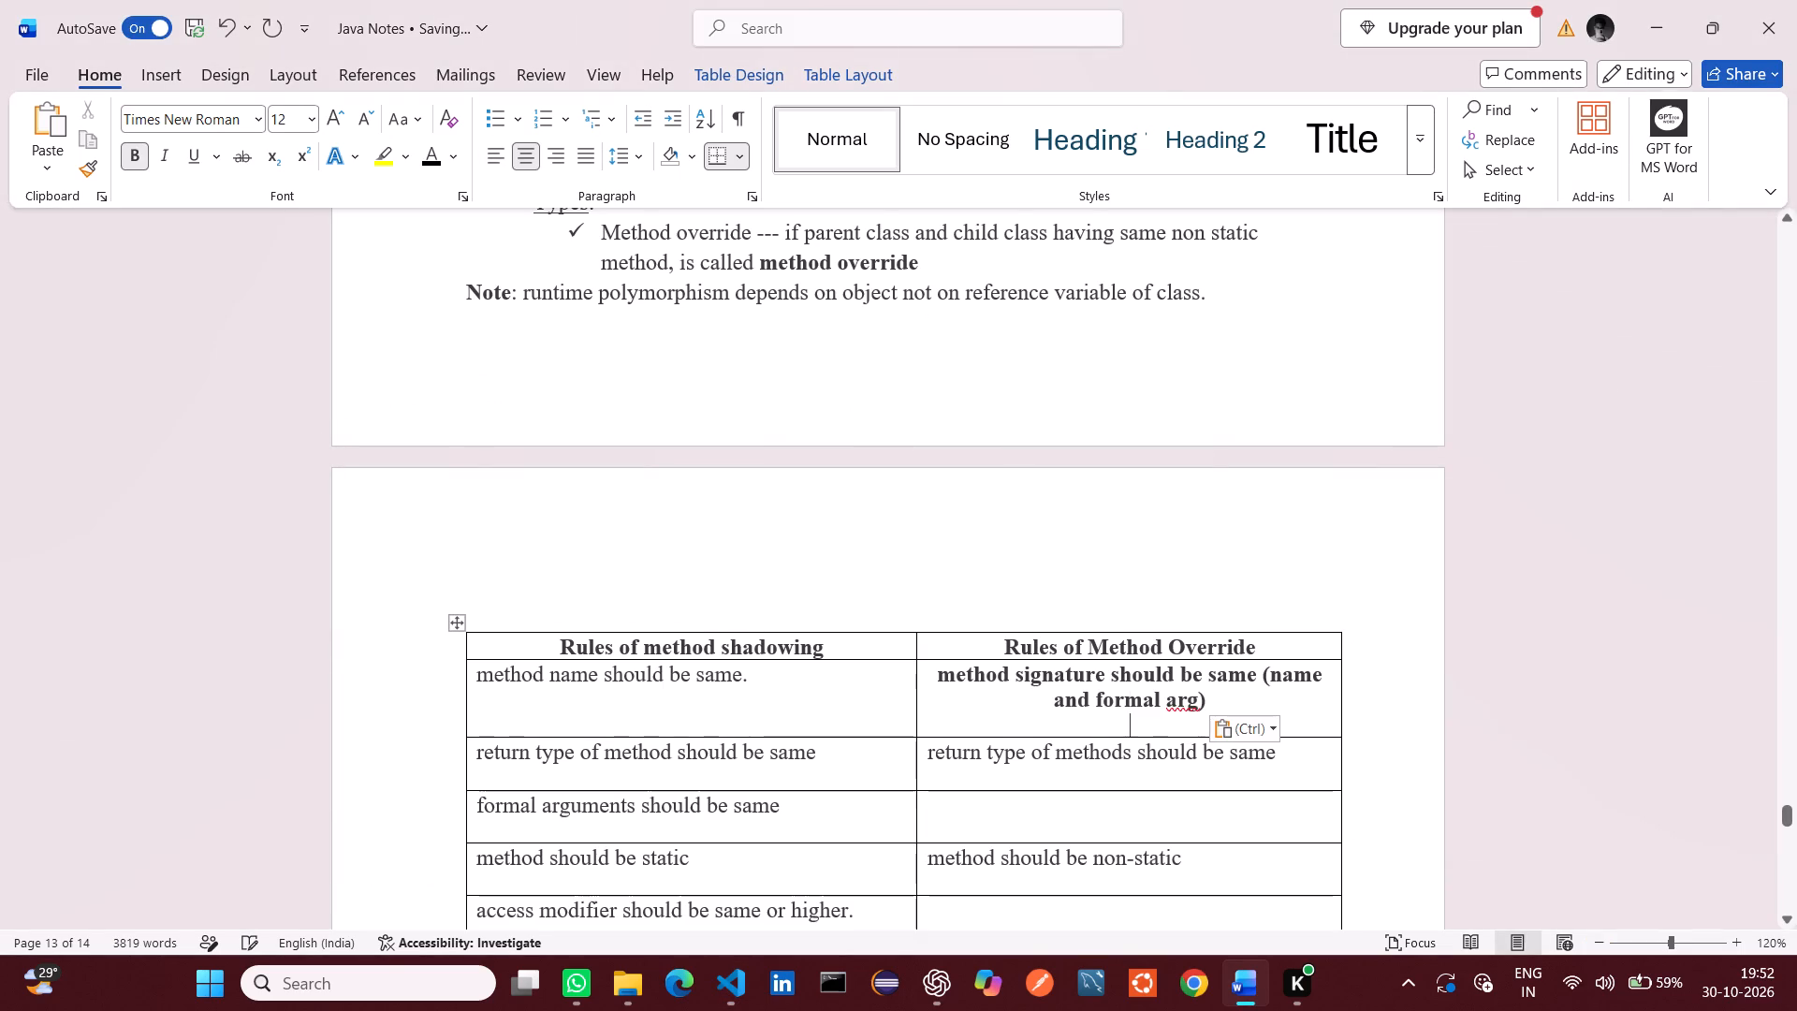
# Remove bold formatting from the method signature rule in the Rules of Method Override column.
pyautogui.moveTo(1213, 704); pyautogui.dragTo(1180, 704)
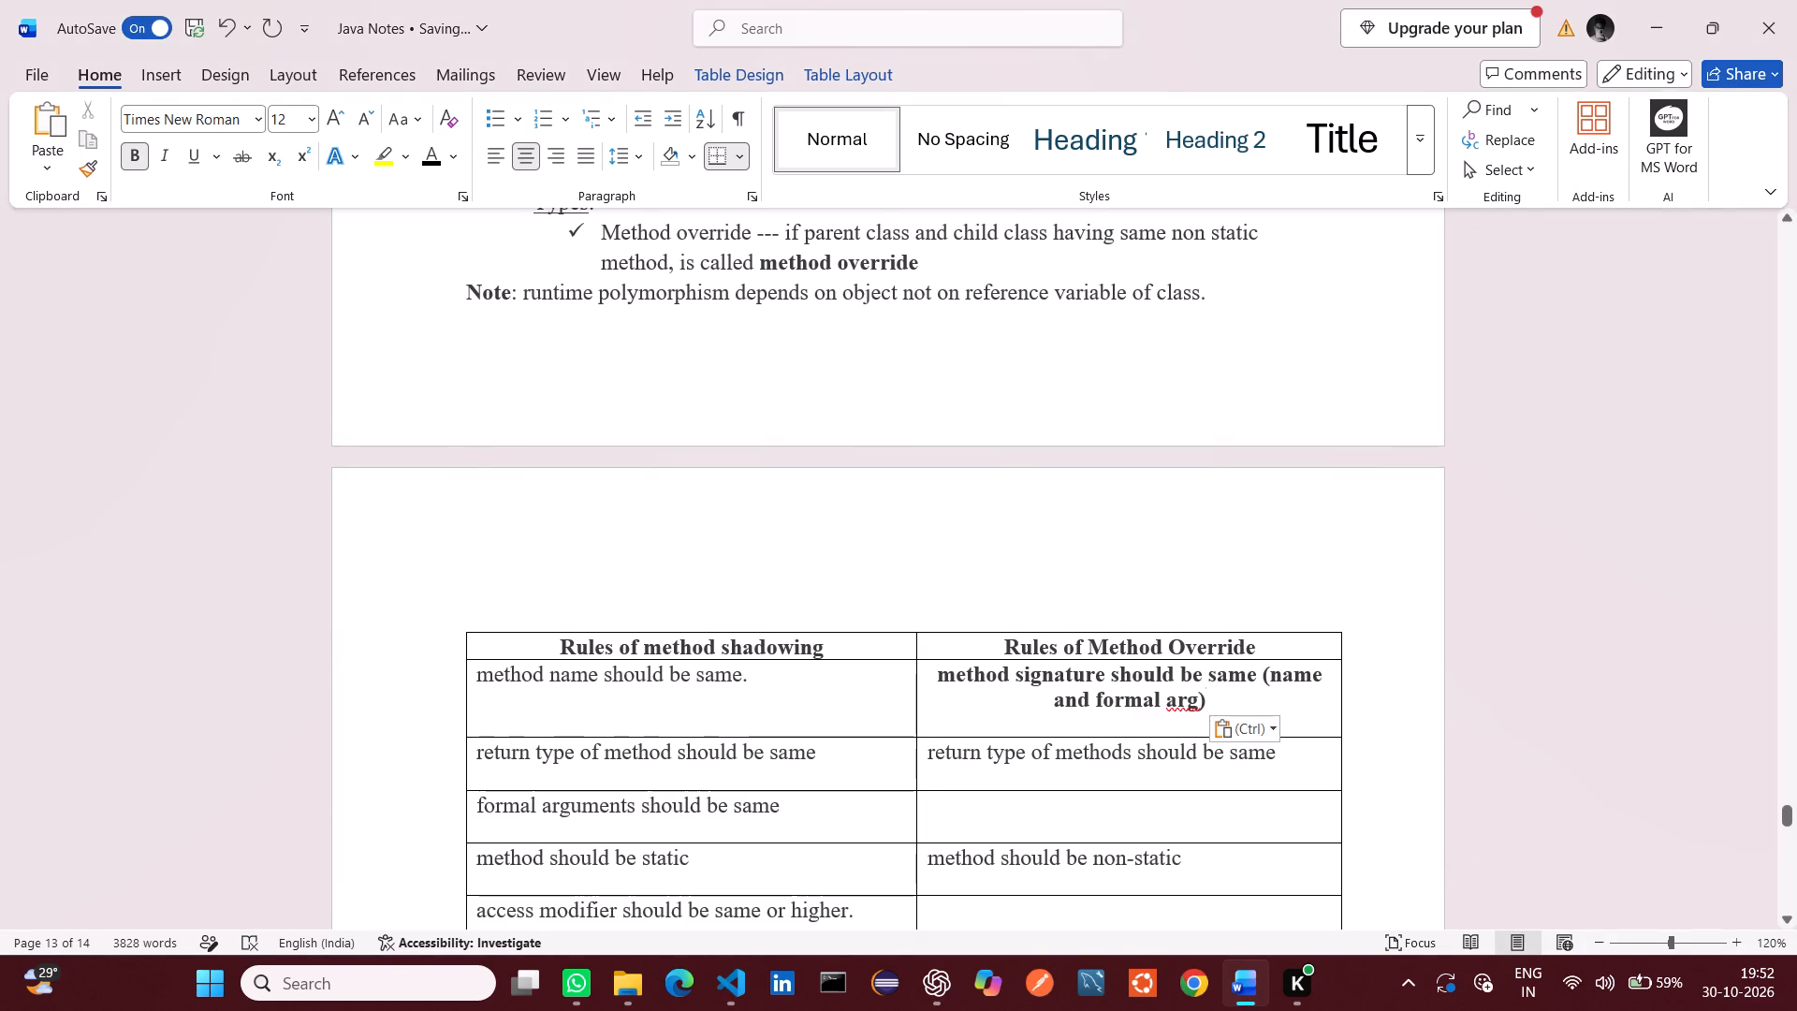
pyautogui.moveTo(1180, 704); pyautogui.dragTo(950, 677)
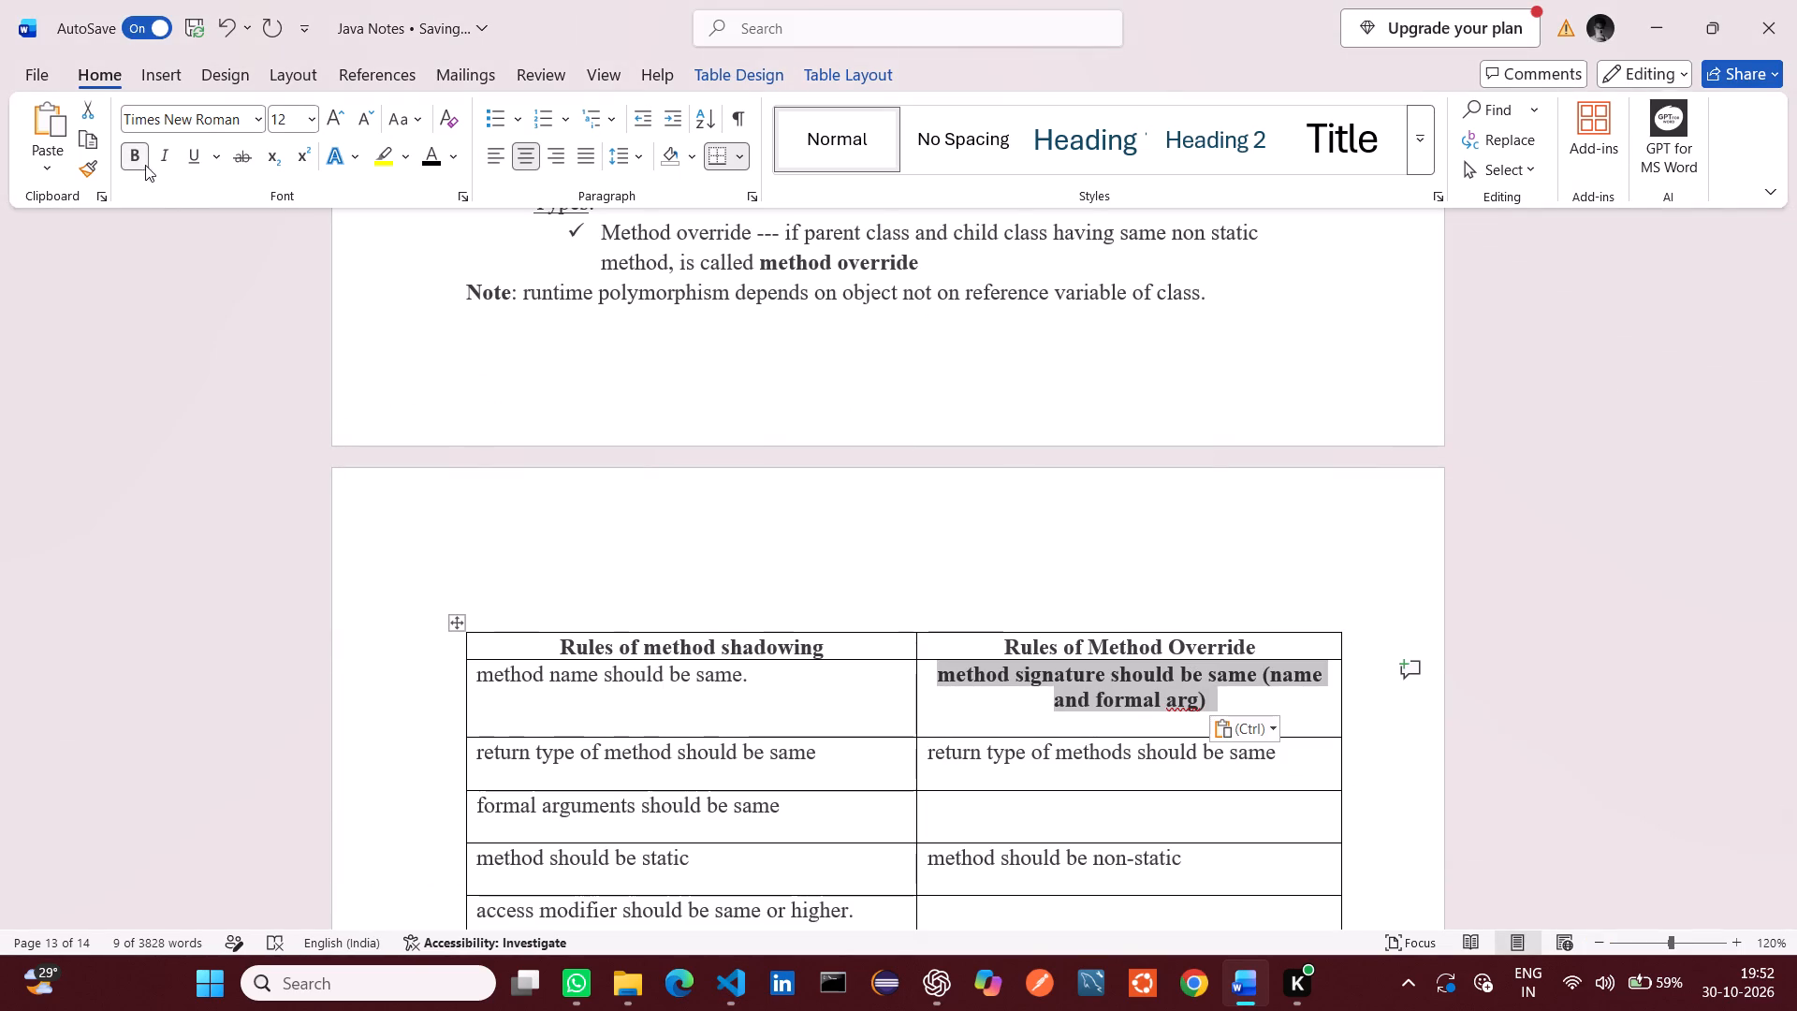
pyautogui.click(139, 160)
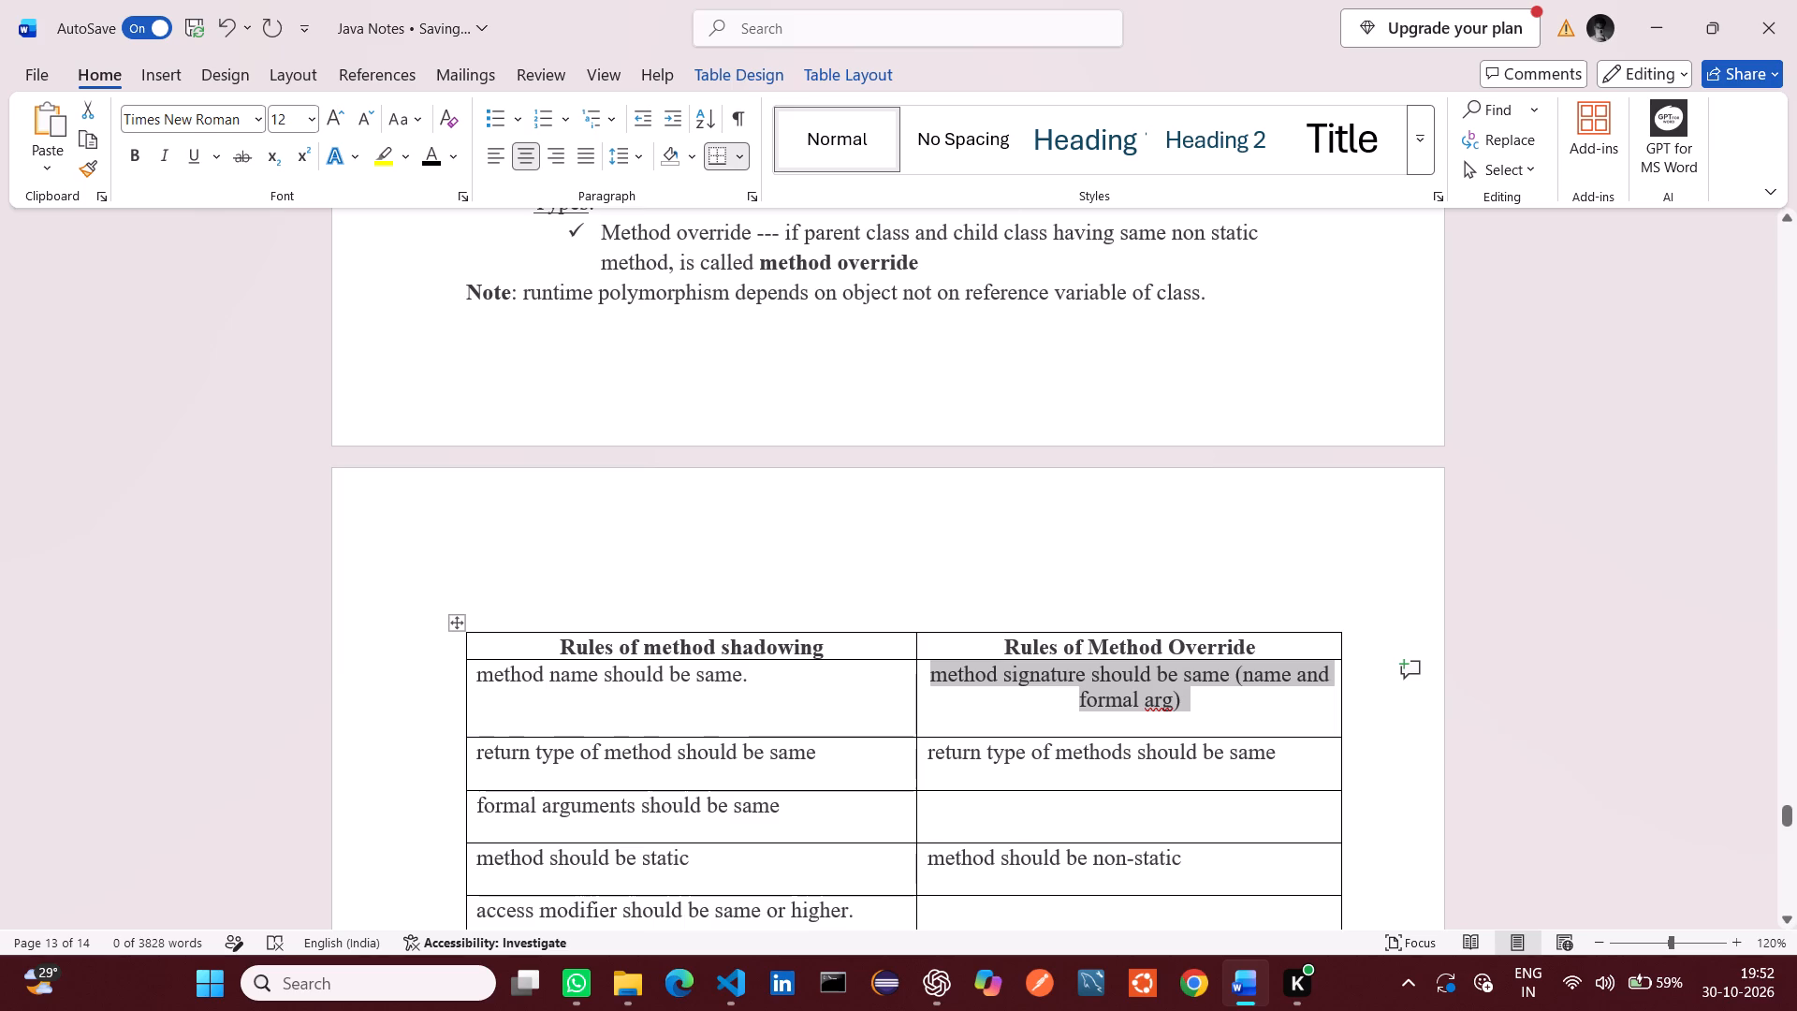
pyautogui.click(677, 695)
# Justify the text of all rule rows below the table's header row.
pyautogui.scroll(-1, 694, 686)
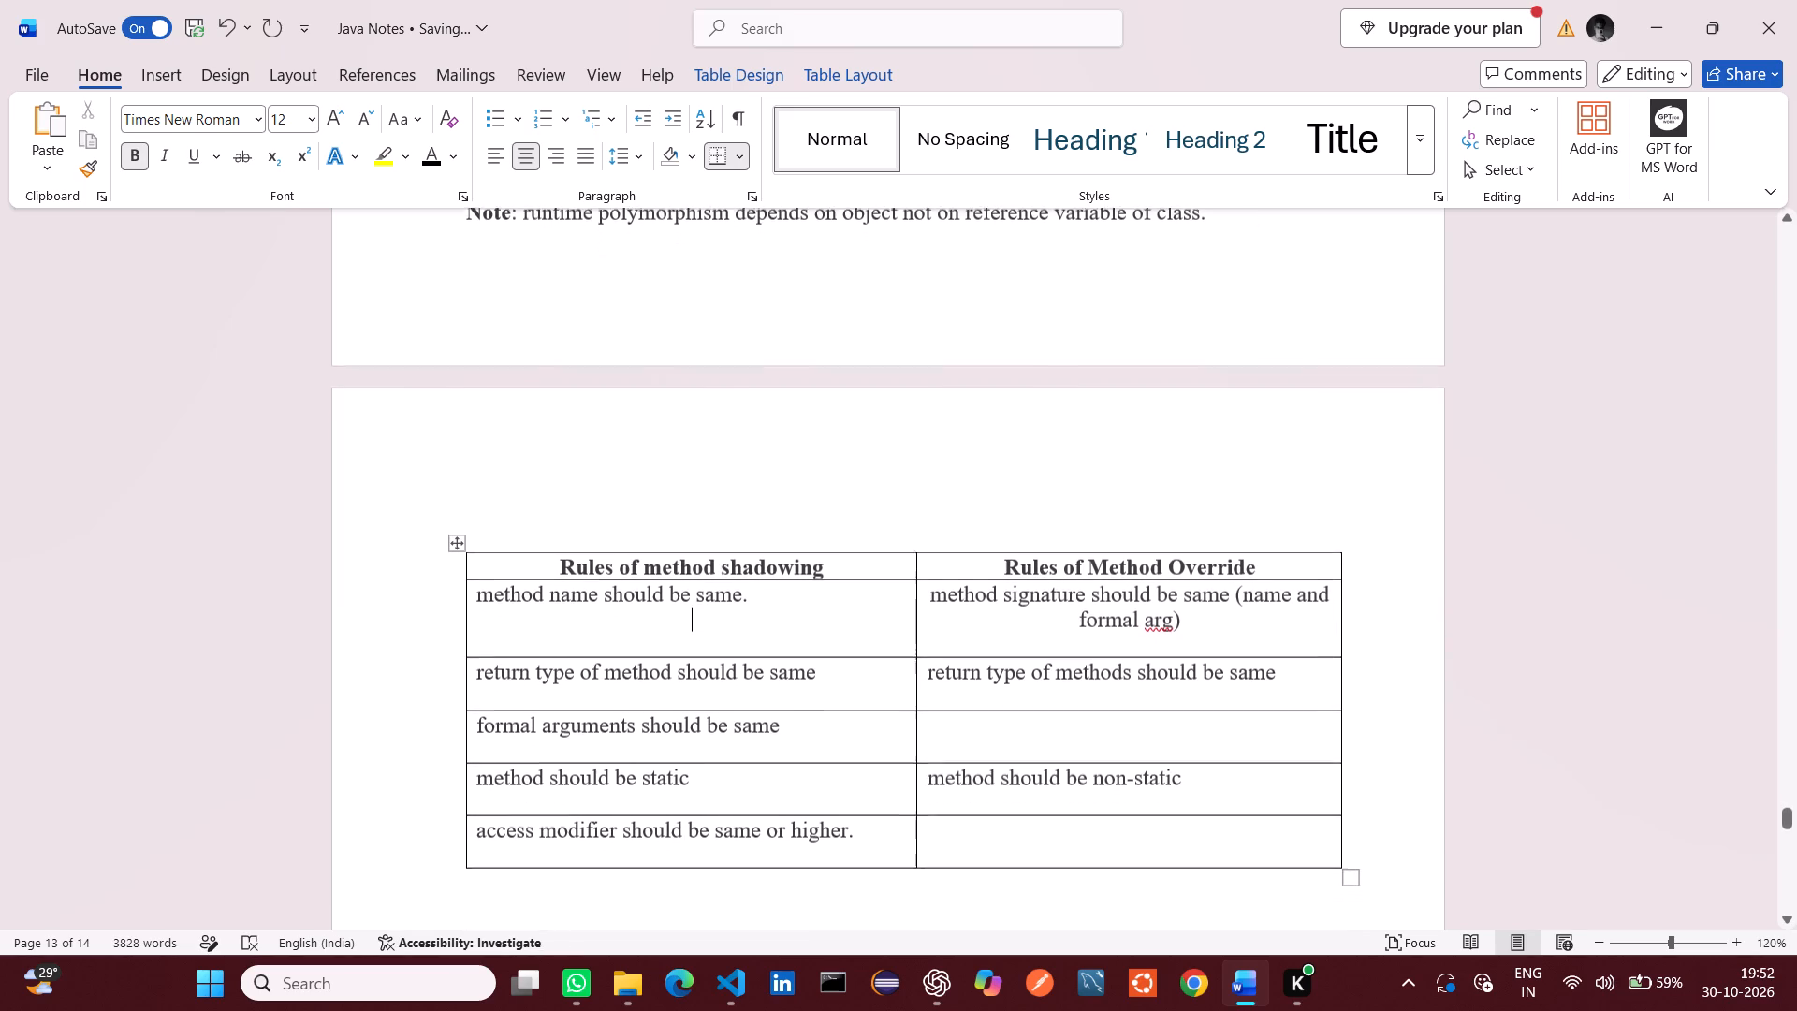
pyautogui.moveTo(477, 592); pyautogui.dragTo(1160, 825)
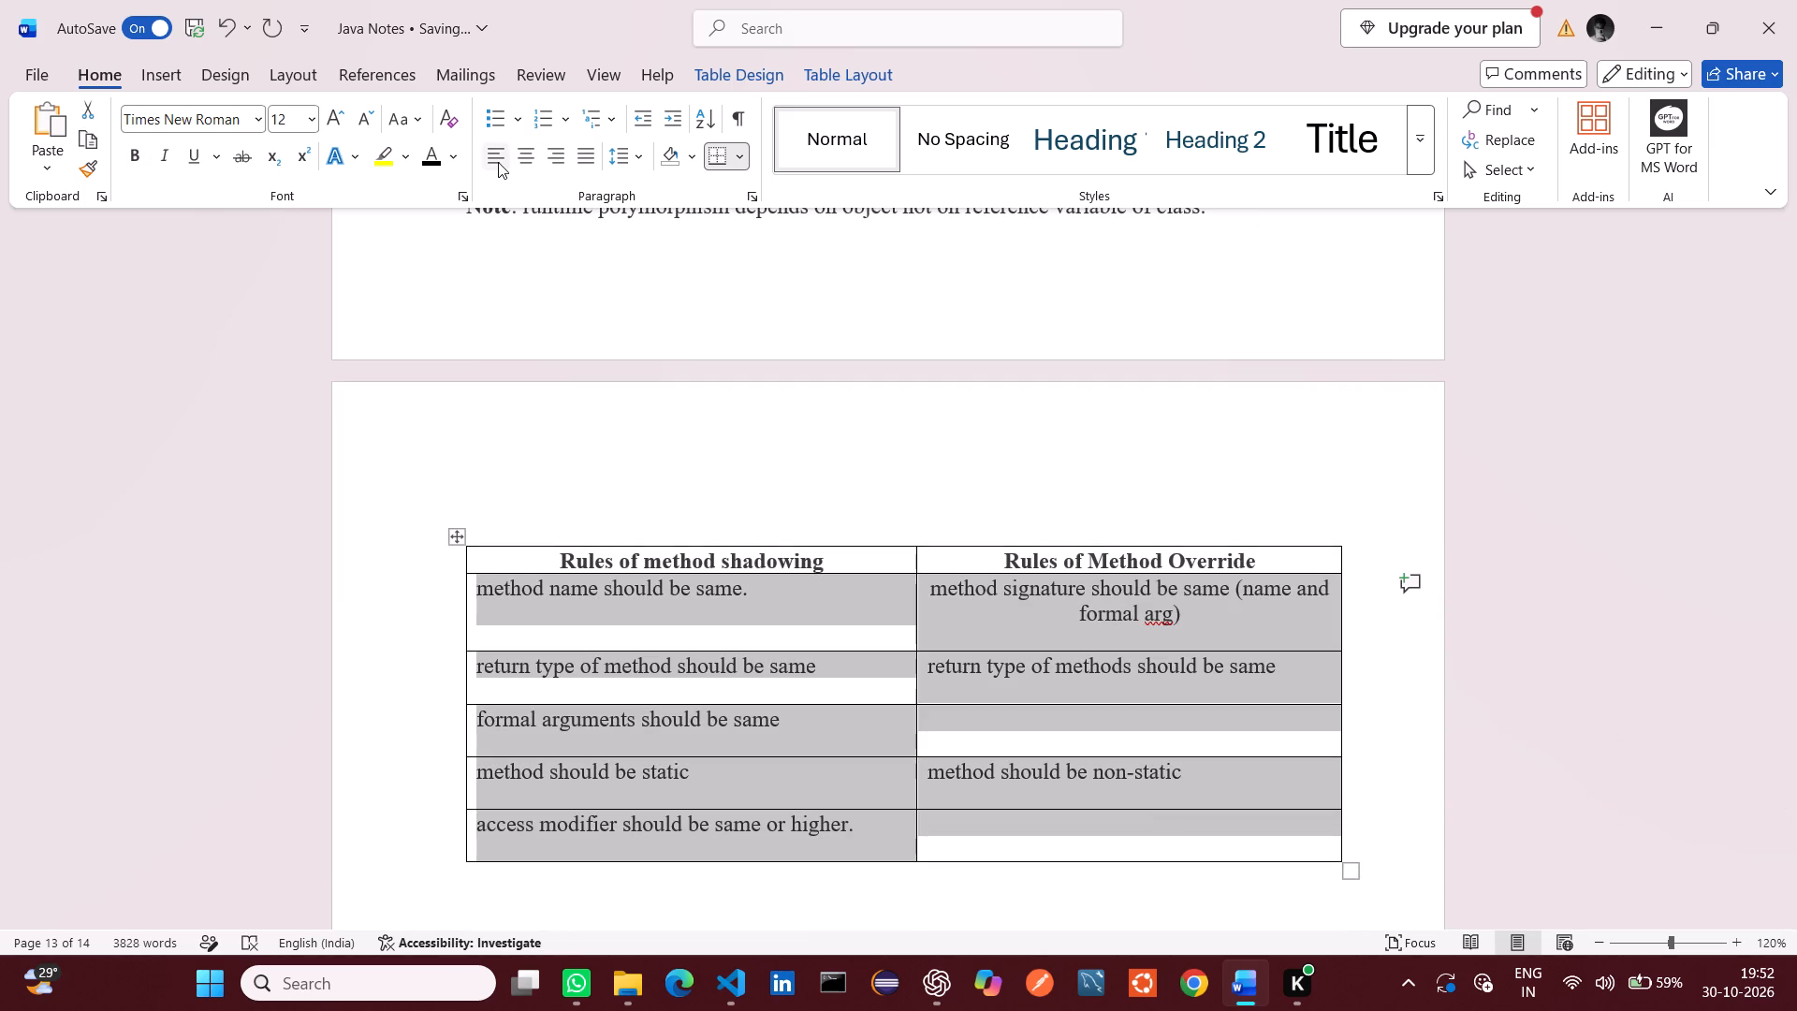
pyautogui.click(582, 152)
pyautogui.click(1011, 843)
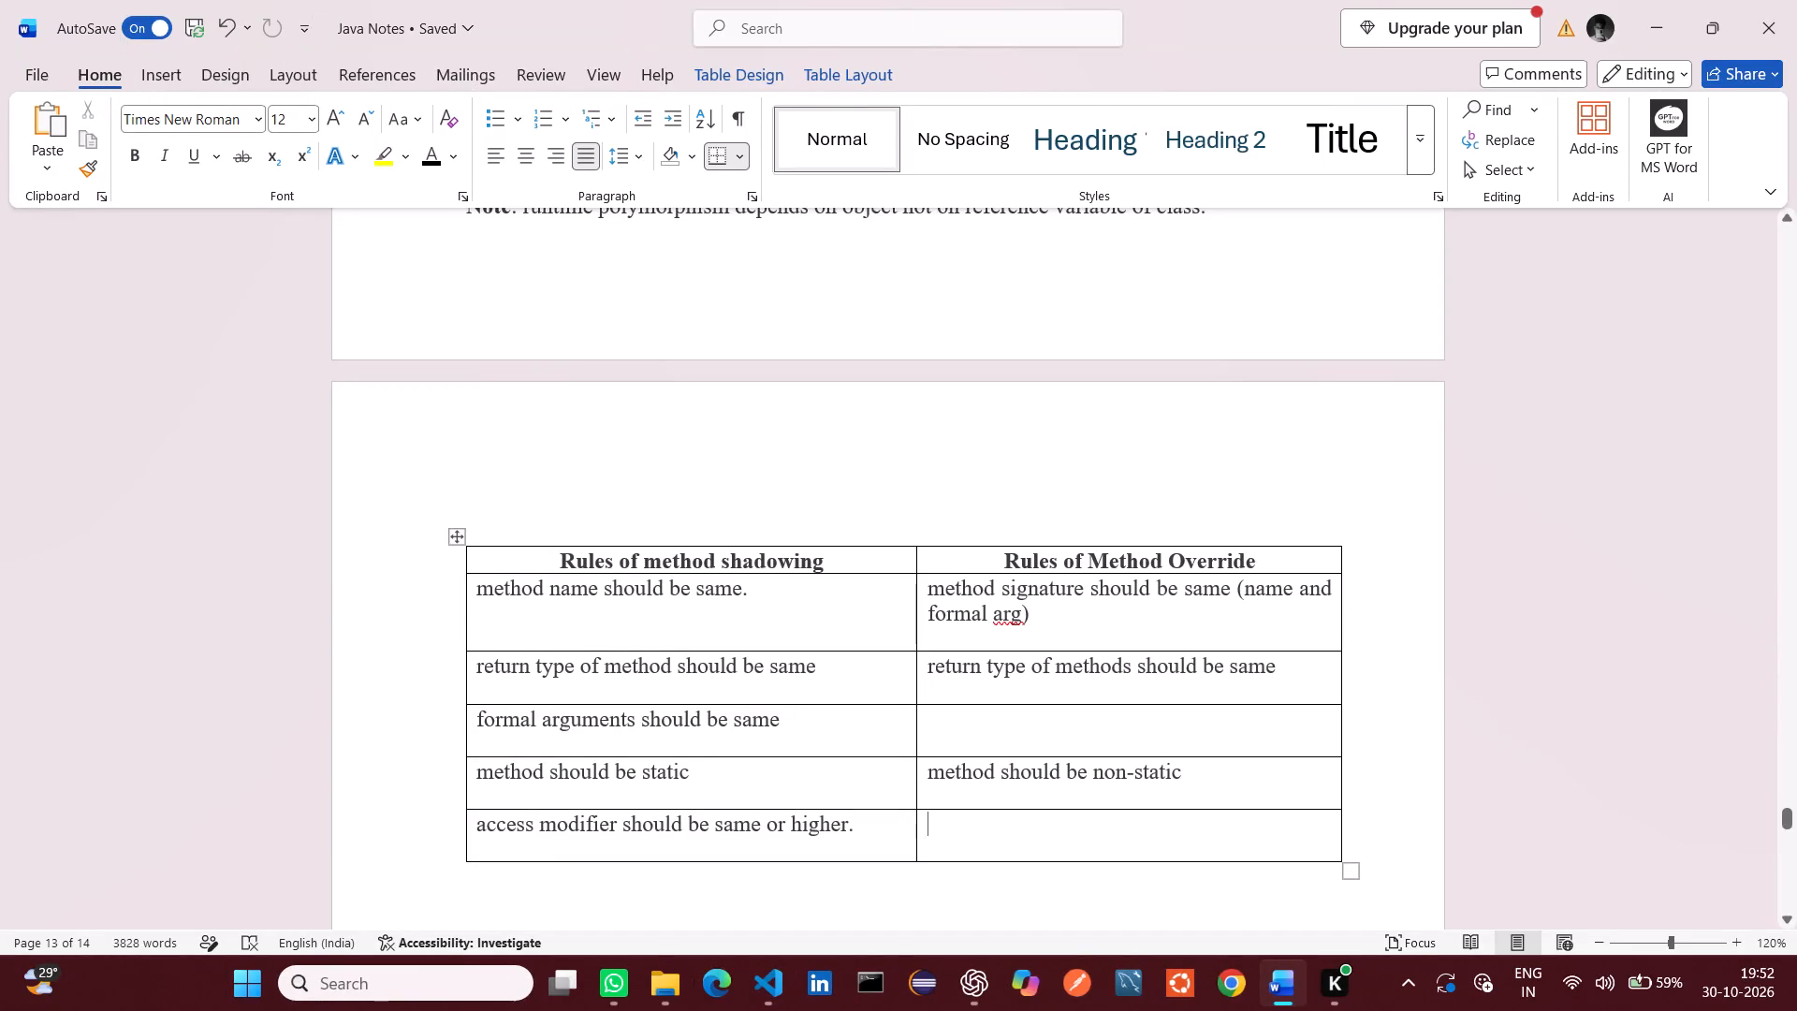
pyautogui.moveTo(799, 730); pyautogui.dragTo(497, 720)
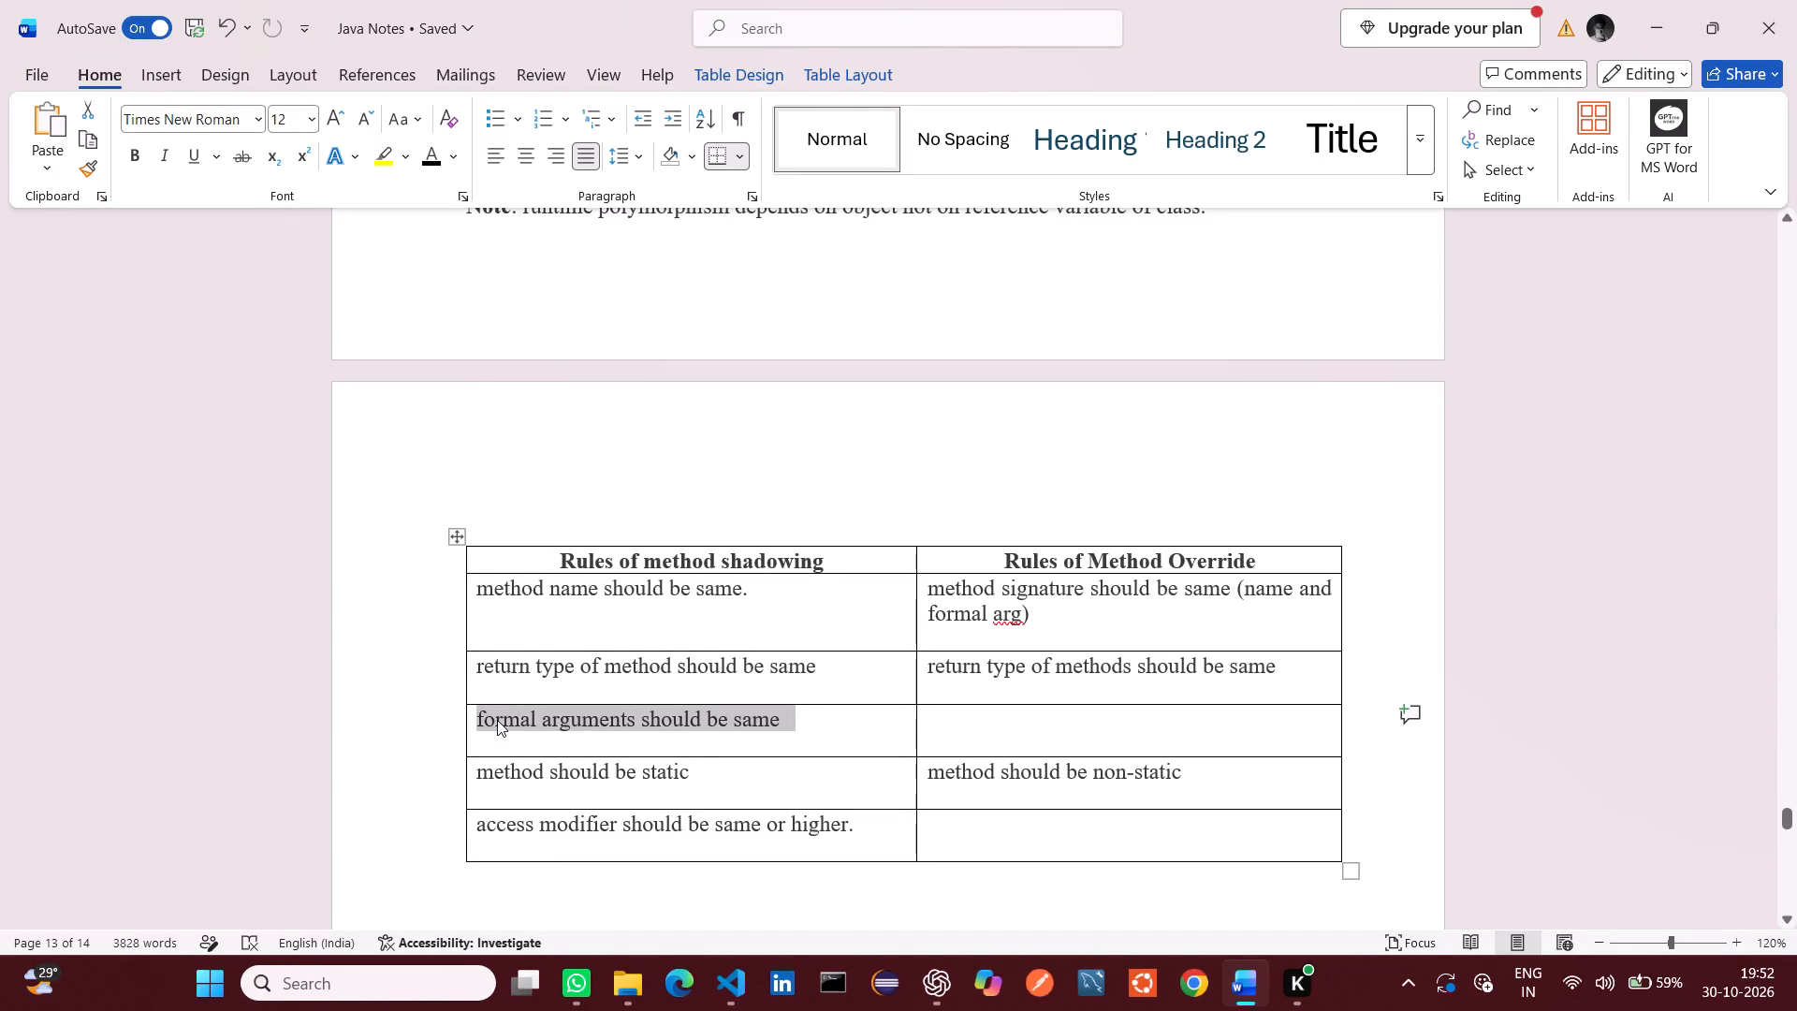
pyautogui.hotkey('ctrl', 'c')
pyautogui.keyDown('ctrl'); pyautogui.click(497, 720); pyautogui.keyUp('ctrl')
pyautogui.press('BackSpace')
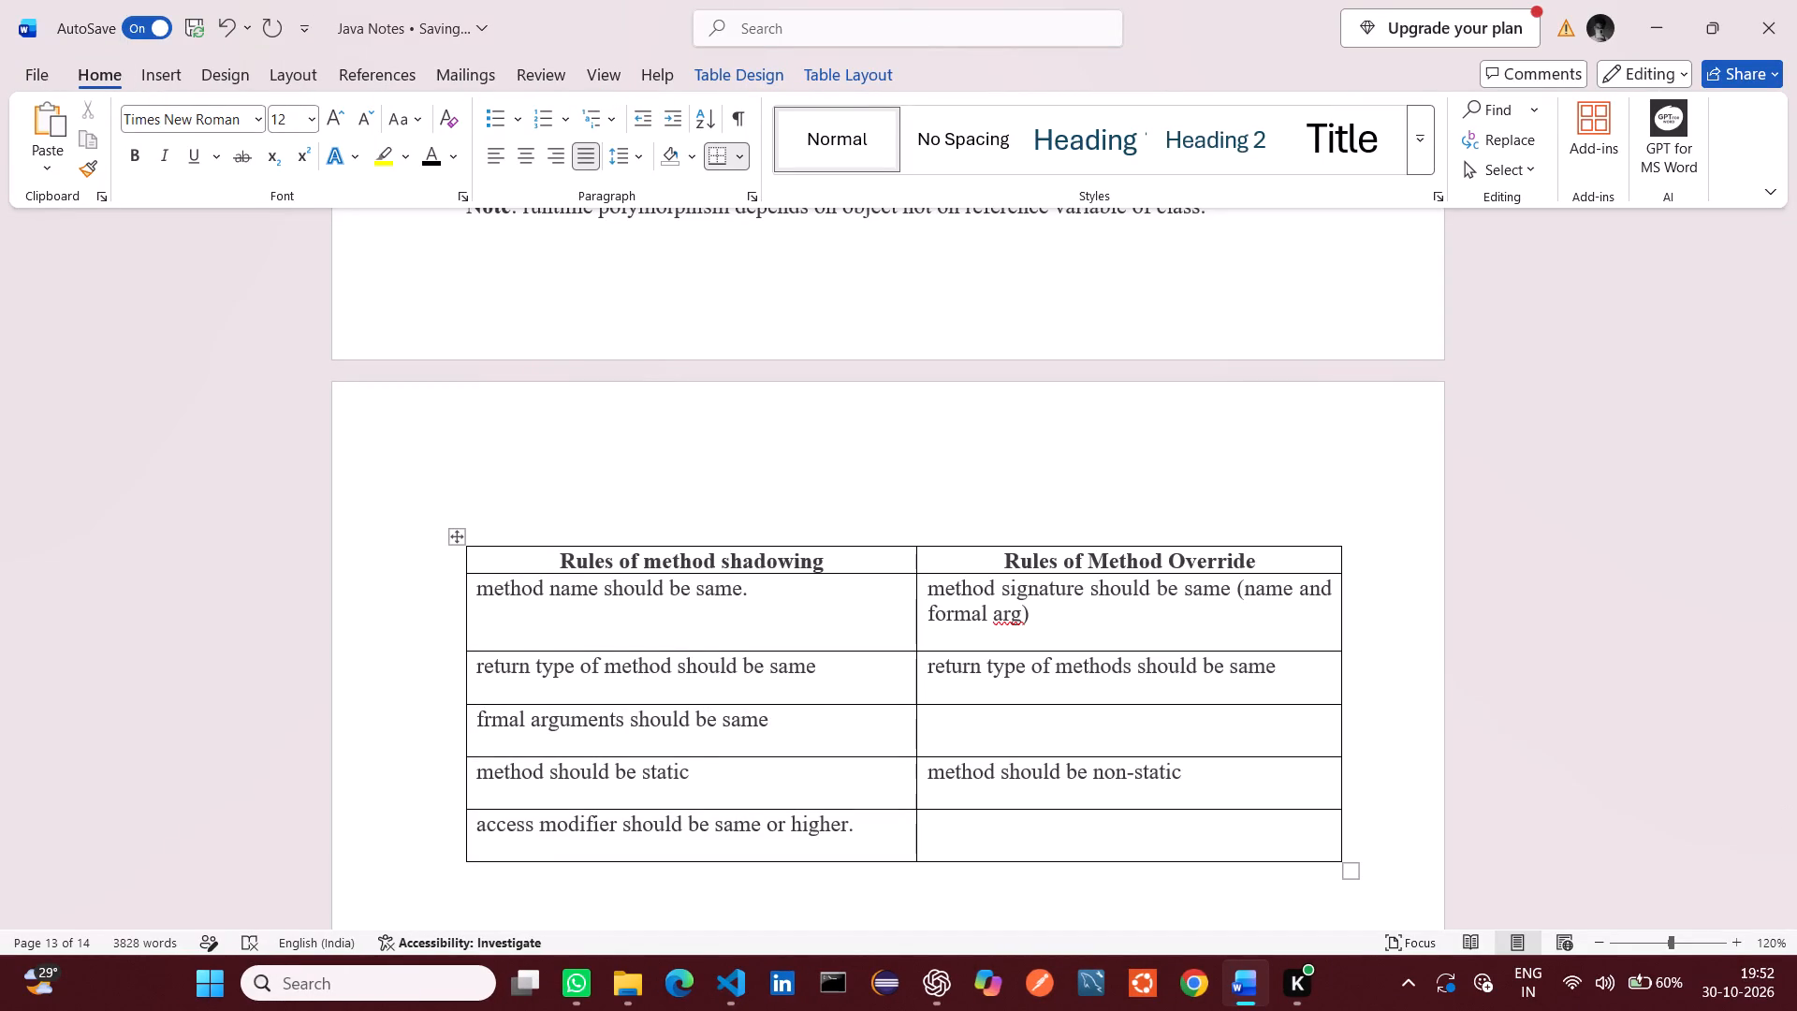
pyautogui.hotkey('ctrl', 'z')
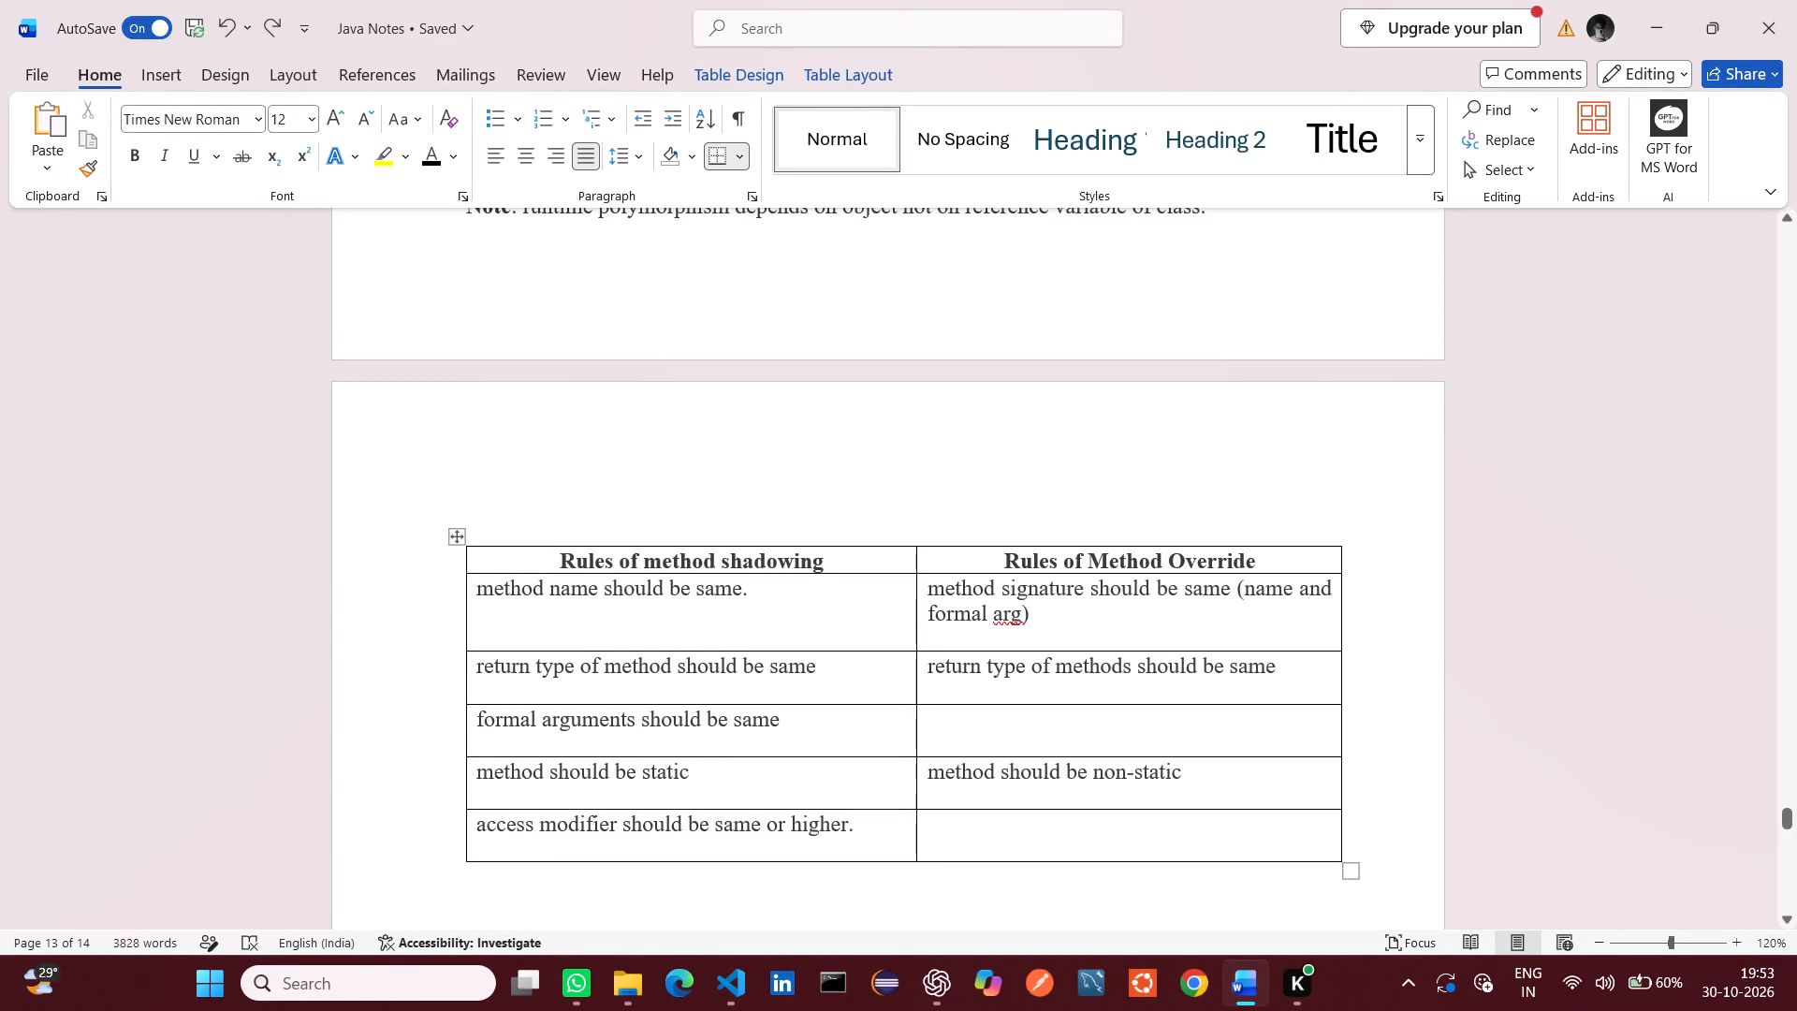
# Copy "formal arguments should be same" from the method shadowing column, clear it, and delete its emptied table row.
pyautogui.click(791, 728)
pyautogui.moveTo(791, 728); pyautogui.dragTo(516, 727)
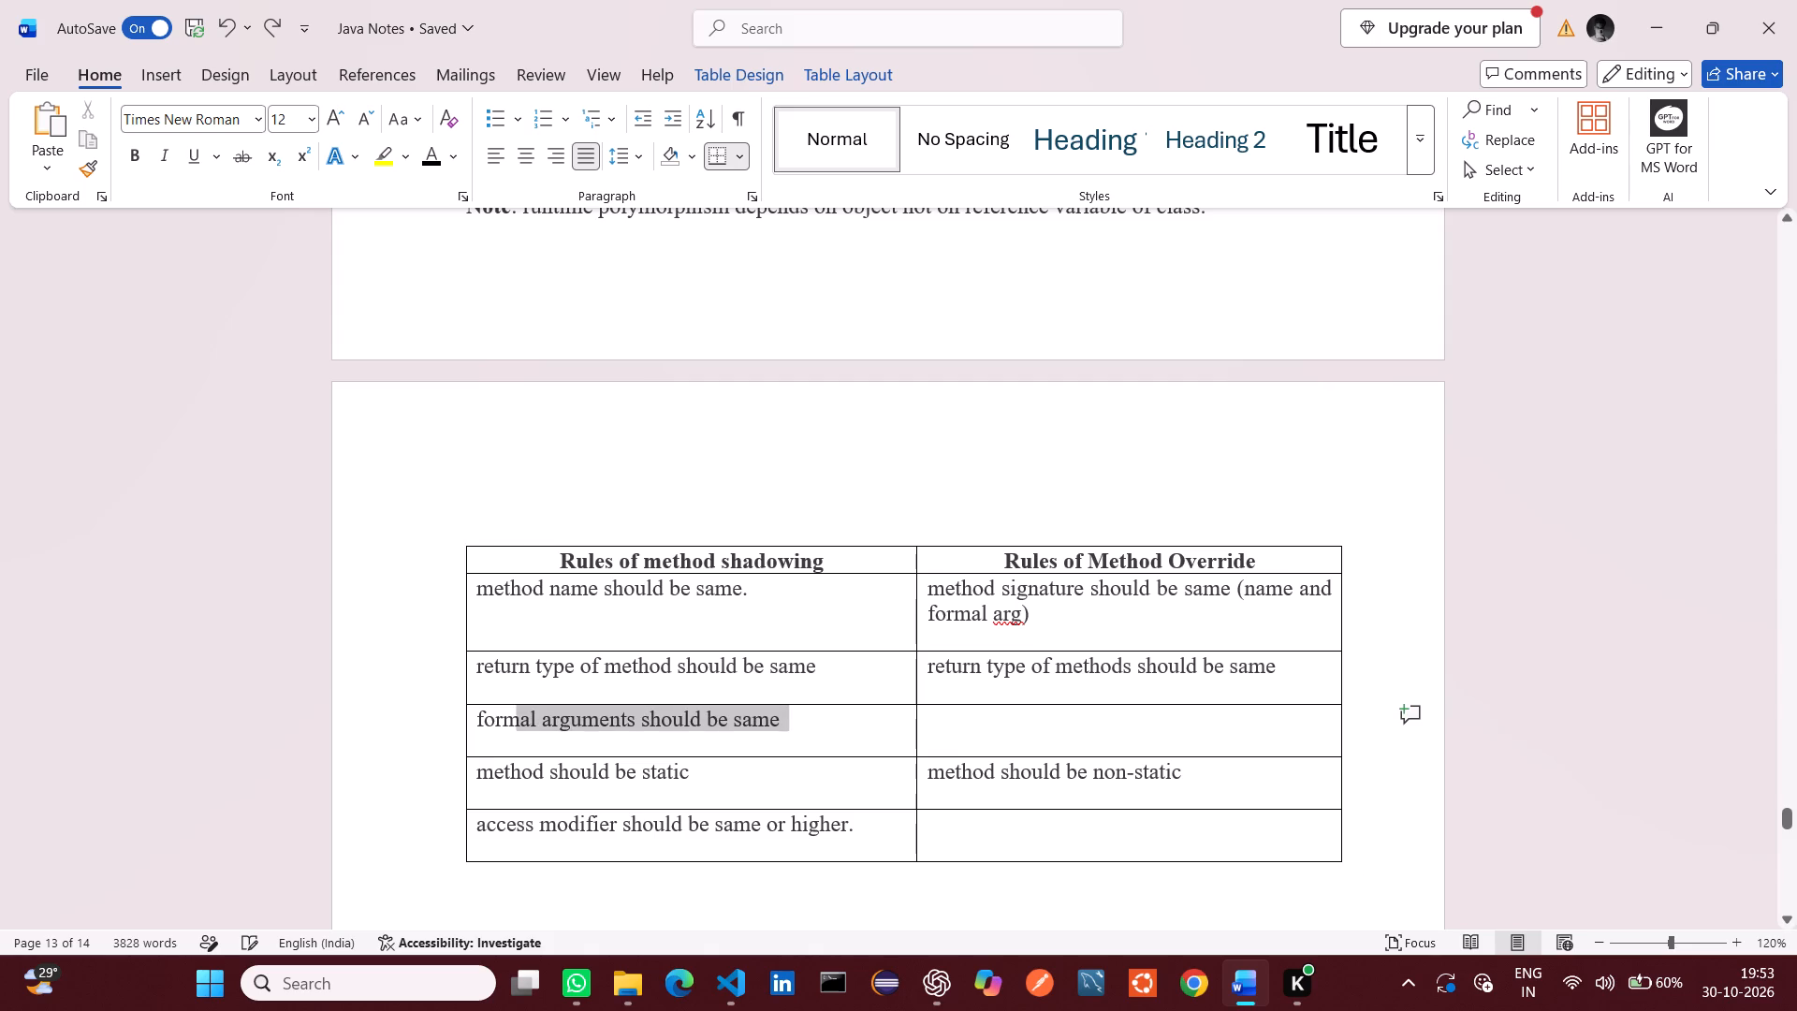
pyautogui.moveTo(516, 727); pyautogui.dragTo(503, 727)
pyautogui.hotkey('ctrl', 'c')
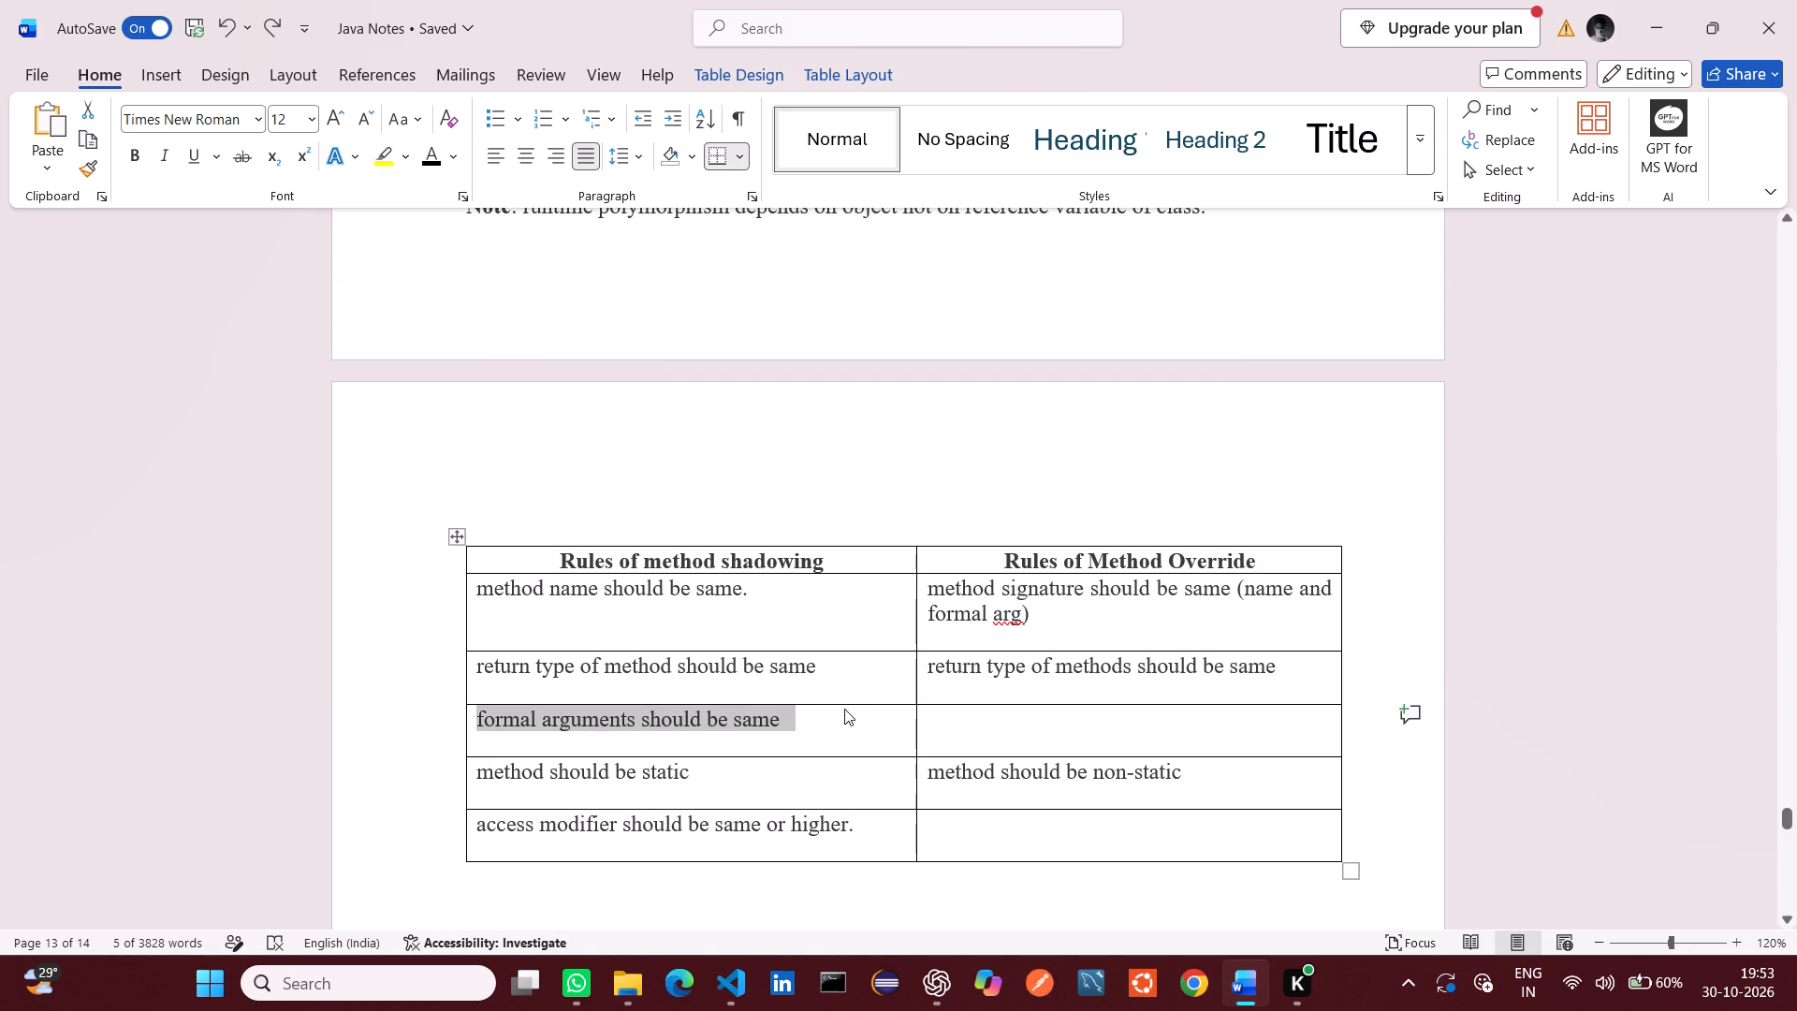
pyautogui.press('BackSpace')
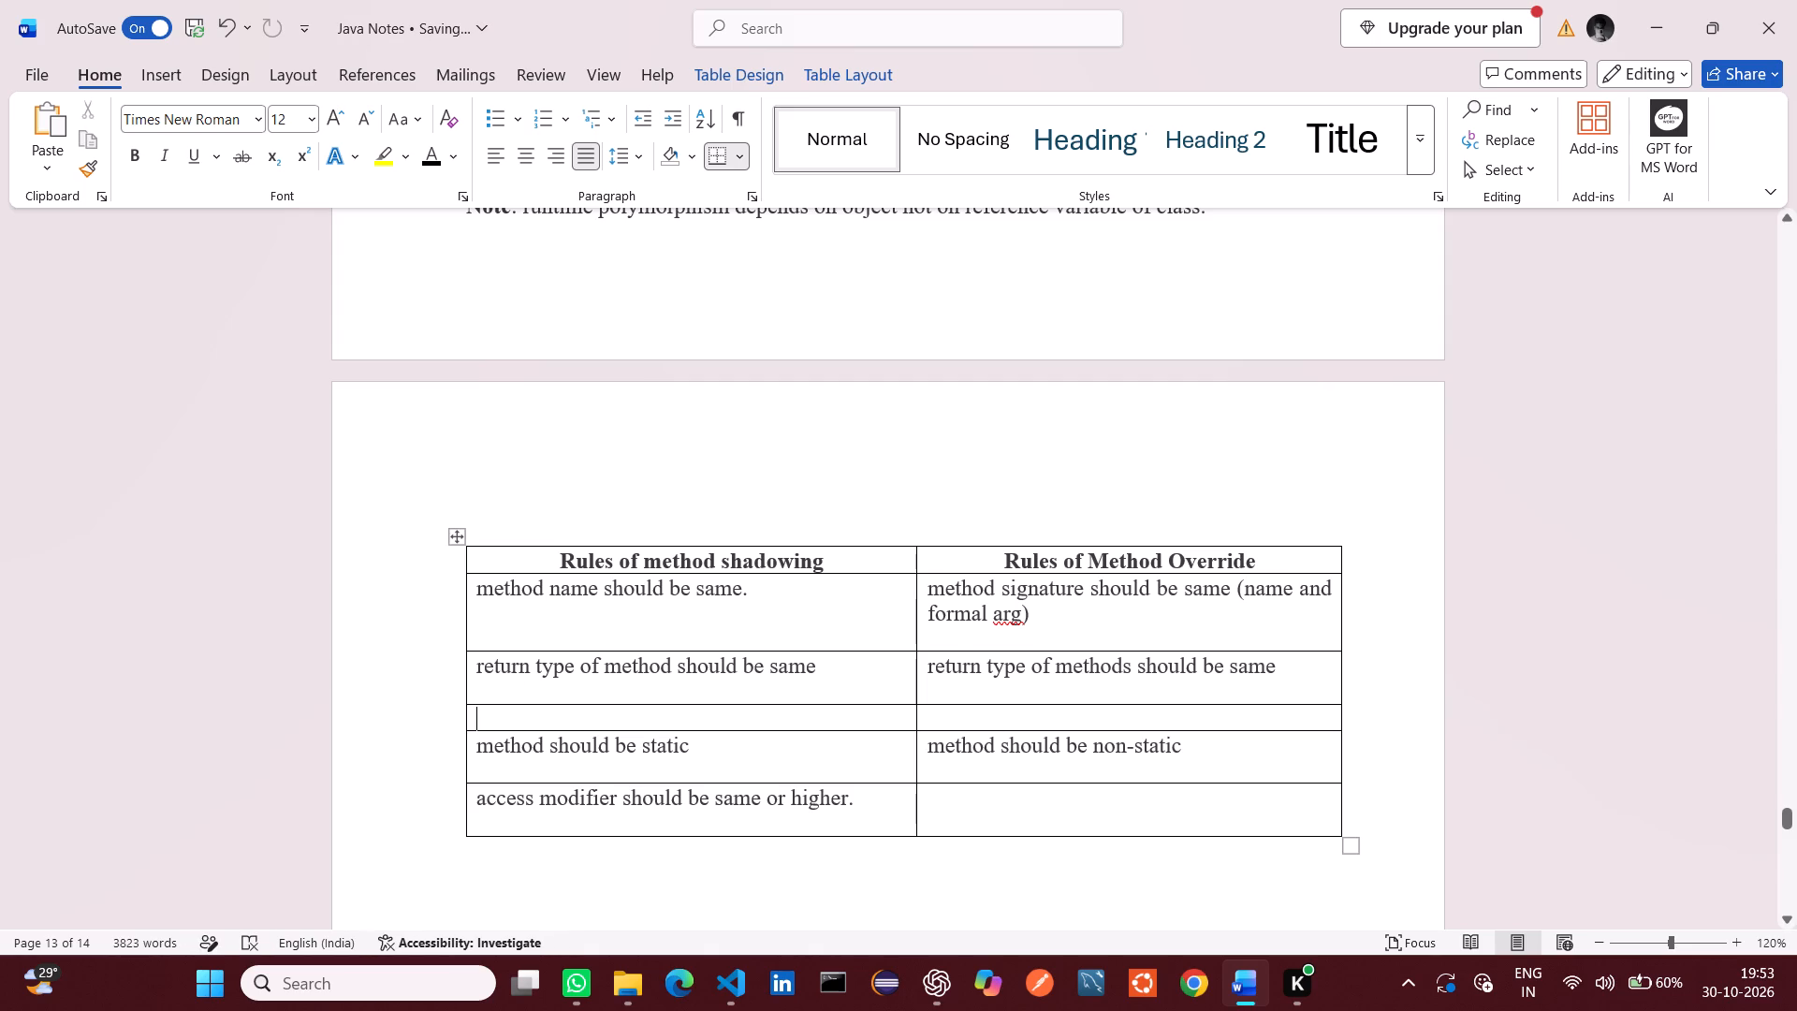
pyautogui.moveTo(732, 719); pyautogui.dragTo(965, 721)
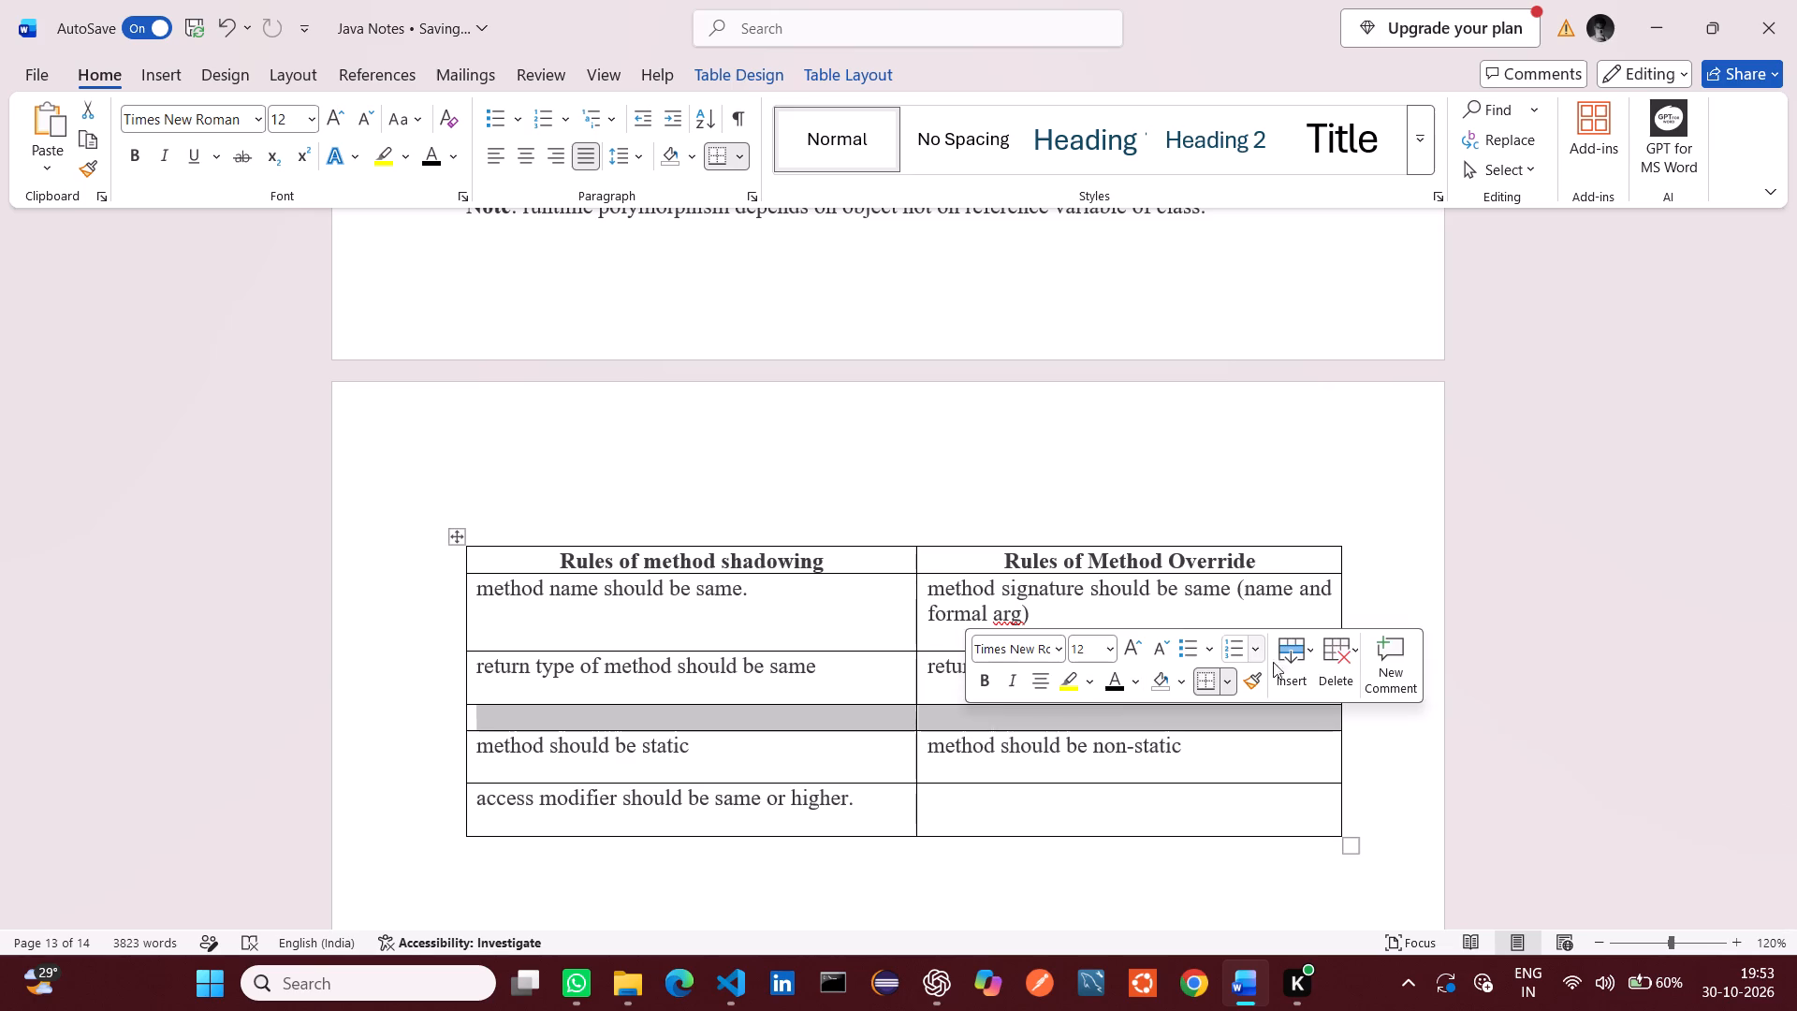
pyautogui.click(1322, 667)
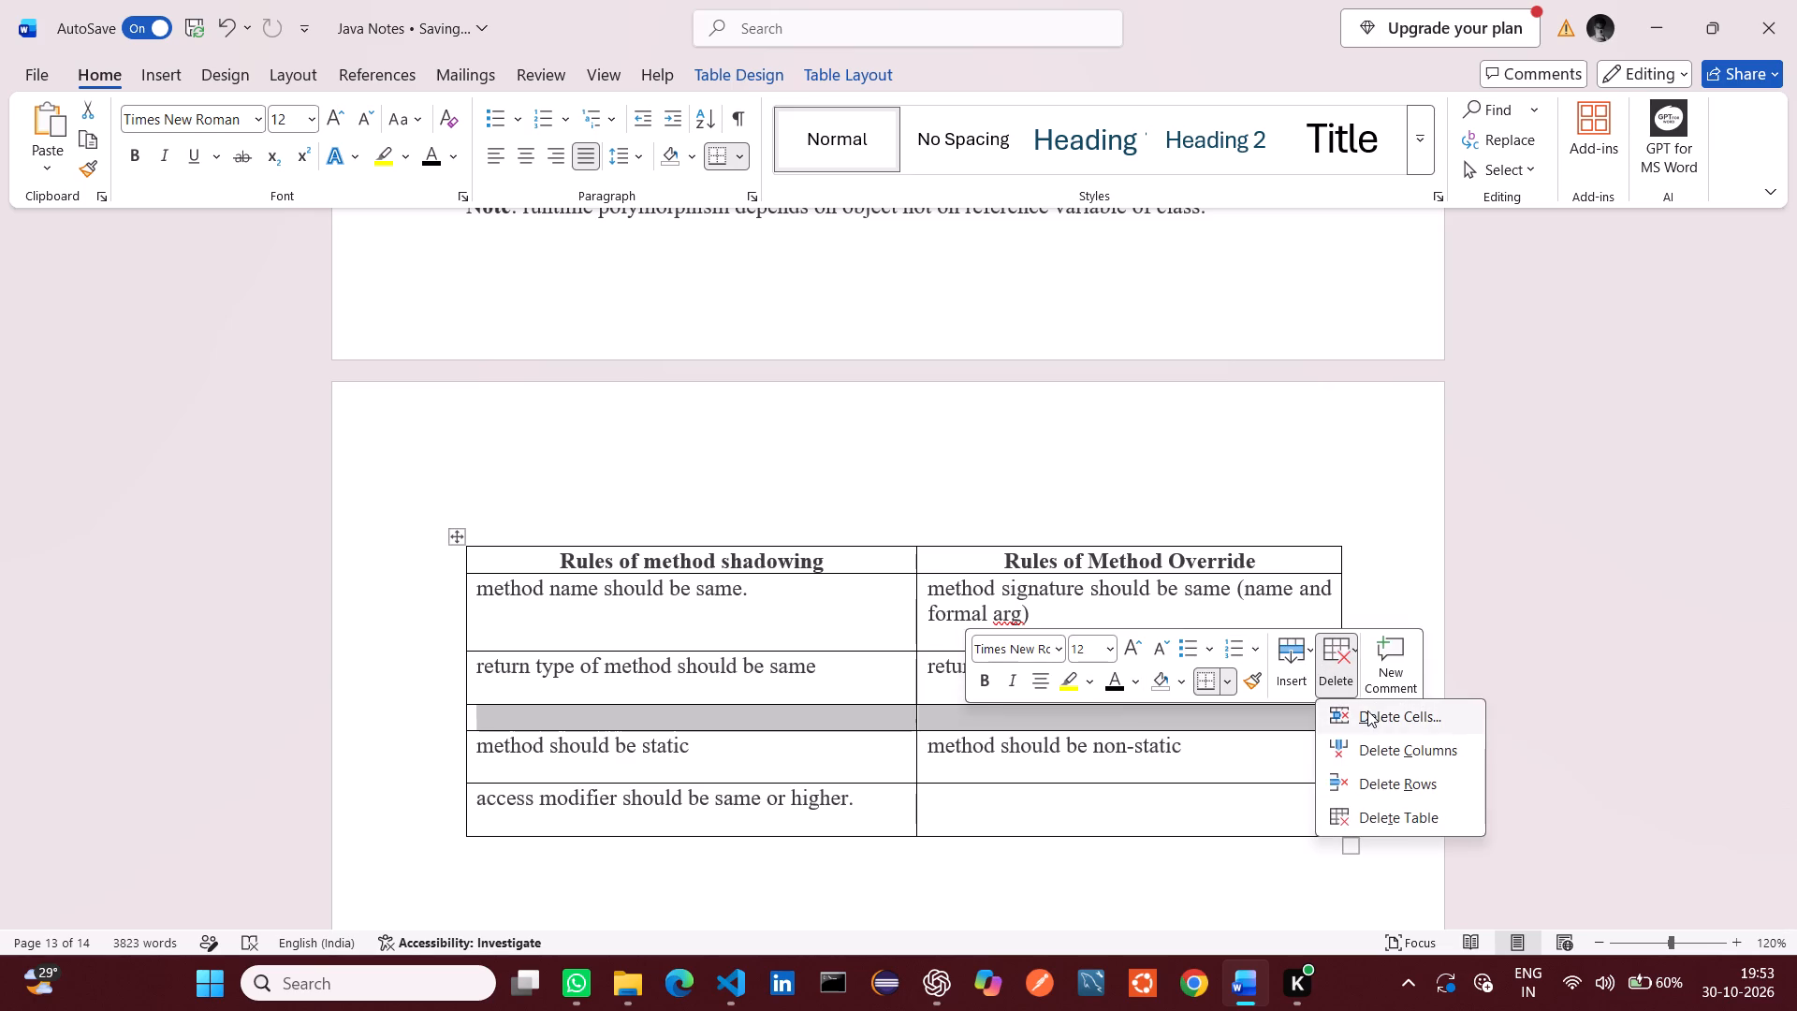
pyautogui.click(1367, 711)
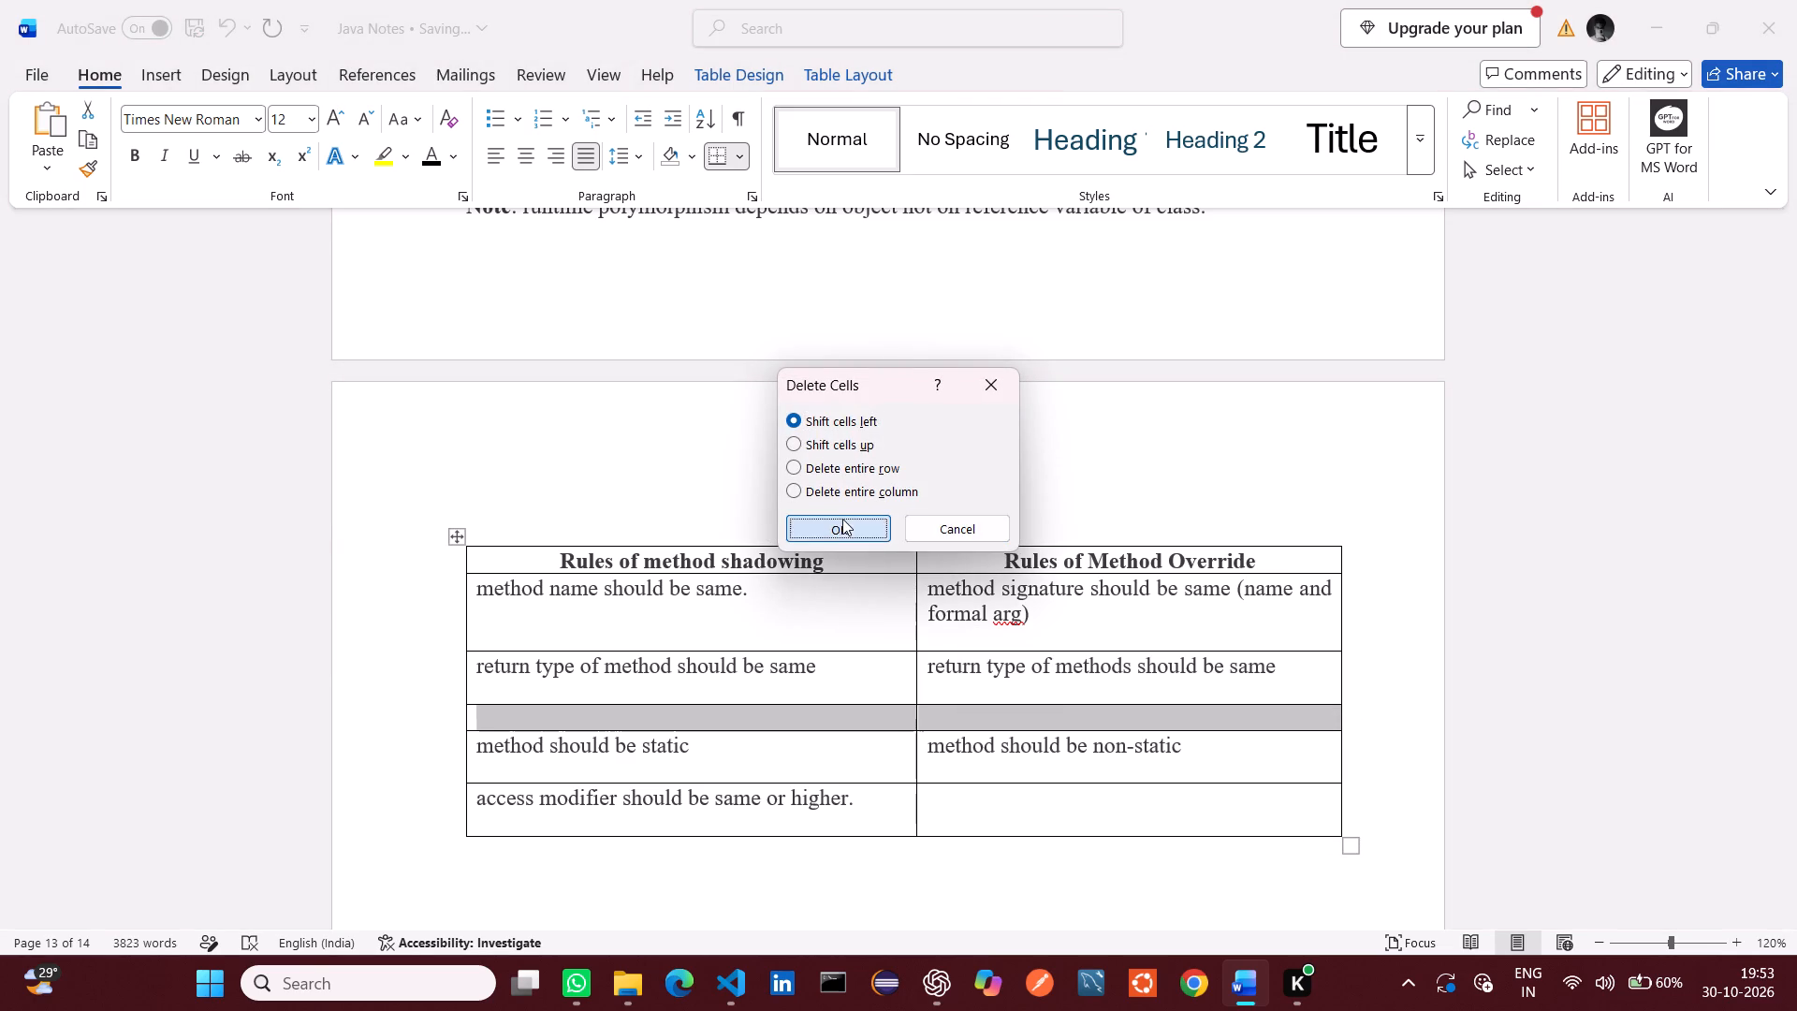
pyautogui.click(842, 519)
# Insert a table row above the return type rule and paste "formal arguments should be same" into its method shadowing cell.
pyautogui.click(455, 654)
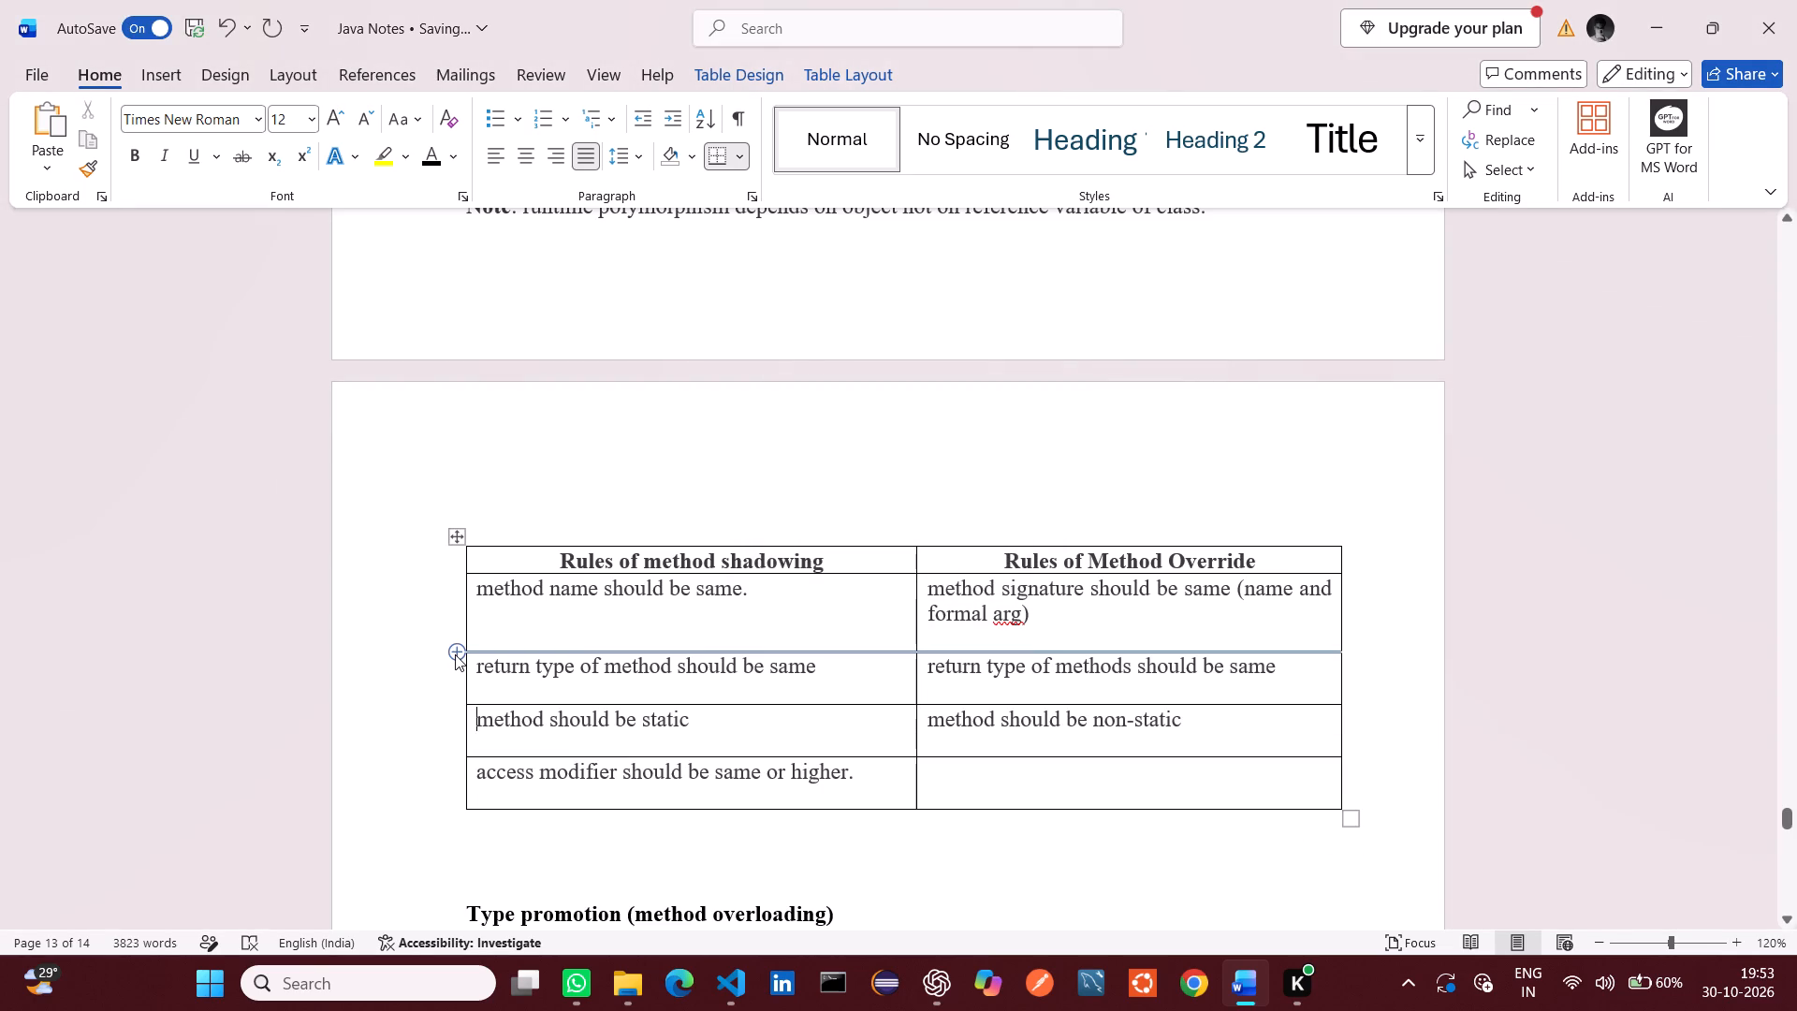
pyautogui.click(496, 666)
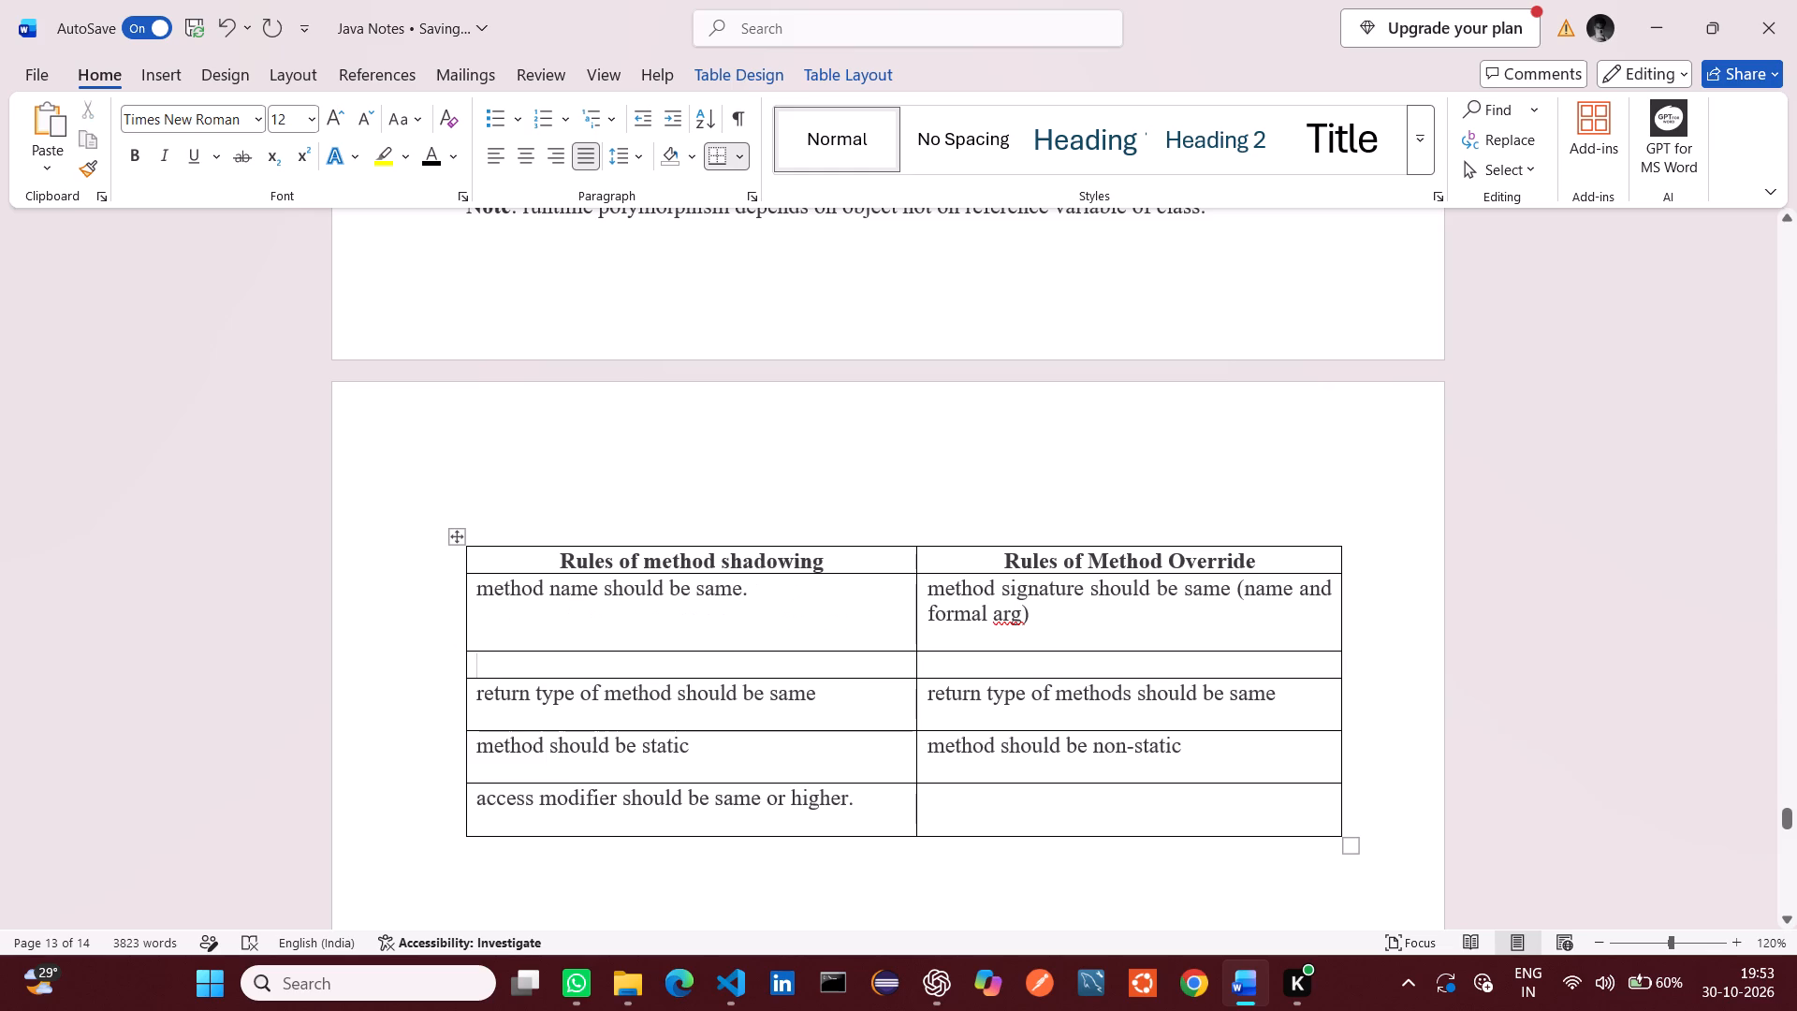
pyautogui.hotkey('ctrl', 'v')
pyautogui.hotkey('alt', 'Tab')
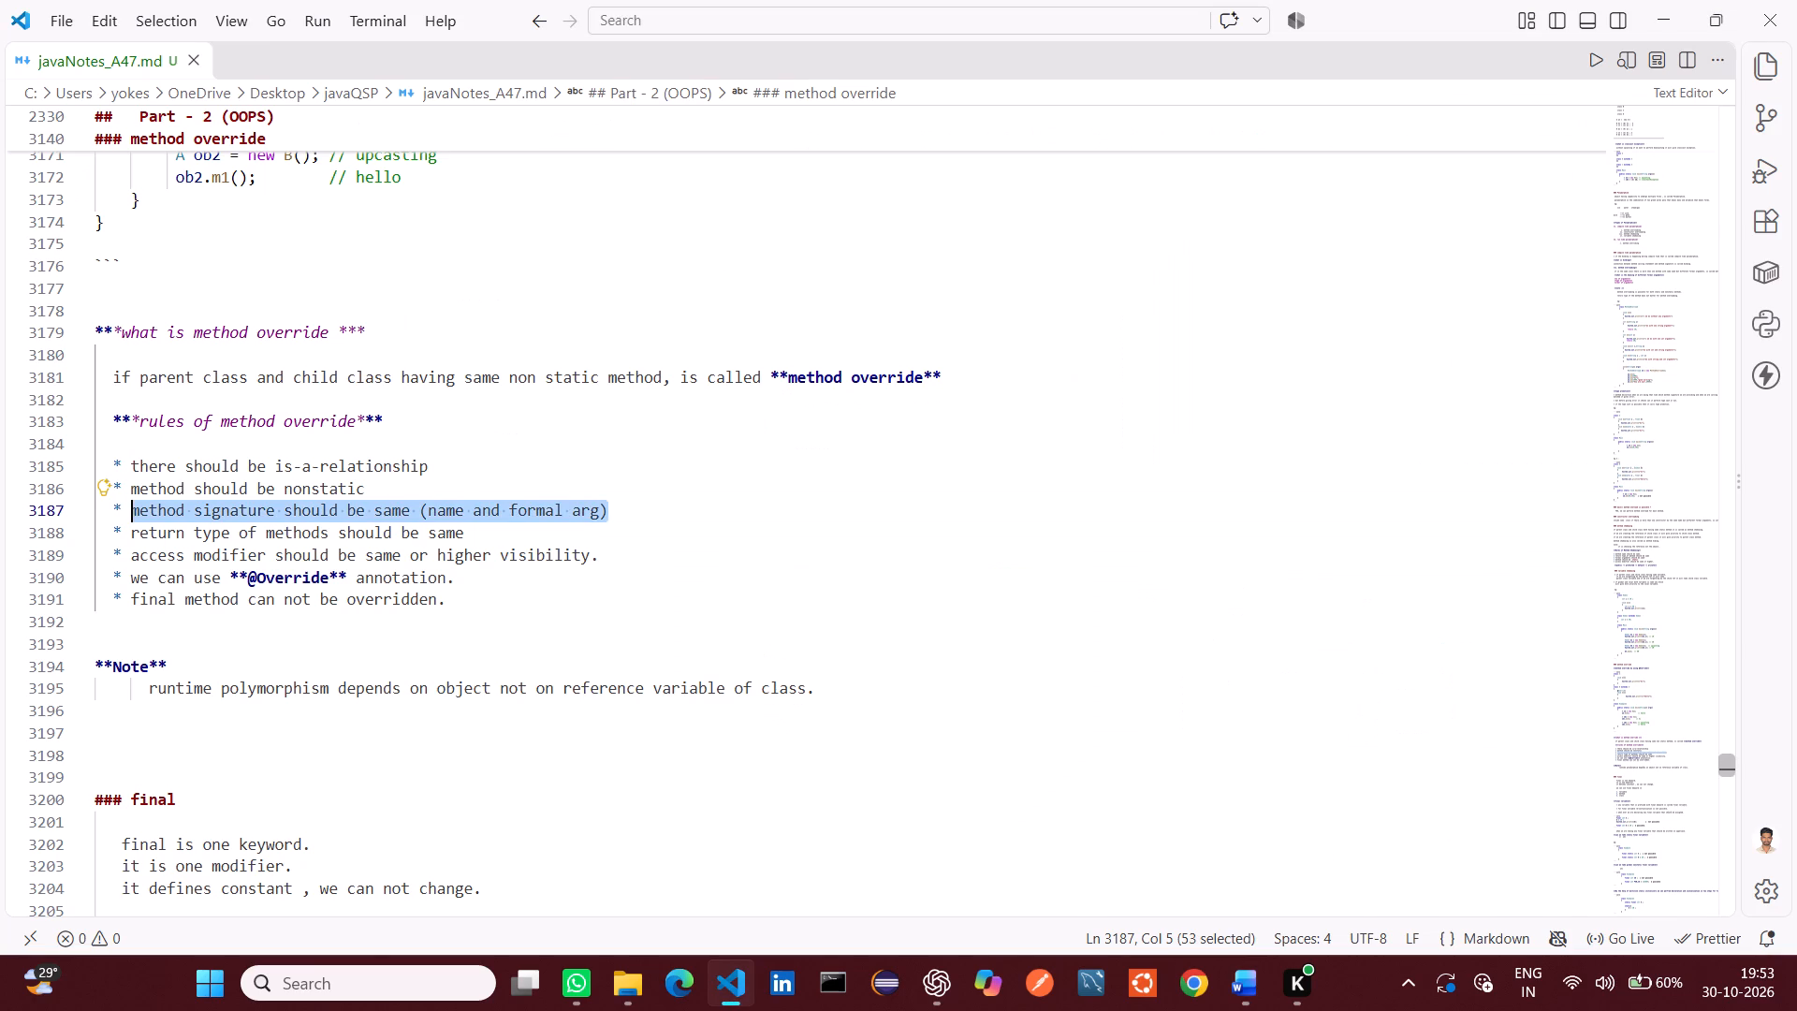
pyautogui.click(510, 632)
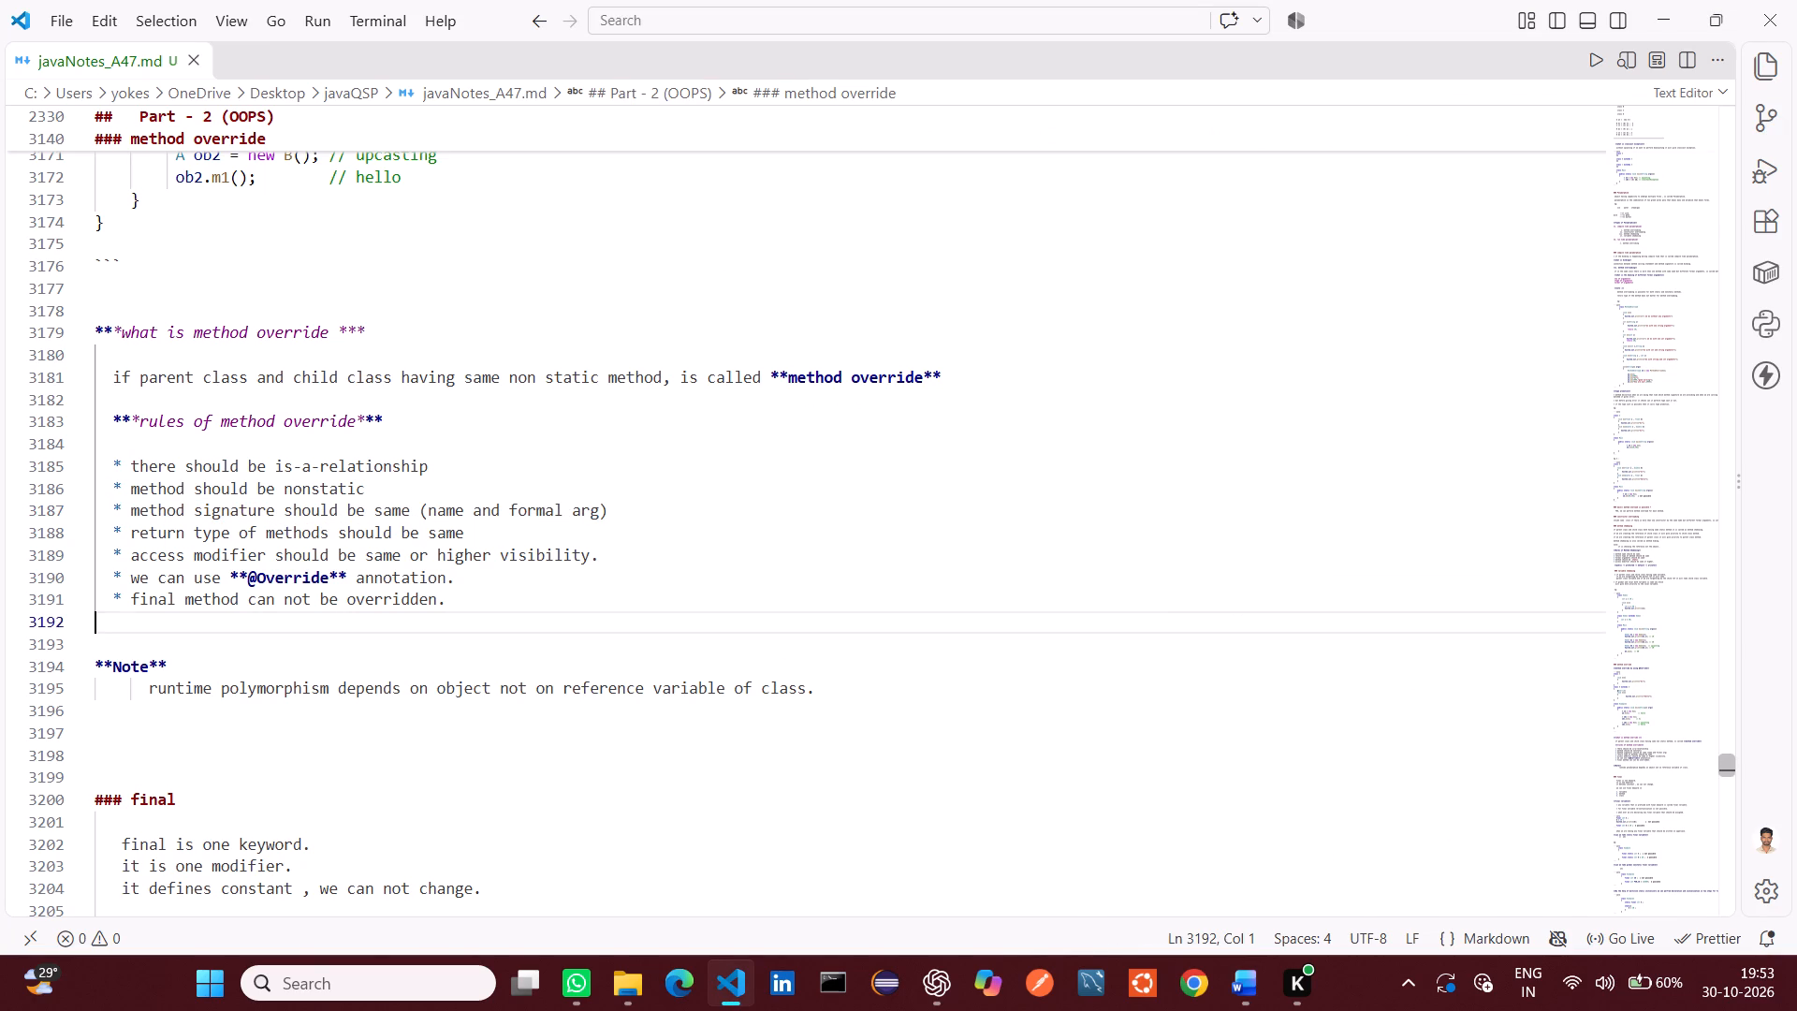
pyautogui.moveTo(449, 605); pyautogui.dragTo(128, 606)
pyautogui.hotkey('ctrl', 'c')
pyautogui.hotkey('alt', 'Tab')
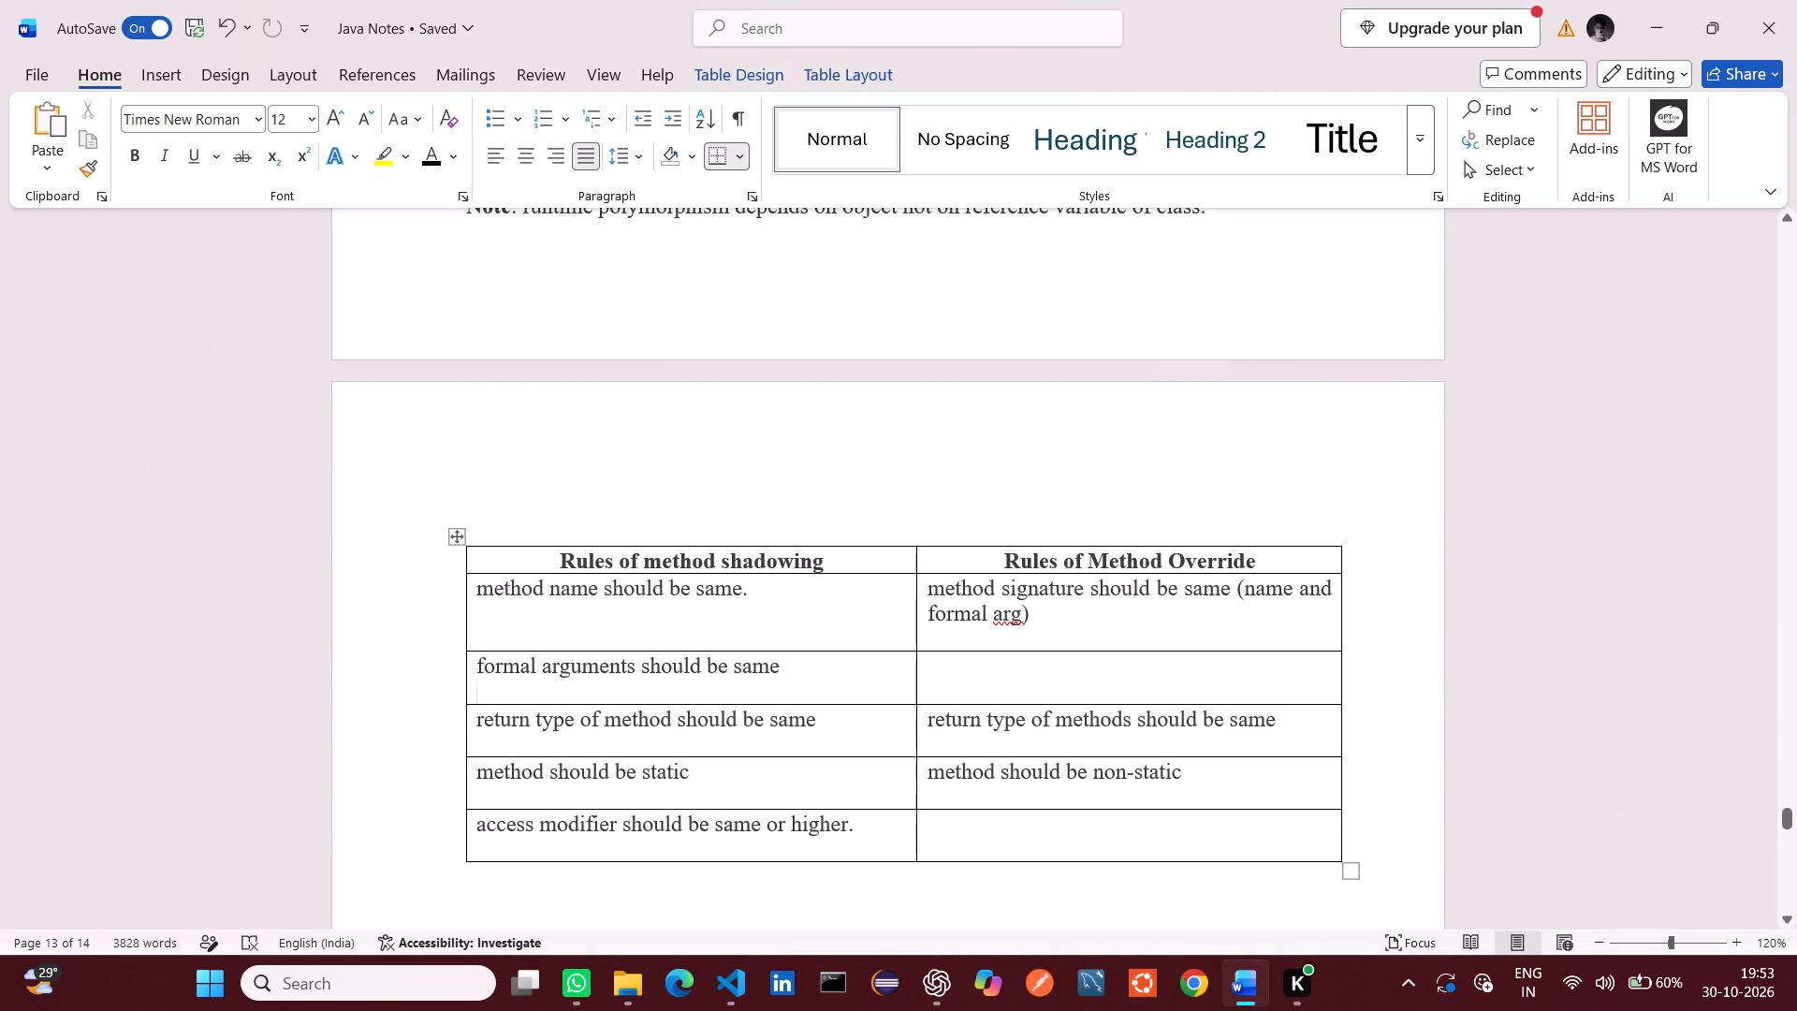
# Copy "access modifier should be same or higher visibility." from the VS Code notes into the Word table's override cell beside the access modifier rule.
pyautogui.hotkey('alt', 'Tab')
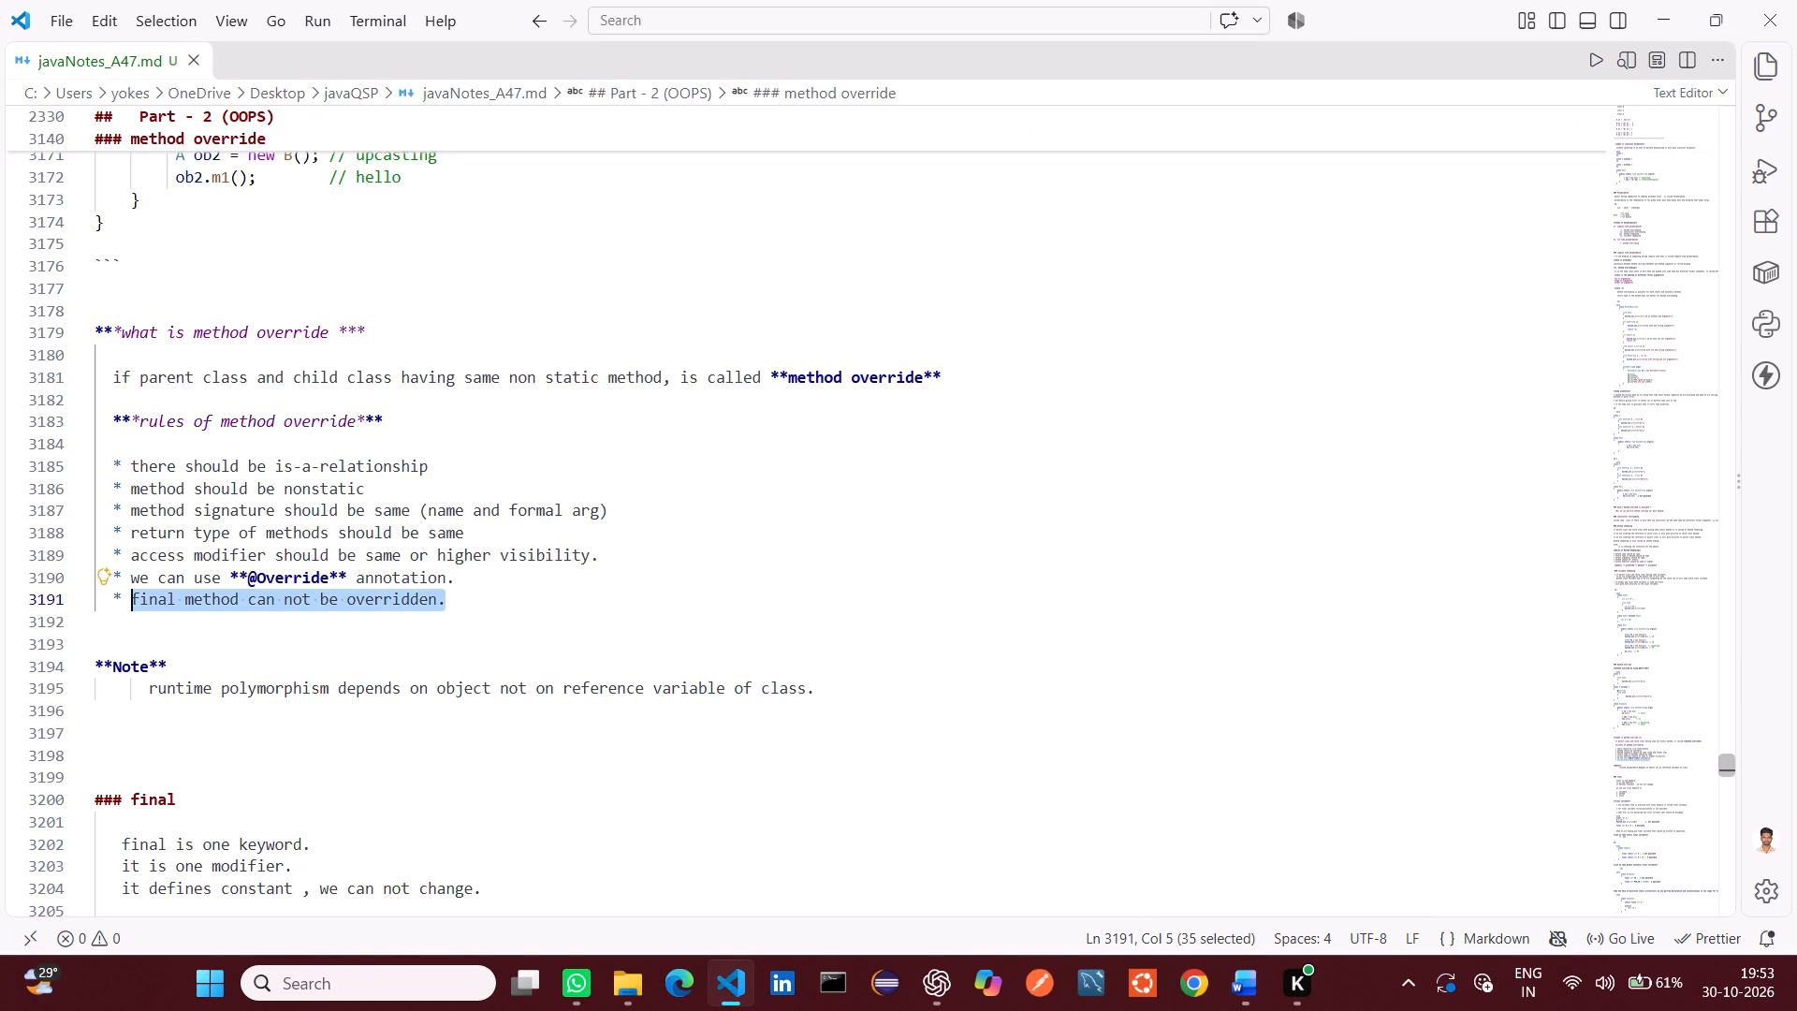
pyautogui.moveTo(597, 553); pyautogui.dragTo(132, 562)
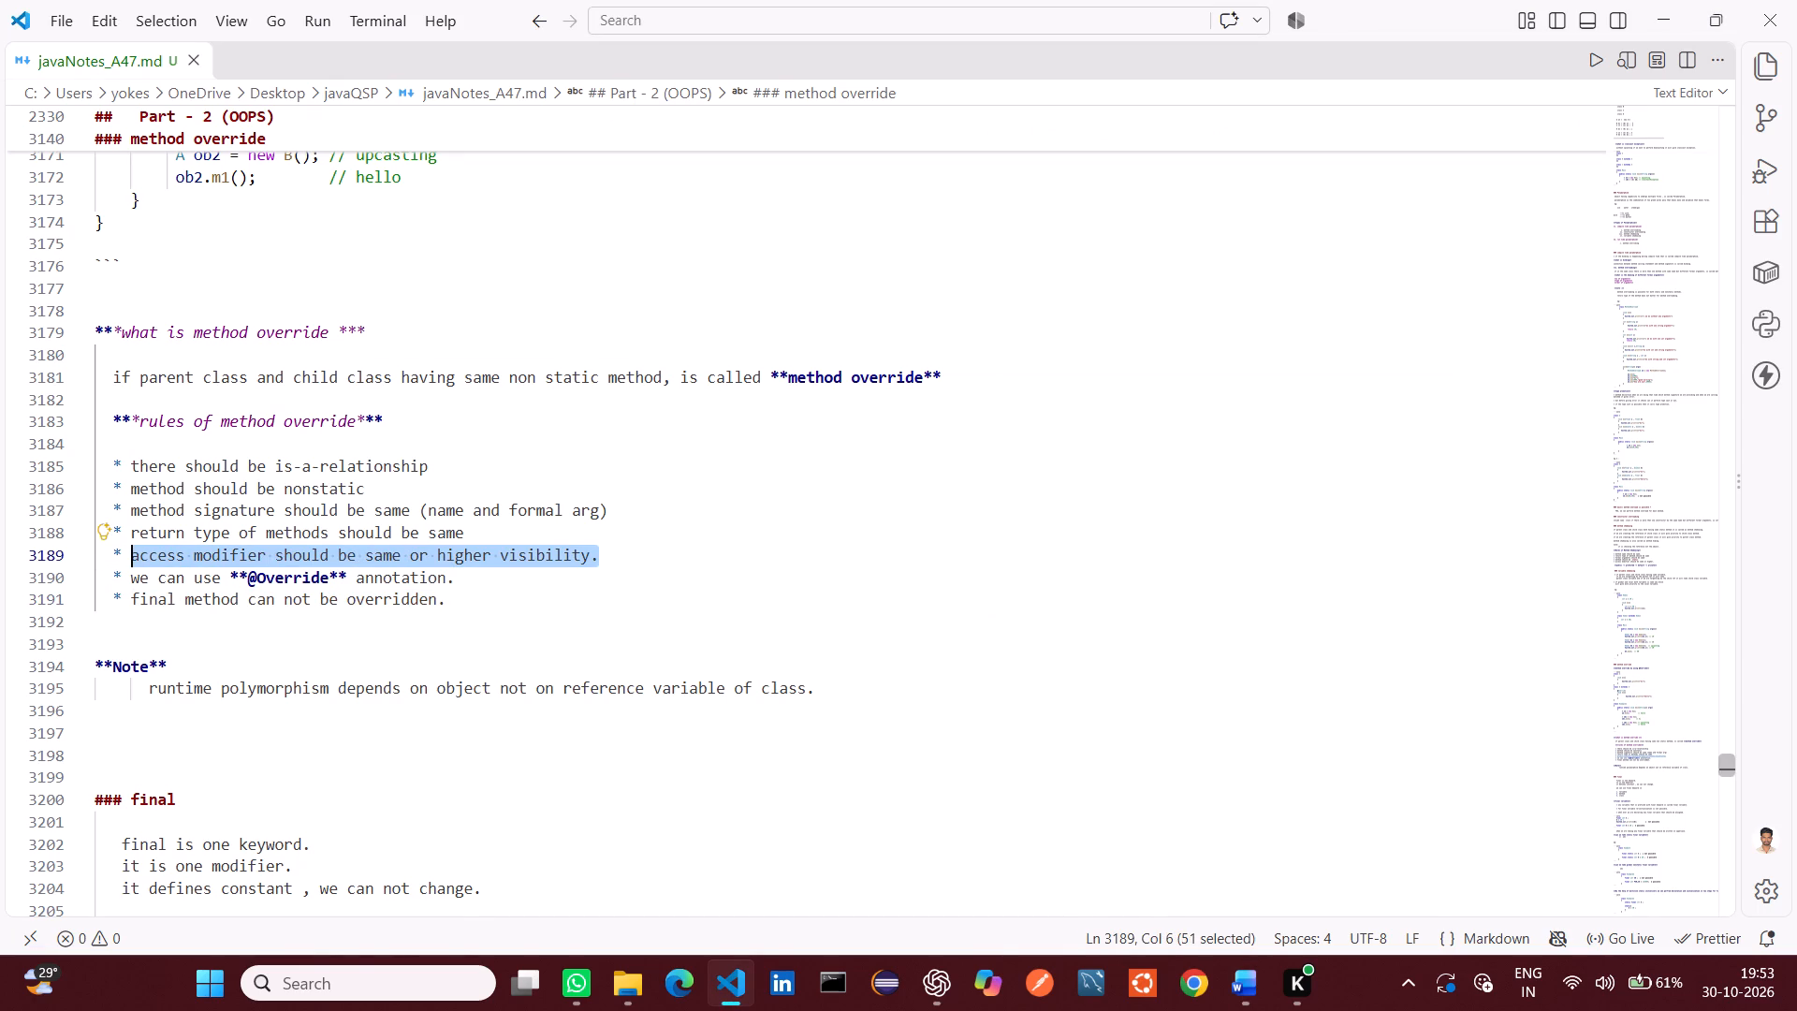
pyautogui.hotkey('ctrl', 'c')
pyautogui.hotkey('alt', 'Tab')
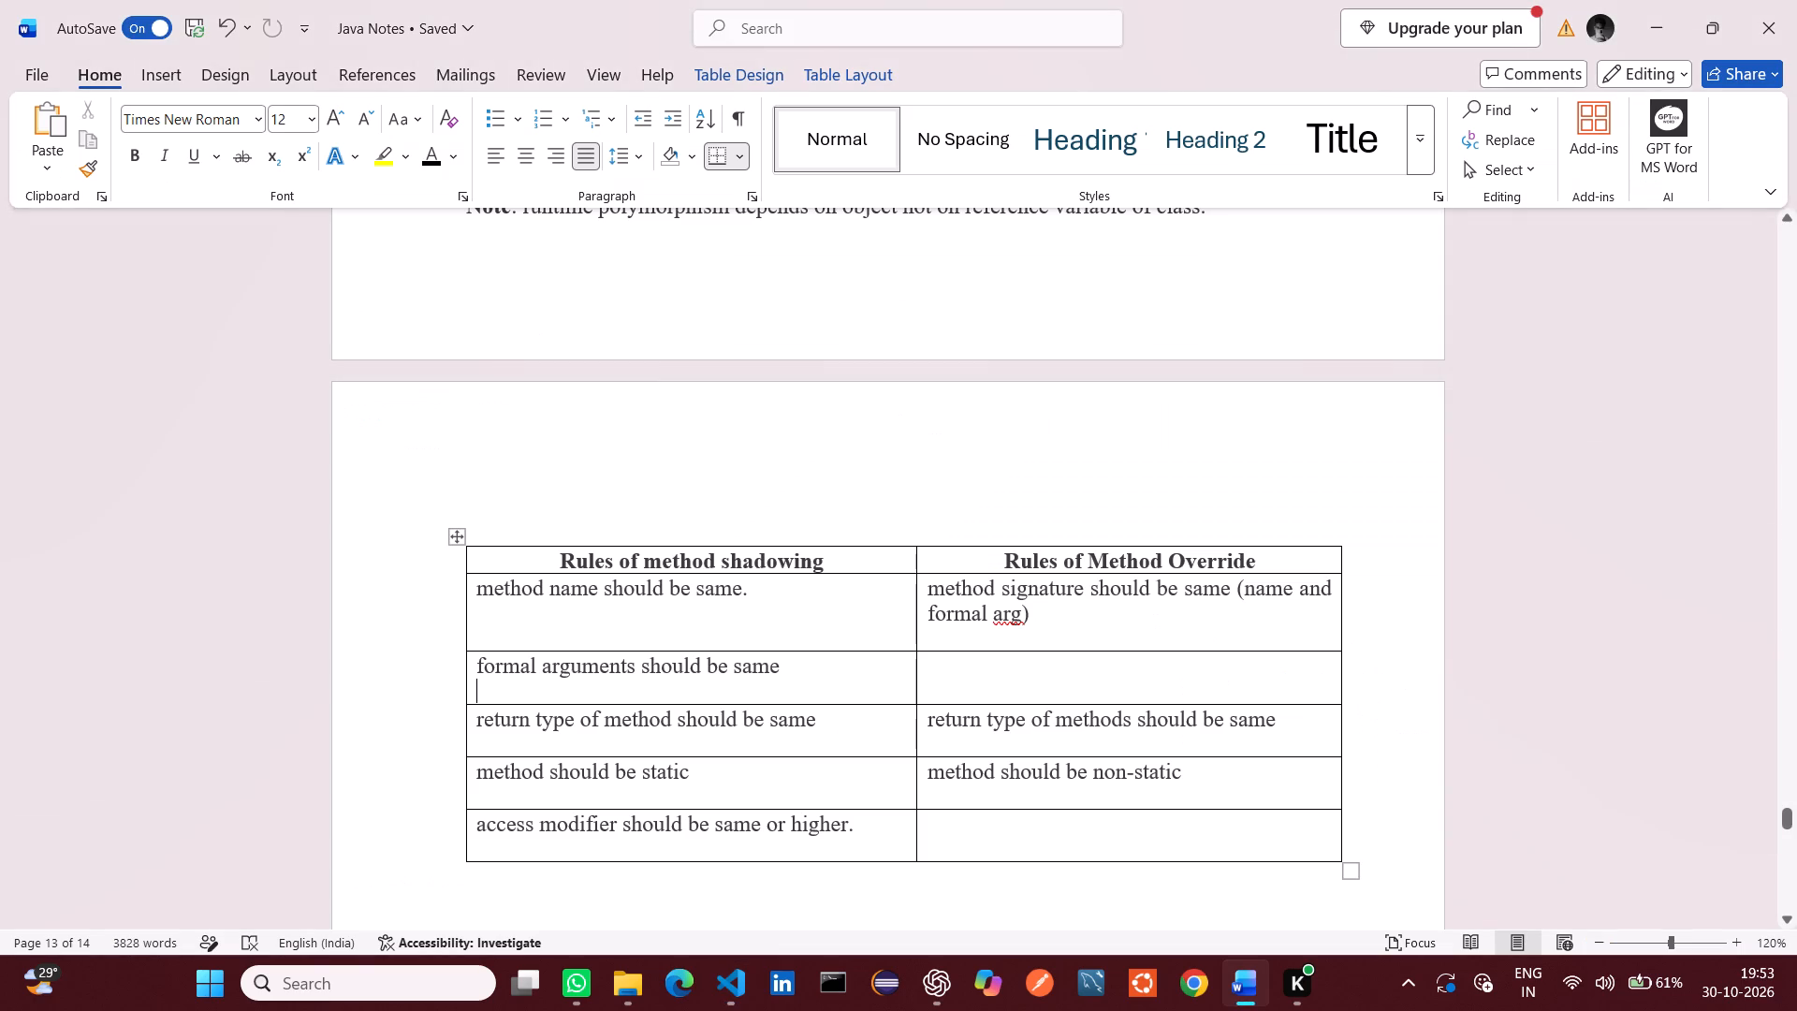
pyautogui.click(941, 836)
pyautogui.hotkey('ctrl', 'v')
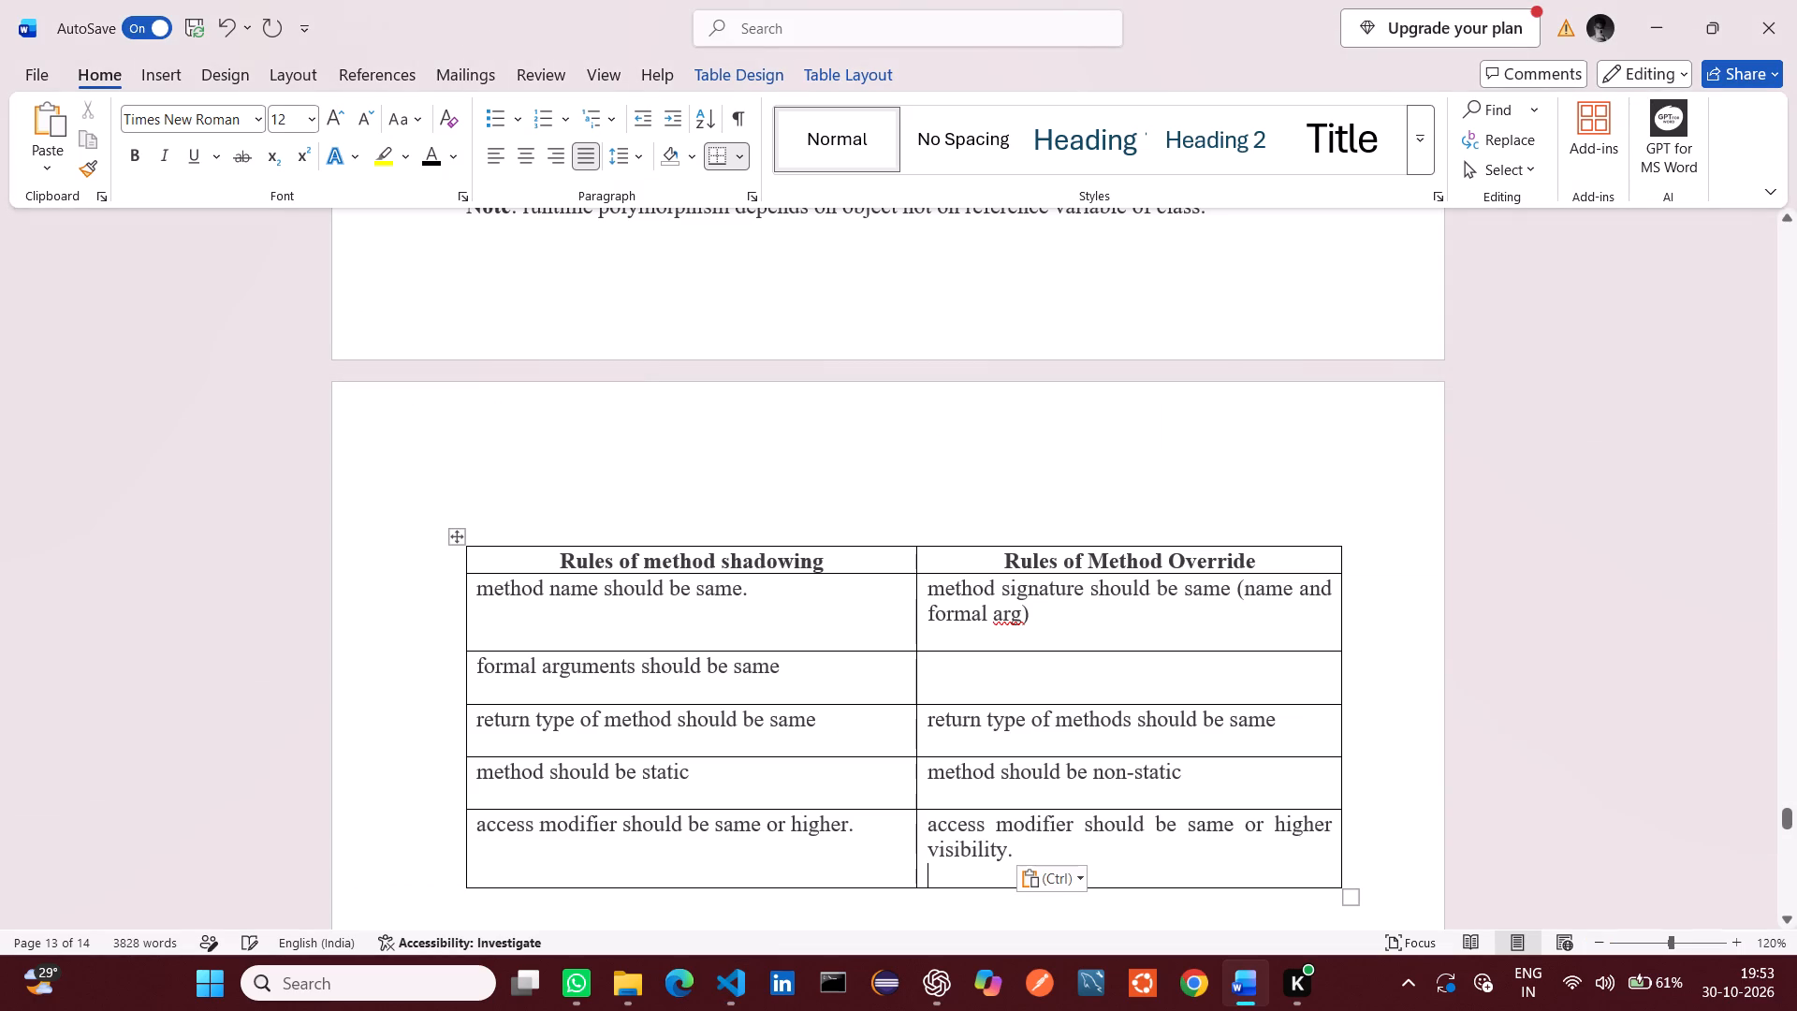
pyautogui.click(1019, 851)
# Return to the method override rules in the Markdown notes in VS Code.
pyautogui.scroll(-1, 1019, 851)
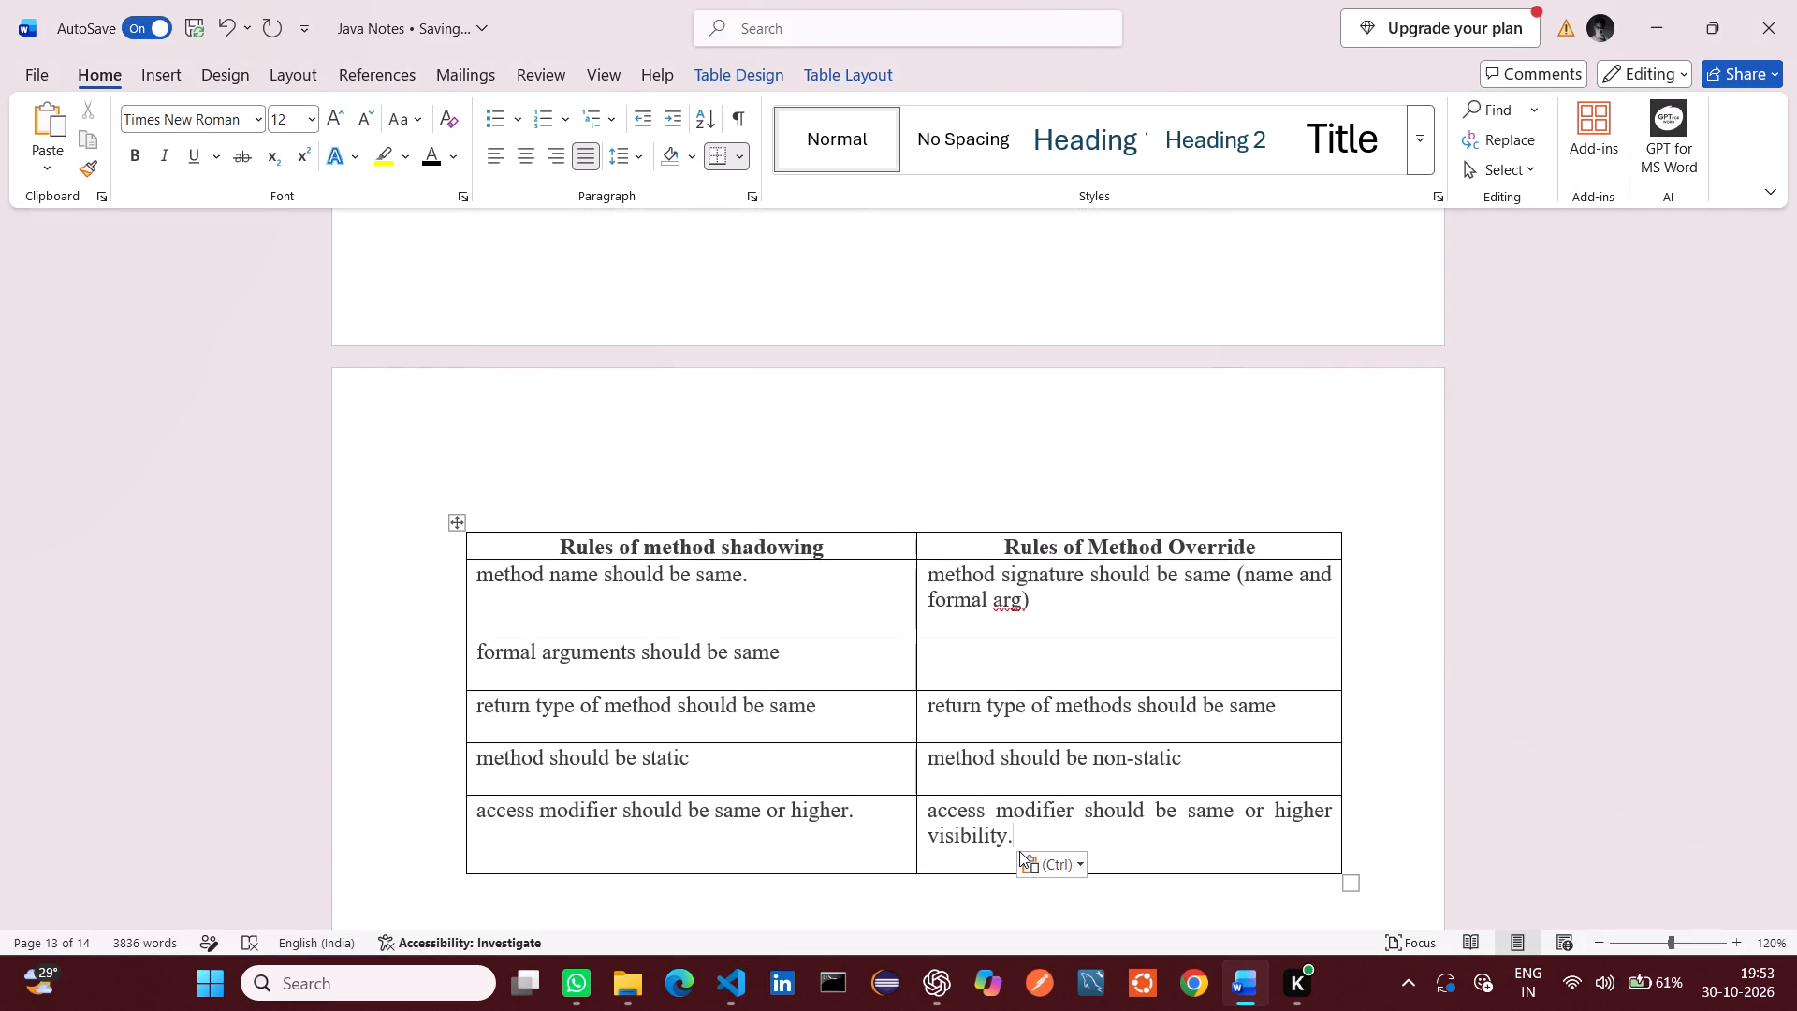
pyautogui.hotkey('alt', 'Tab')
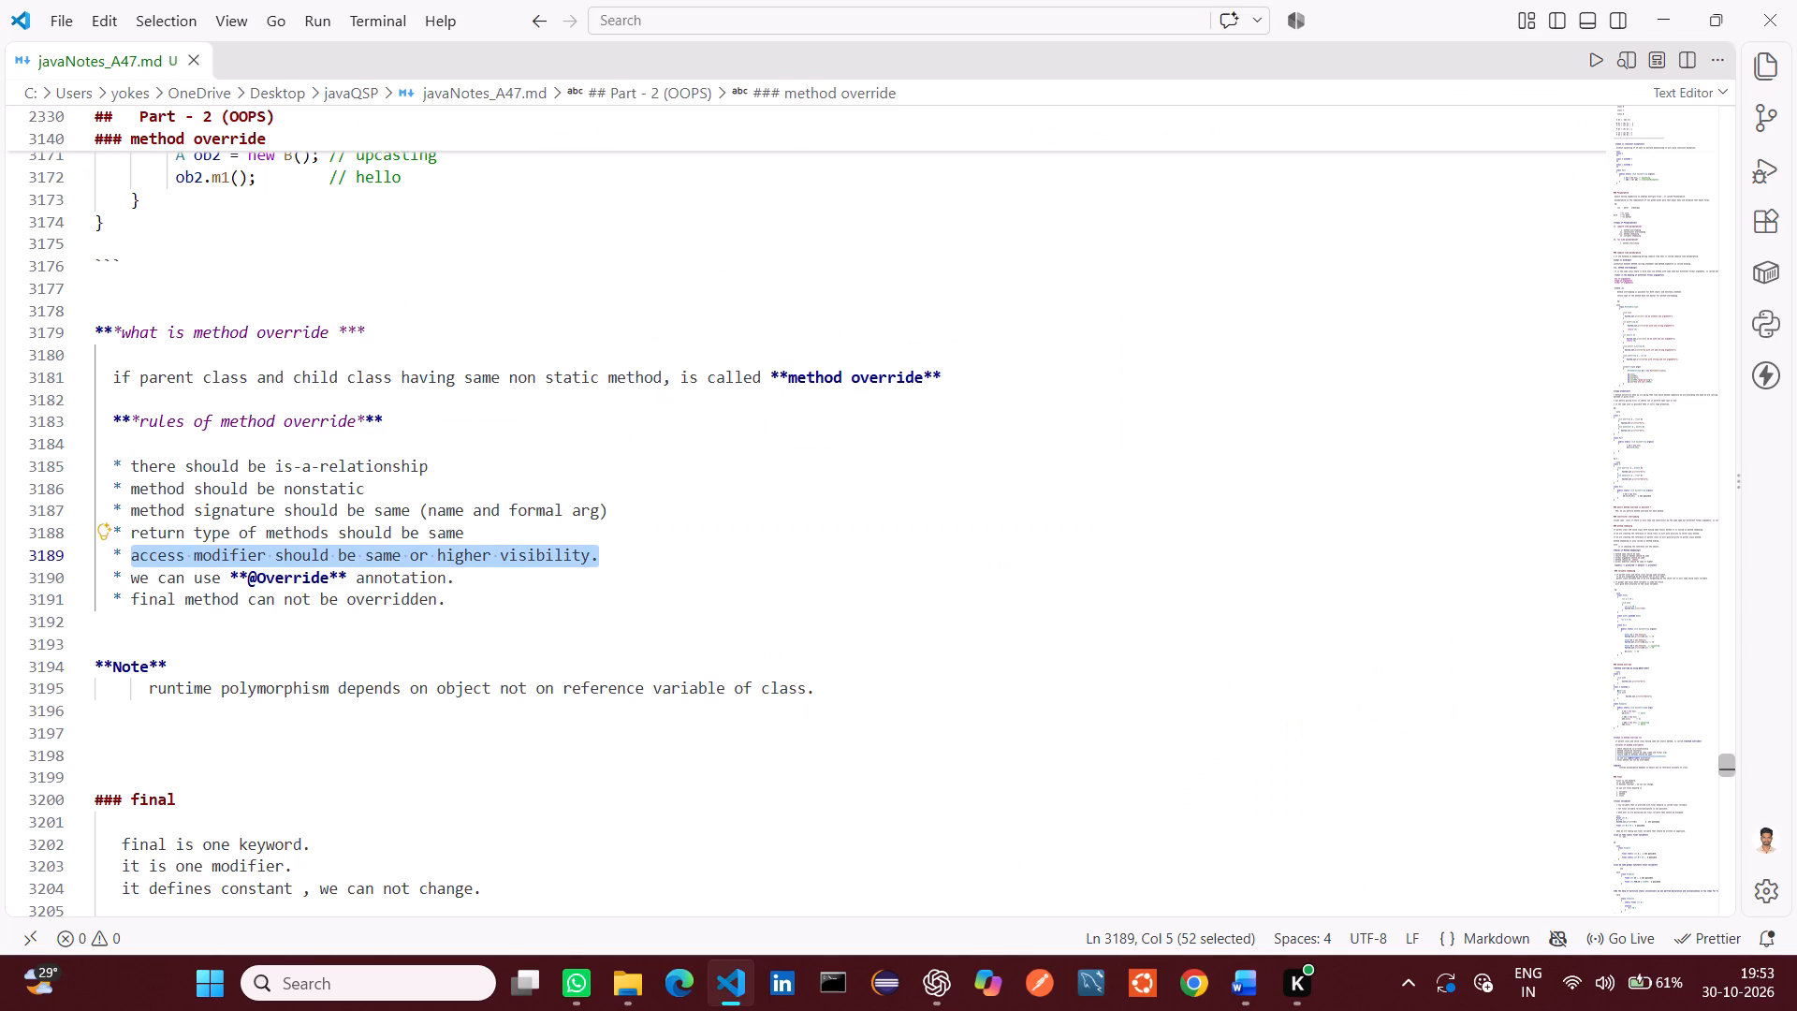